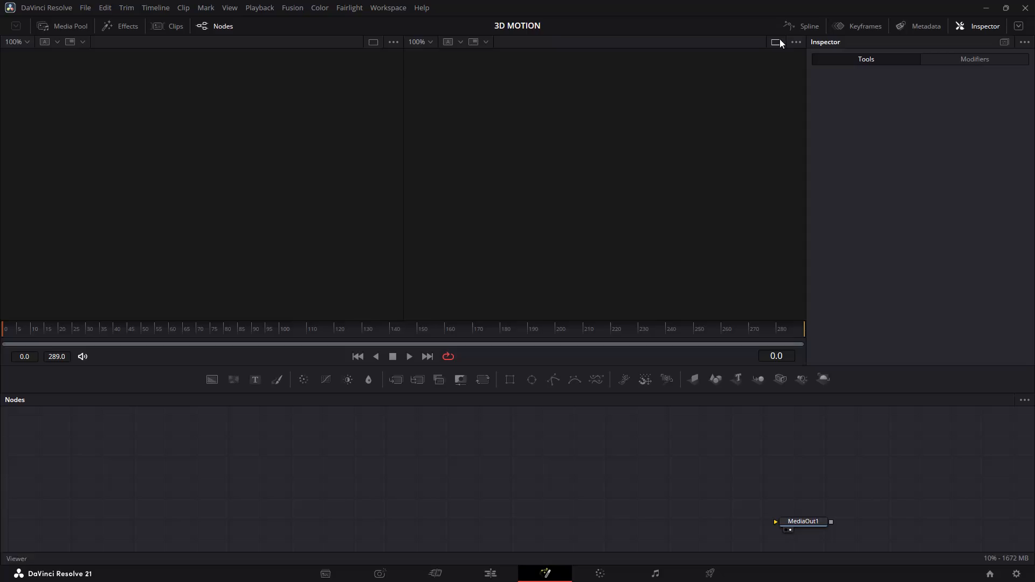
Switch the Fusion page to a single-viewer layout.
{"action": "left_click", "coordinate": [778, 45]}
On the Edit page, trim the end of the Fusion Composition clip to the playhead at 01:00:12:00.
{"action": "left_click", "coordinate": [501, 576]}
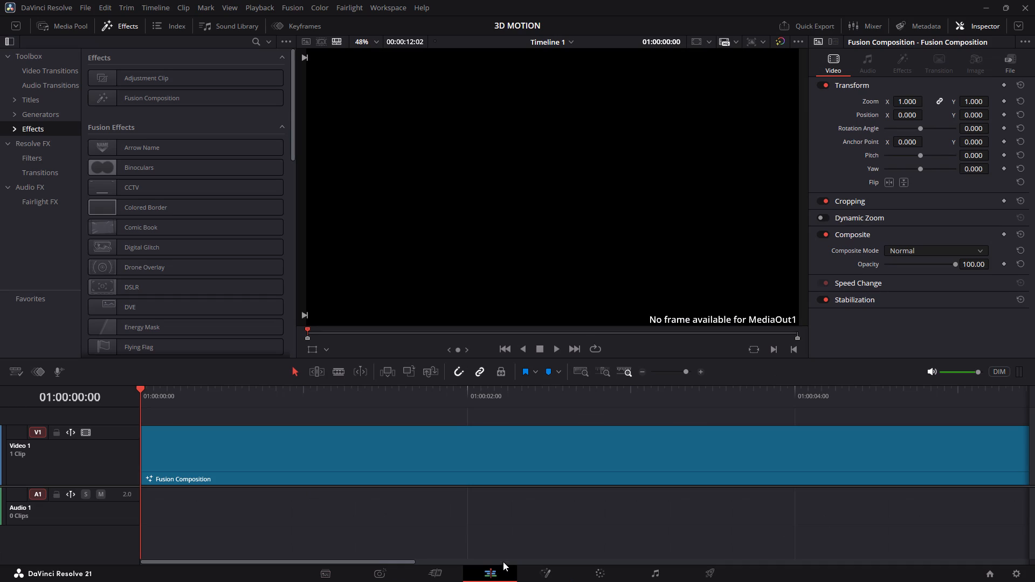
{"action": "scroll", "coordinate": [696, 453], "scroll_direction": "down", "scroll_amount": 2}
{"action": "scroll", "coordinate": [696, 453], "scroll_direction": "up", "scroll_amount": 3}
{"action": "scroll", "coordinate": [696, 452], "scroll_direction": "left", "scroll_amount": 7}
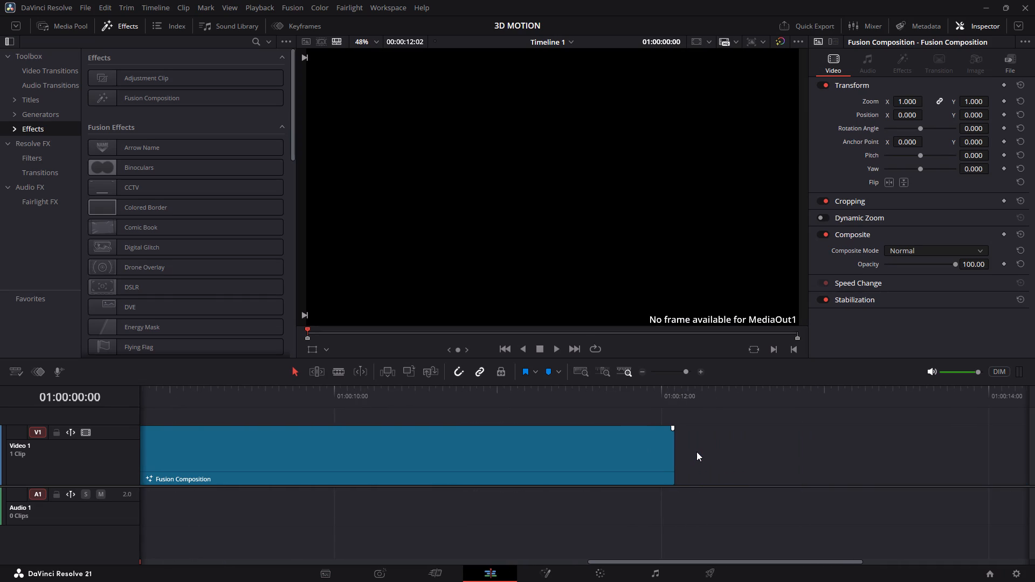
{"action": "scroll", "coordinate": [696, 452], "scroll_direction": "left", "scroll_amount": 1}
{"action": "left_click", "coordinate": [667, 456]}
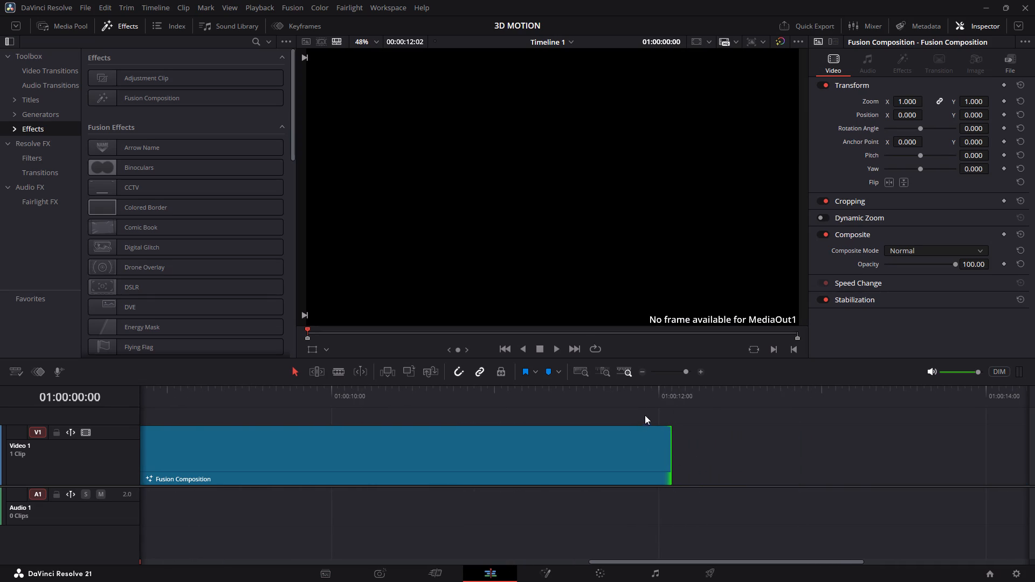
{"action": "left_click", "coordinate": [658, 408]}
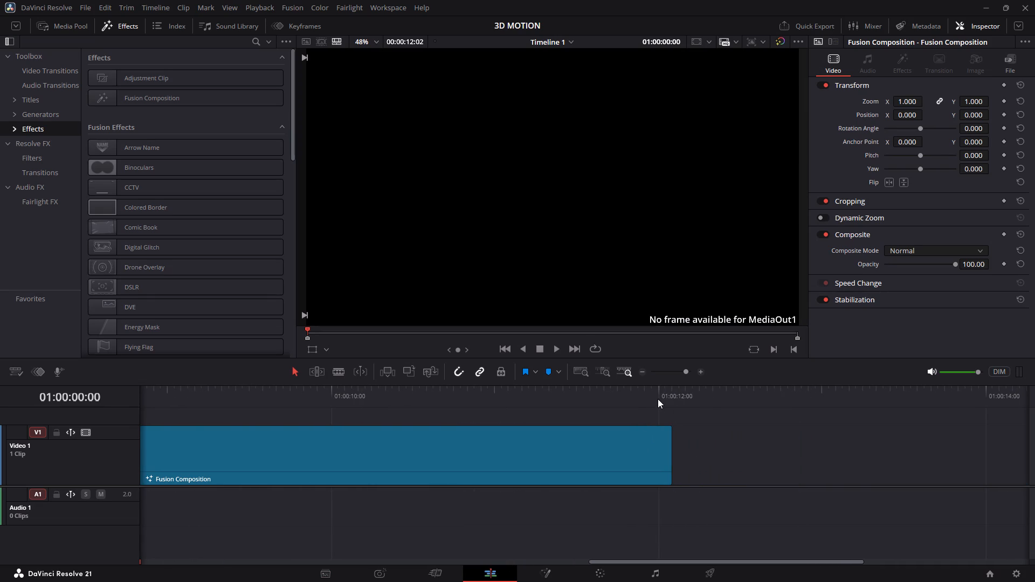
{"action": "left_click", "coordinate": [658, 397]}
{"action": "left_click", "coordinate": [653, 465]}
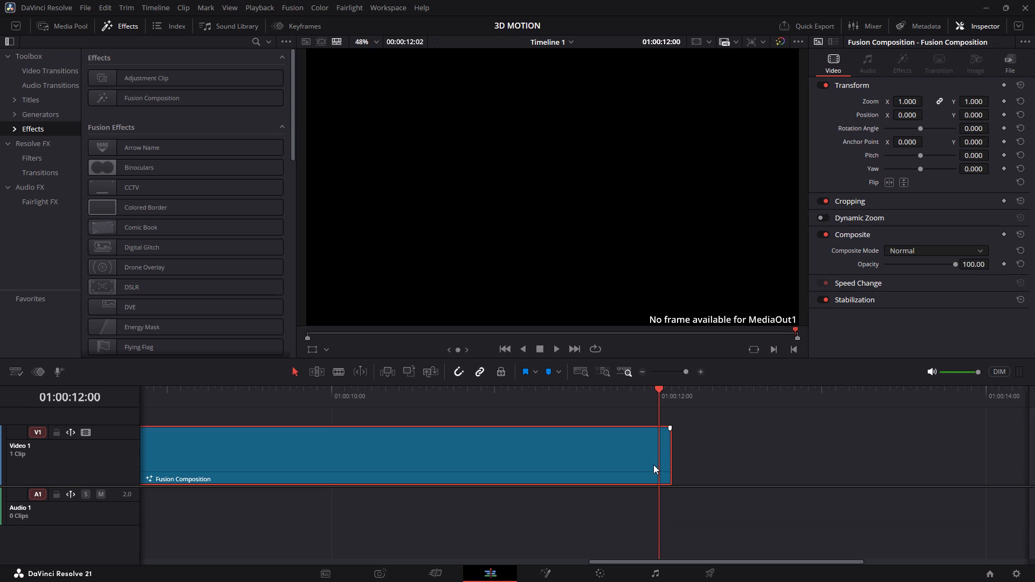
{"action": "key", "text": "shift+braceright"}
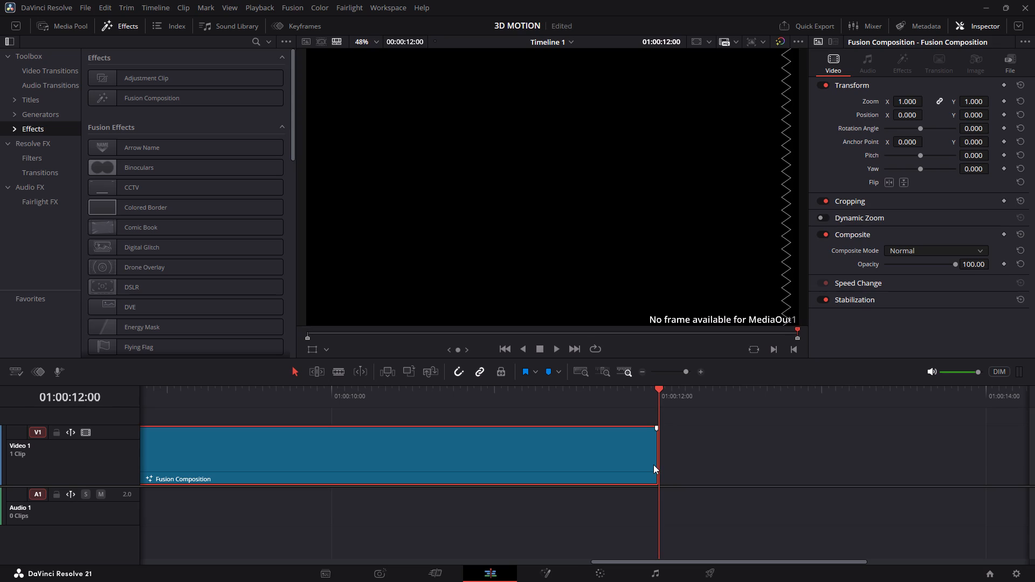
Open the trimmed Fusion Composition clip in the Fusion page.
{"action": "right_click", "coordinate": [601, 452]}
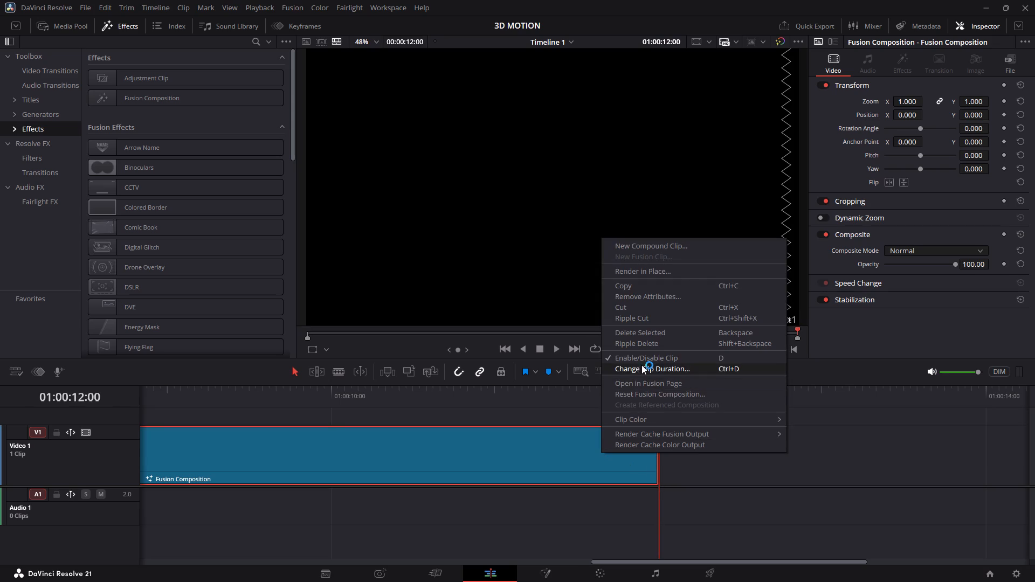
{"action": "left_click", "coordinate": [647, 383]}
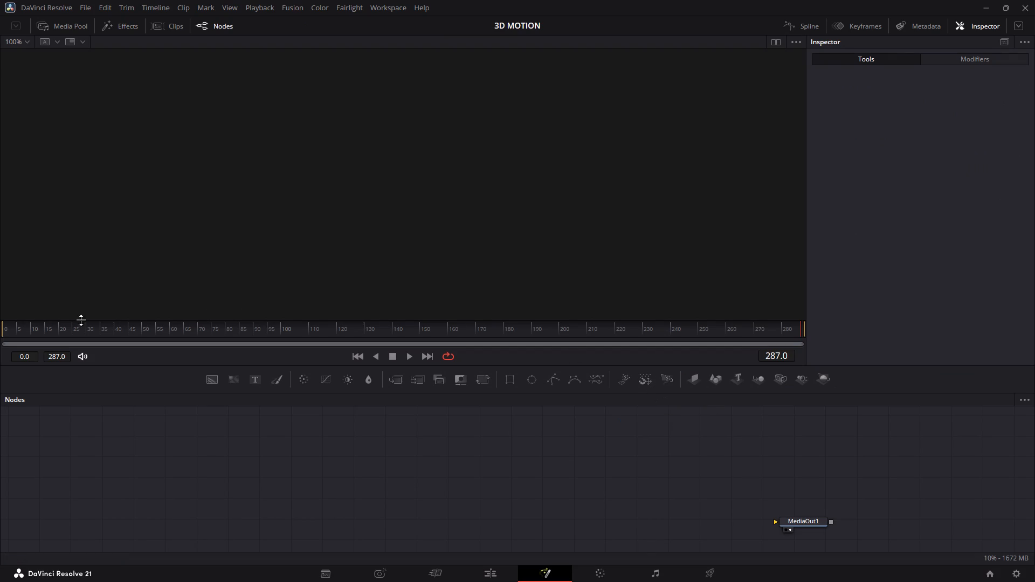
Move the composition's playhead back to frame 0.
{"action": "left_click", "coordinate": [9, 332]}
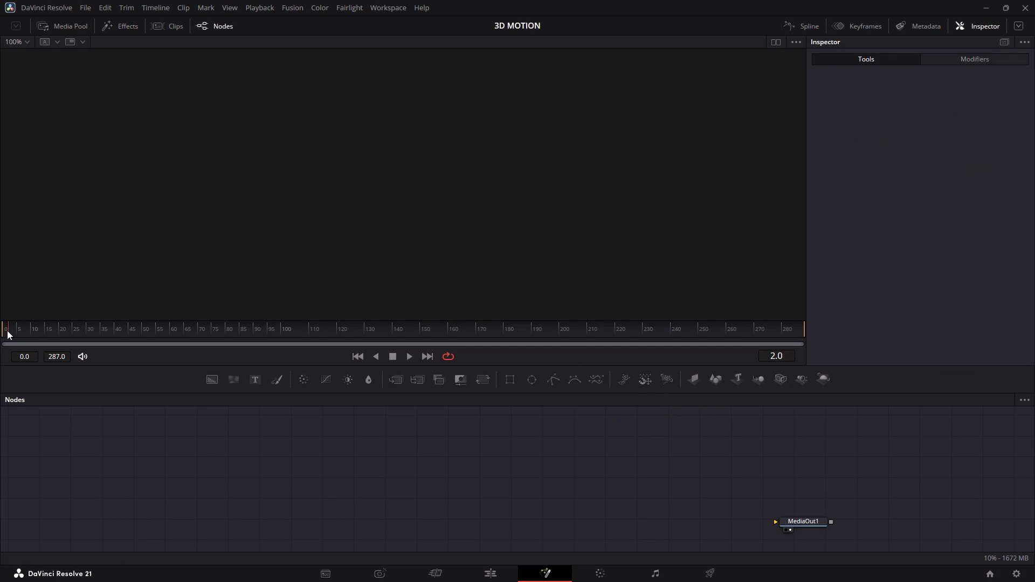
{"action": "left_click", "coordinate": [4, 329]}
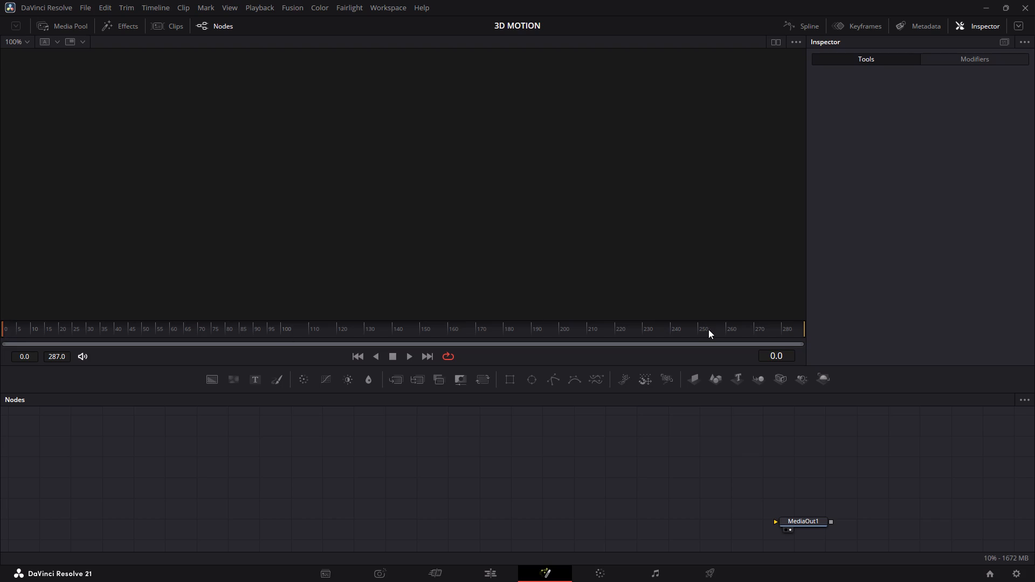
{"action": "left_click", "coordinate": [710, 330]}
{"action": "left_click", "coordinate": [710, 330]}
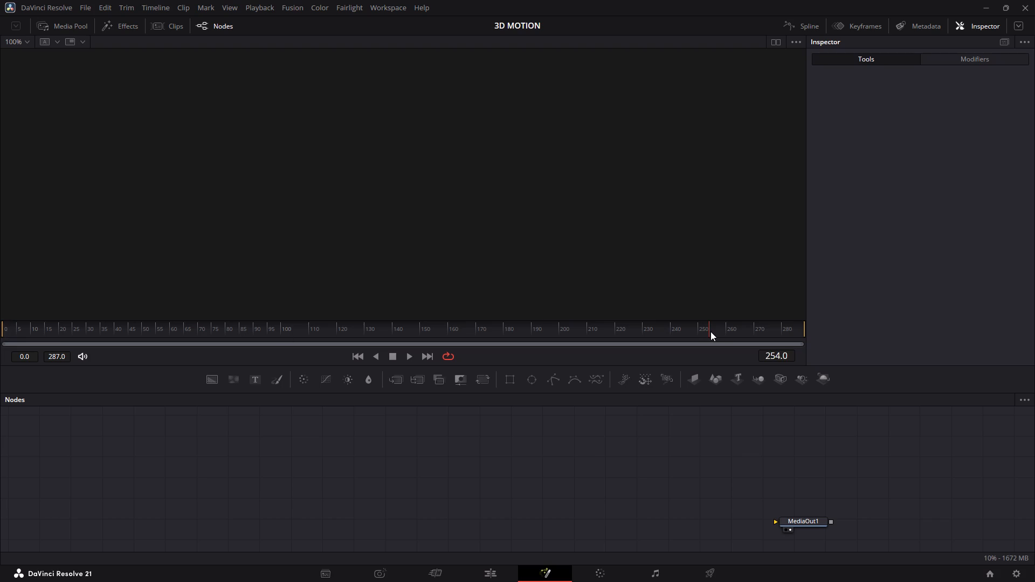
{"action": "left_click", "coordinate": [712, 331]}
{"action": "left_click", "coordinate": [714, 332]}
{"action": "left_click", "coordinate": [6, 331]}
{"action": "left_click", "coordinate": [6, 331]}
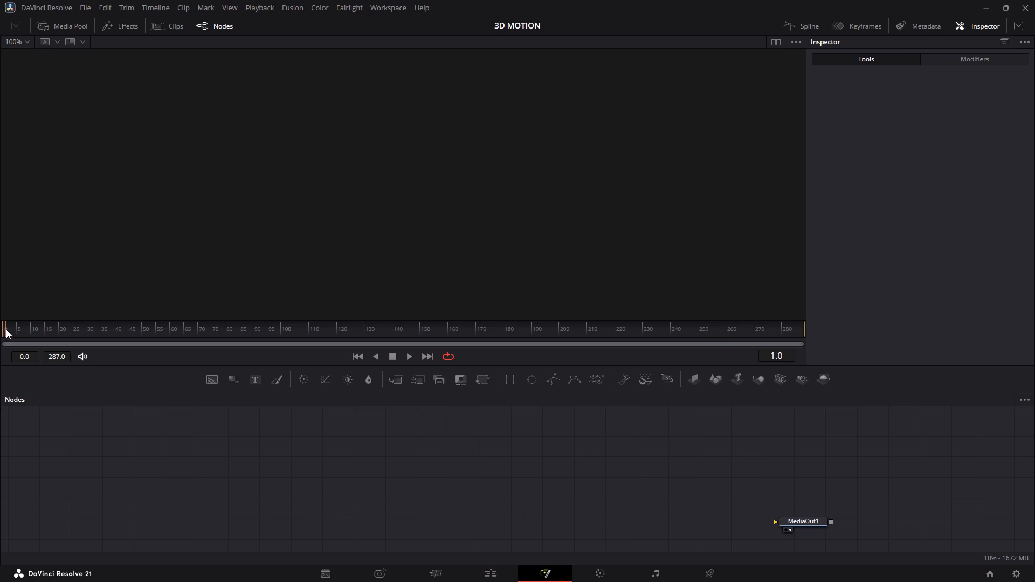
{"action": "left_click_drag", "start_coordinate": [6, 329], "coordinate": [1, 328]}
{"action": "left_click", "coordinate": [9, 332]}
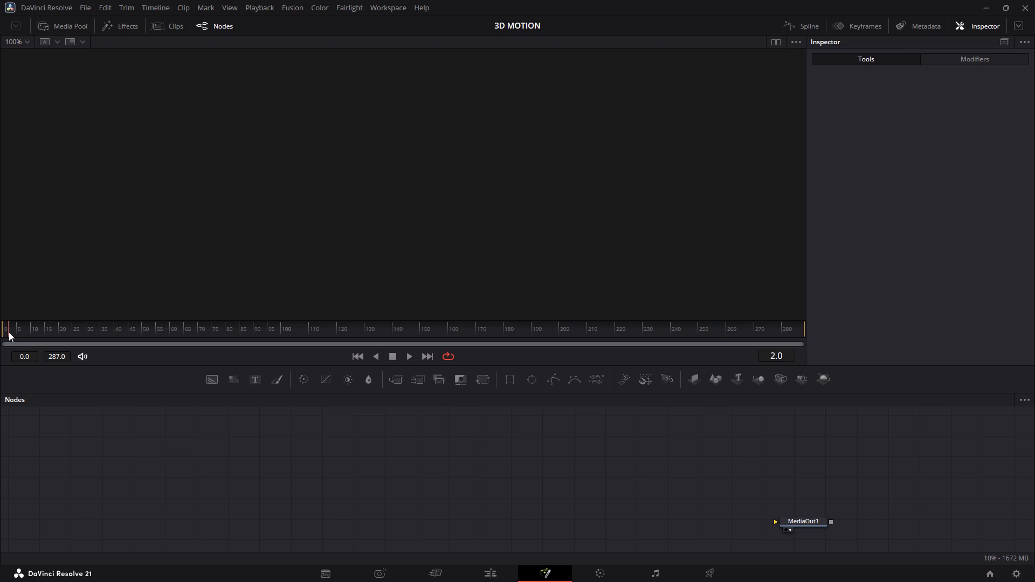
{"action": "left_click", "coordinate": [7, 330]}
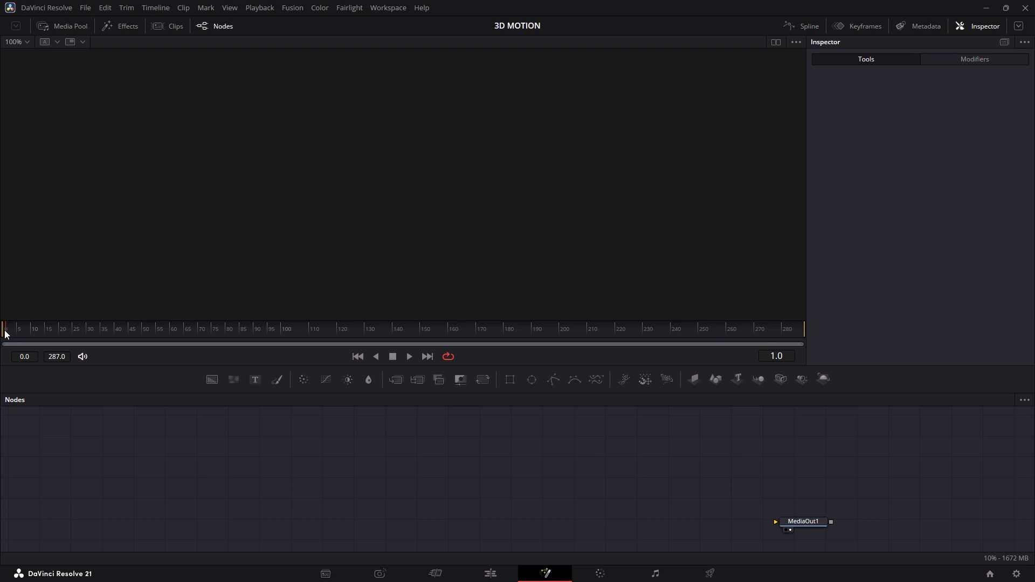
{"action": "left_click", "coordinate": [4, 330]}
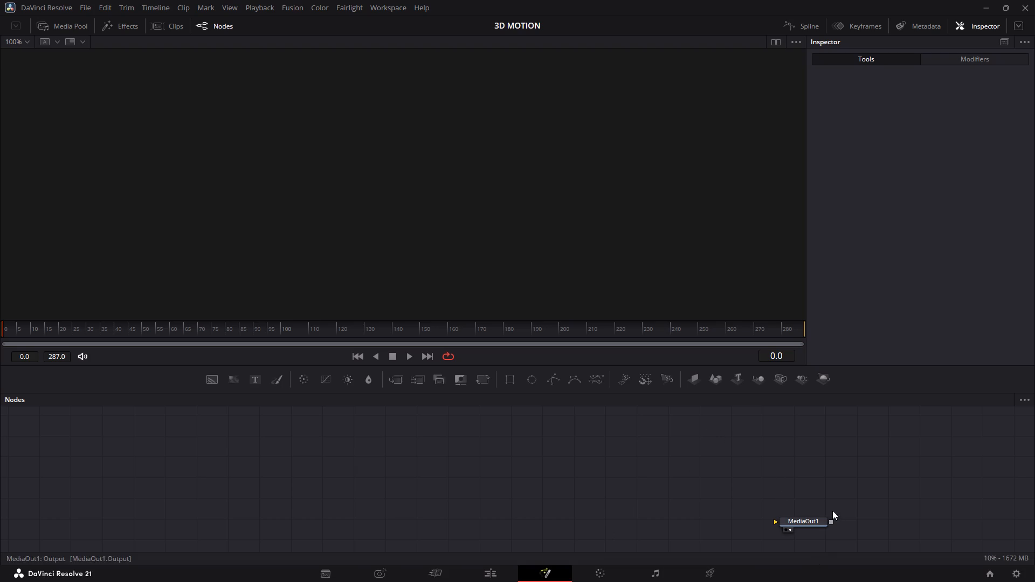
Move the MediaOut1 node further toward the lower right of the node graph to free up space.
{"action": "left_click_drag", "start_coordinate": [811, 518], "coordinate": [870, 535]}
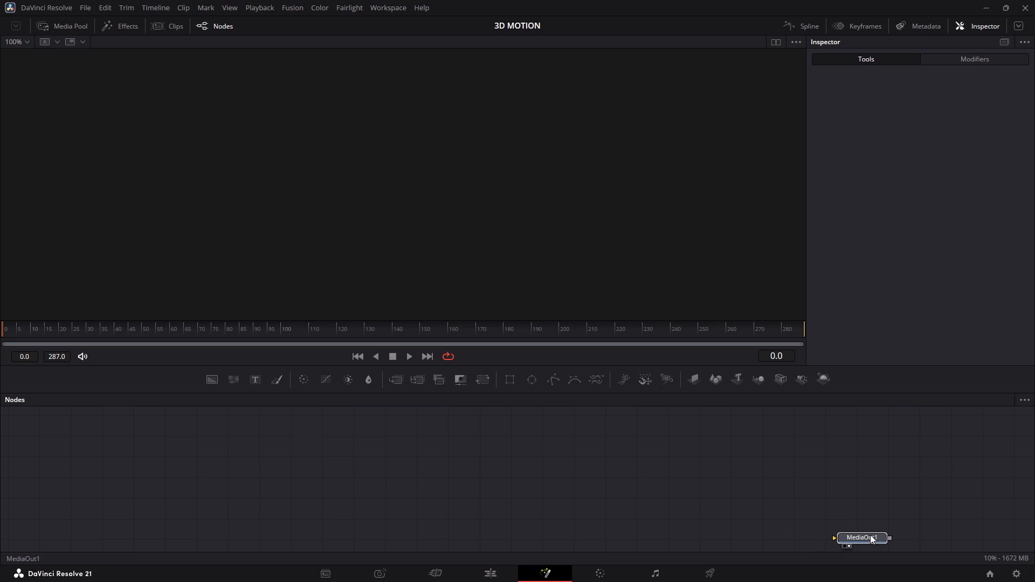
{"action": "left_click_drag", "start_coordinate": [870, 535], "coordinate": [883, 531]}
{"action": "left_click", "coordinate": [884, 495]}
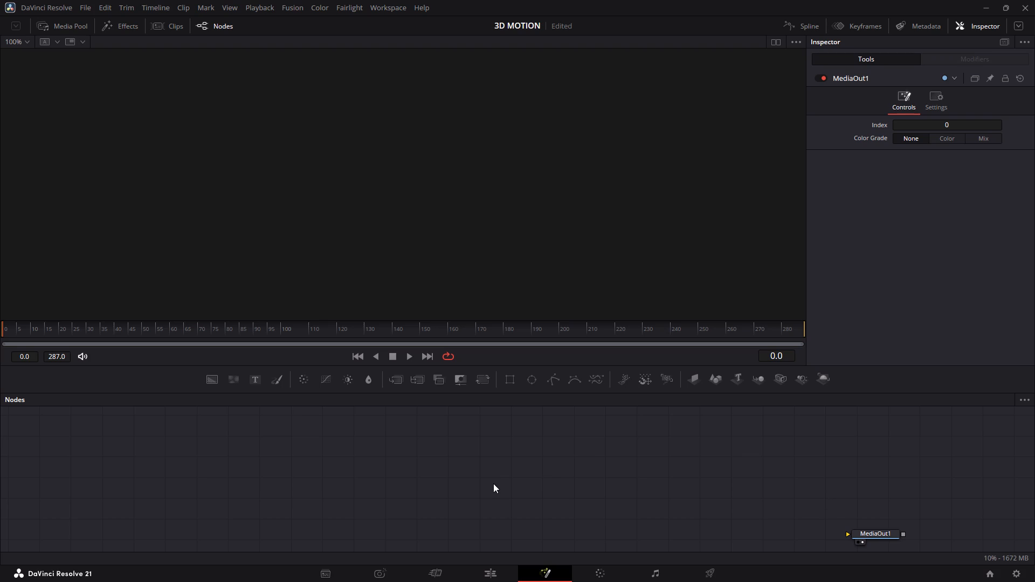
Look over the Photo page, examining its viewer, media pool and photo album area.
{"action": "left_click", "coordinate": [382, 575]}
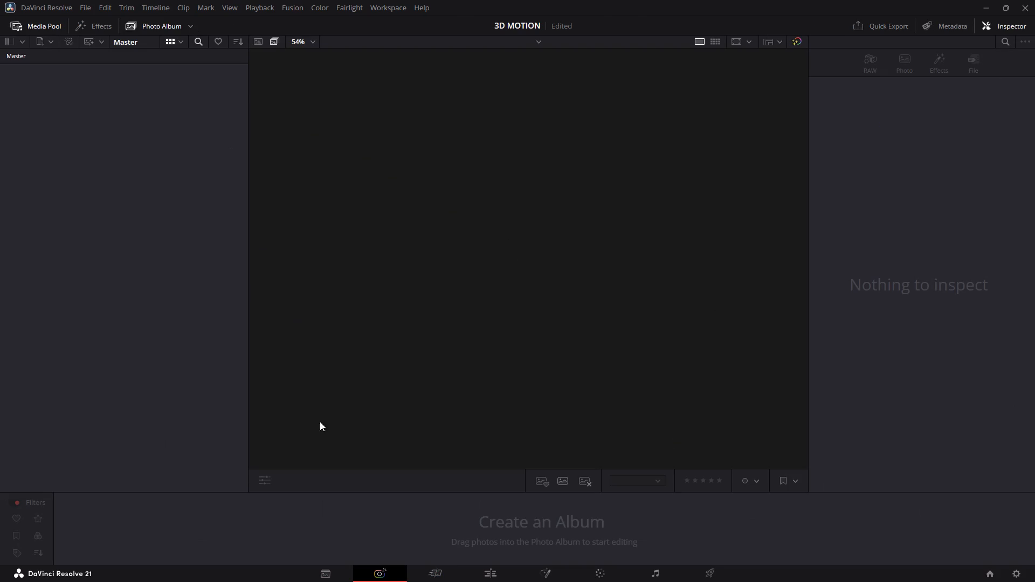
{"action": "left_click", "coordinate": [330, 573]}
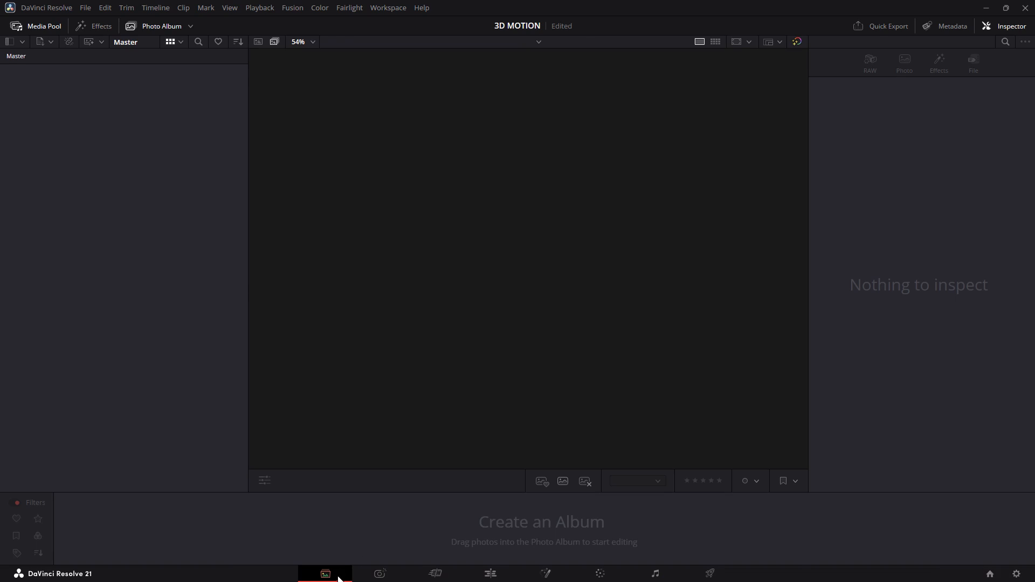
{"action": "left_click", "coordinate": [364, 570]}
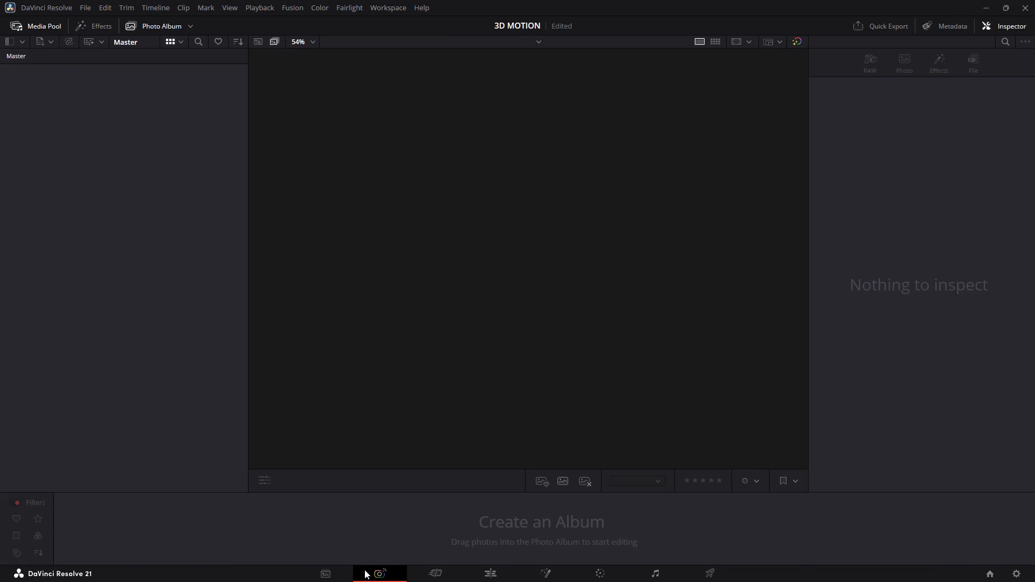
{"action": "left_click_drag", "start_coordinate": [512, 214], "coordinate": [517, 224]}
{"action": "left_click", "coordinate": [799, 39]}
{"action": "left_click", "coordinate": [800, 41]}
{"action": "left_click", "coordinate": [70, 161]}
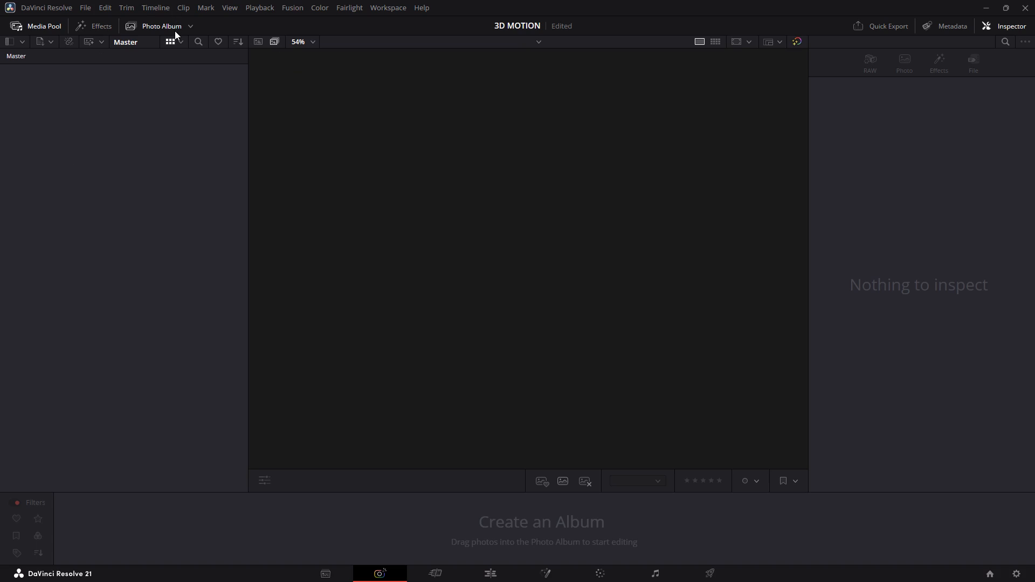
{"action": "left_click", "coordinate": [175, 31]}
{"action": "left_click", "coordinate": [176, 31]}
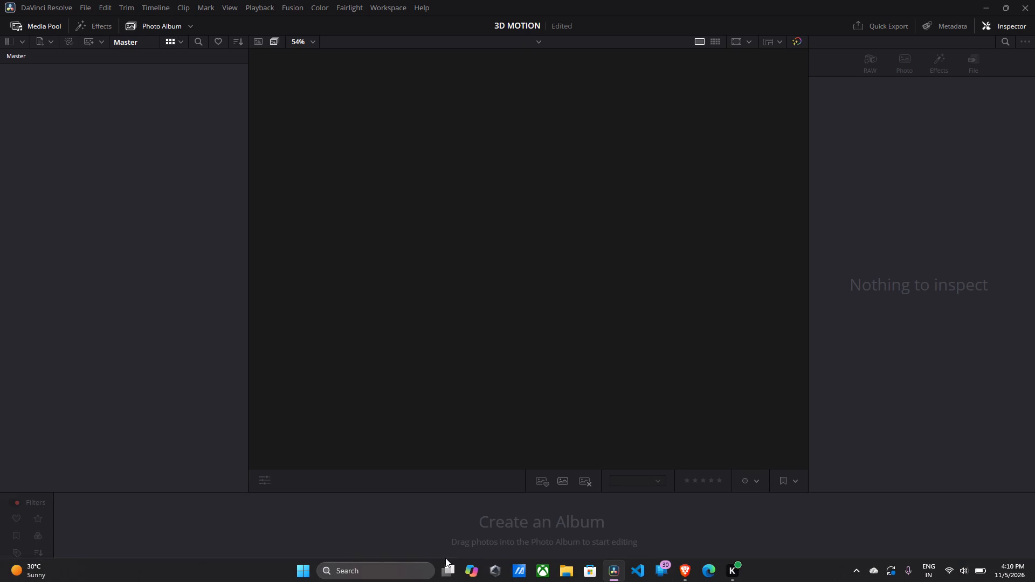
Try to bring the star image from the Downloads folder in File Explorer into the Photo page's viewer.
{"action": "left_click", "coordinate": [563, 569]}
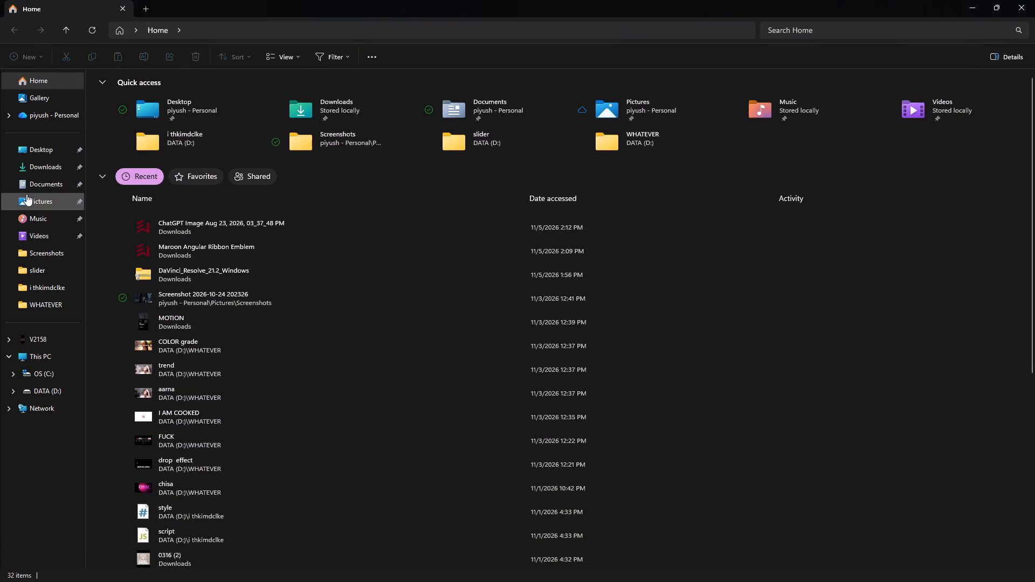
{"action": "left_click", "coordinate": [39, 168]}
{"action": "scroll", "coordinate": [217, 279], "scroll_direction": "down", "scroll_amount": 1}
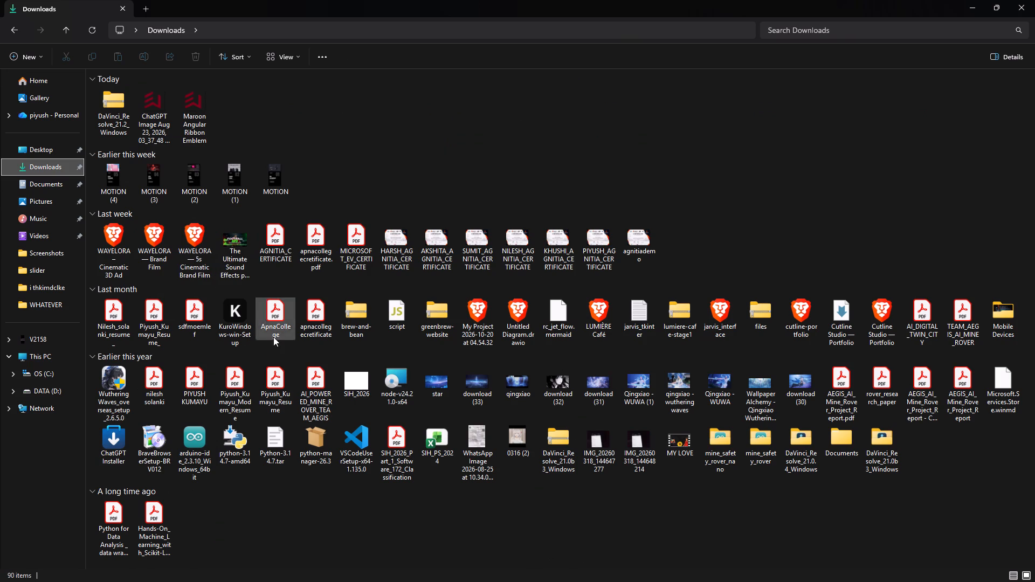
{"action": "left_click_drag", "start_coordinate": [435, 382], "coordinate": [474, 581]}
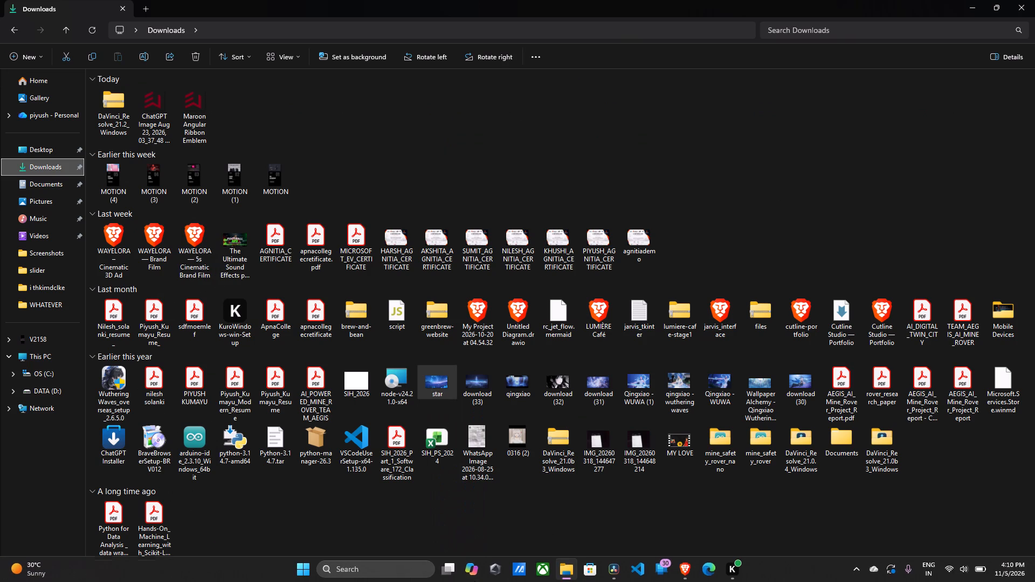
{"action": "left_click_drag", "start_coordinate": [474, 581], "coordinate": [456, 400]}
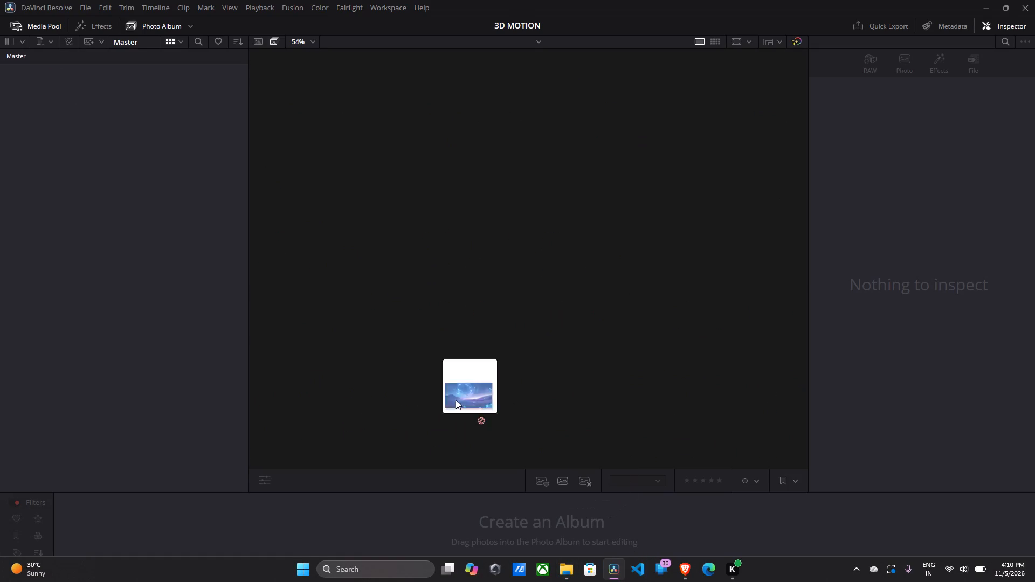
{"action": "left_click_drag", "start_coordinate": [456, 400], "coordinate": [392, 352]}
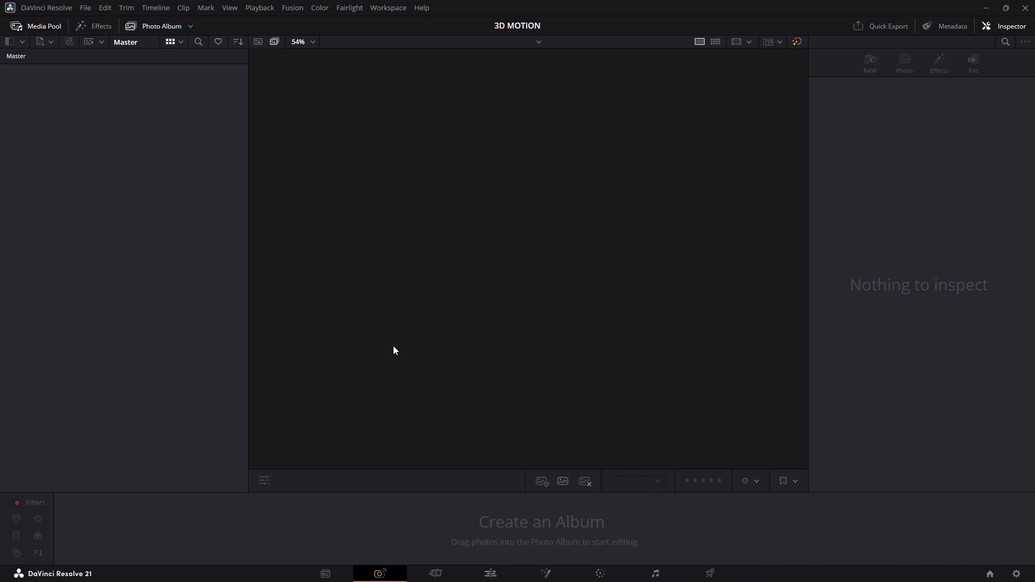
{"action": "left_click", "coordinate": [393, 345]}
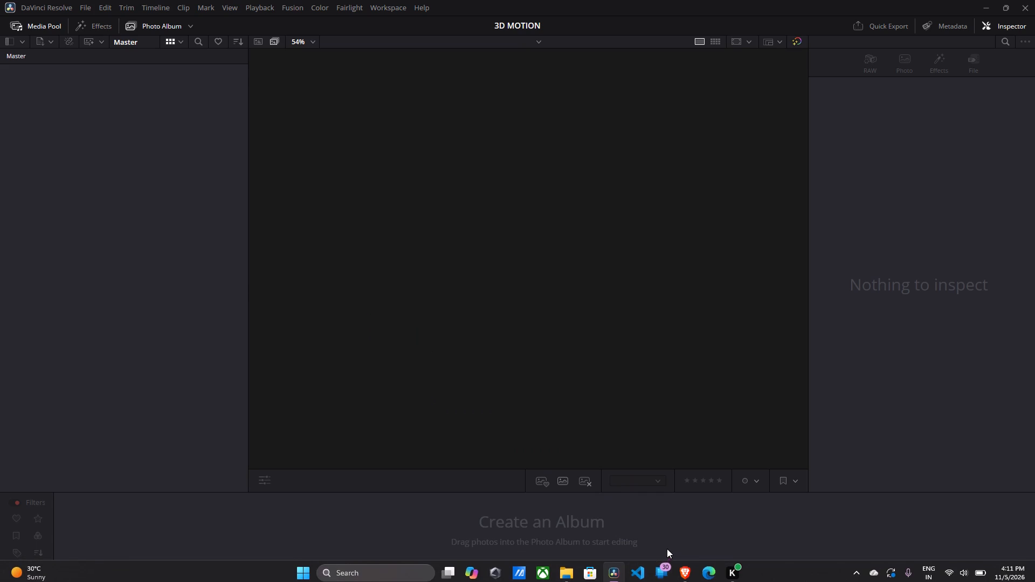
Return to the Fusion page and its node graph.
{"action": "left_click", "coordinate": [554, 574]}
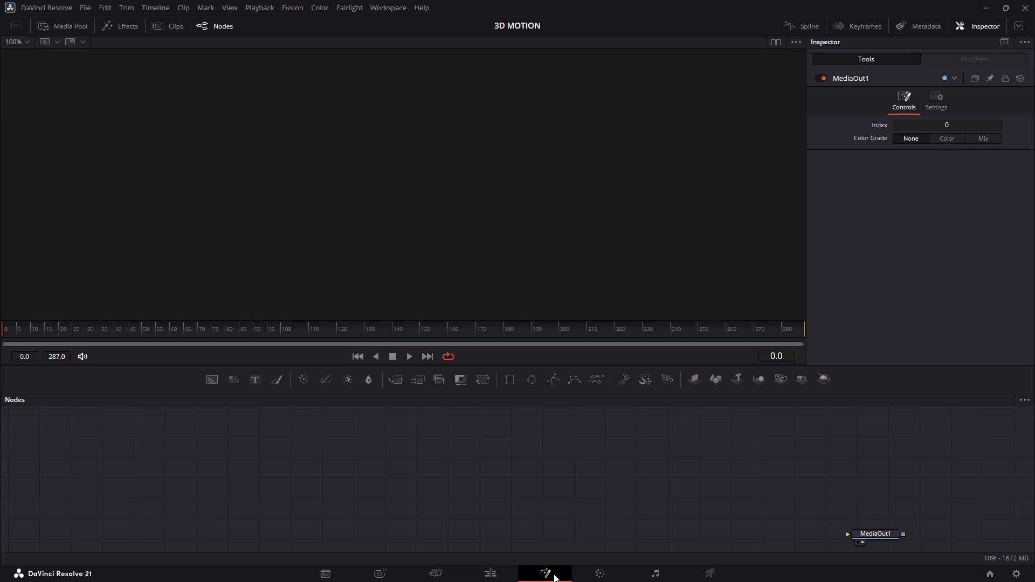
{"action": "left_click", "coordinate": [351, 429]}
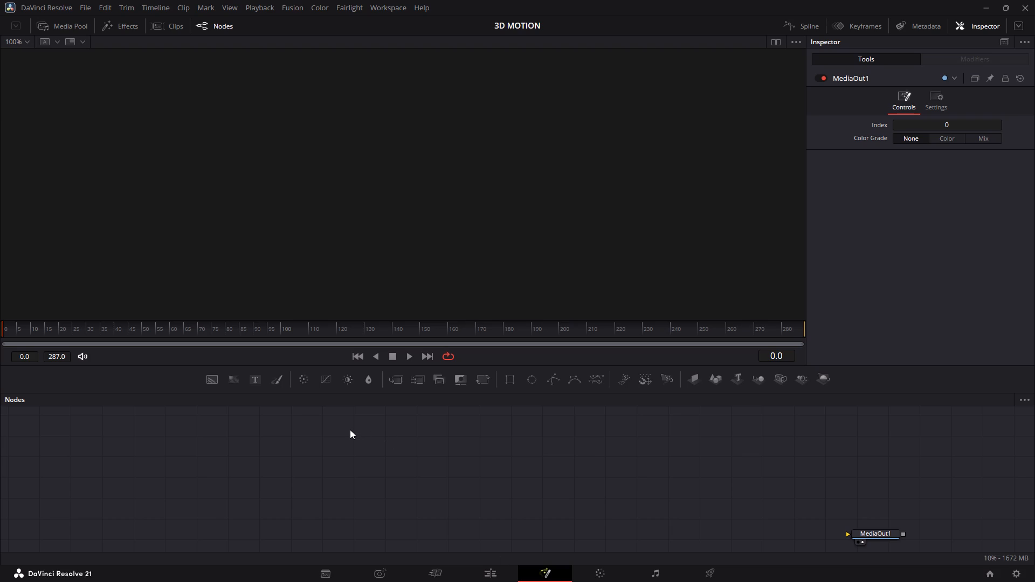
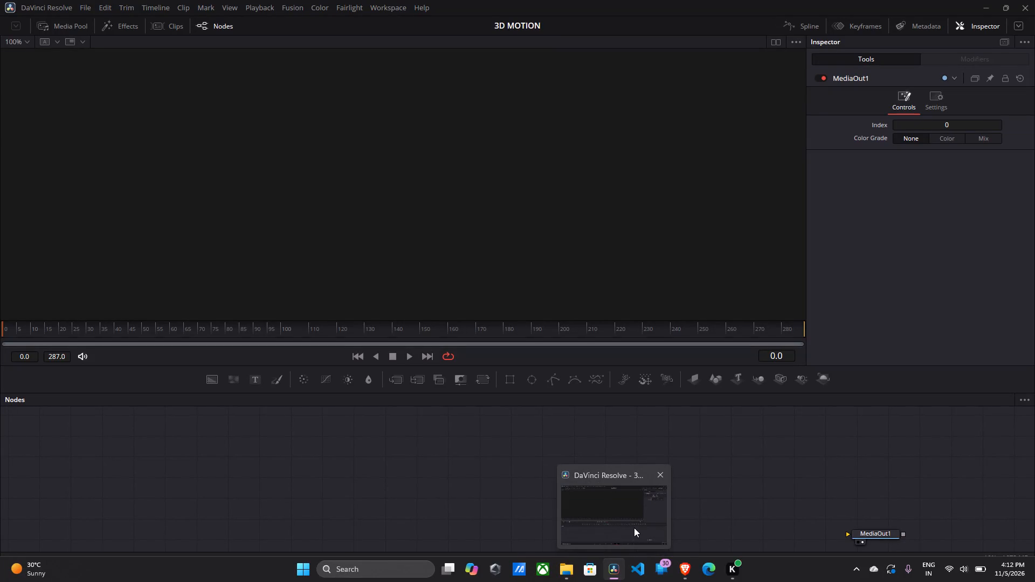
Add a Background node at the far side of the node graph from MediaOut1 and connect its output to MediaOut1.
{"action": "left_click", "coordinate": [323, 451]}
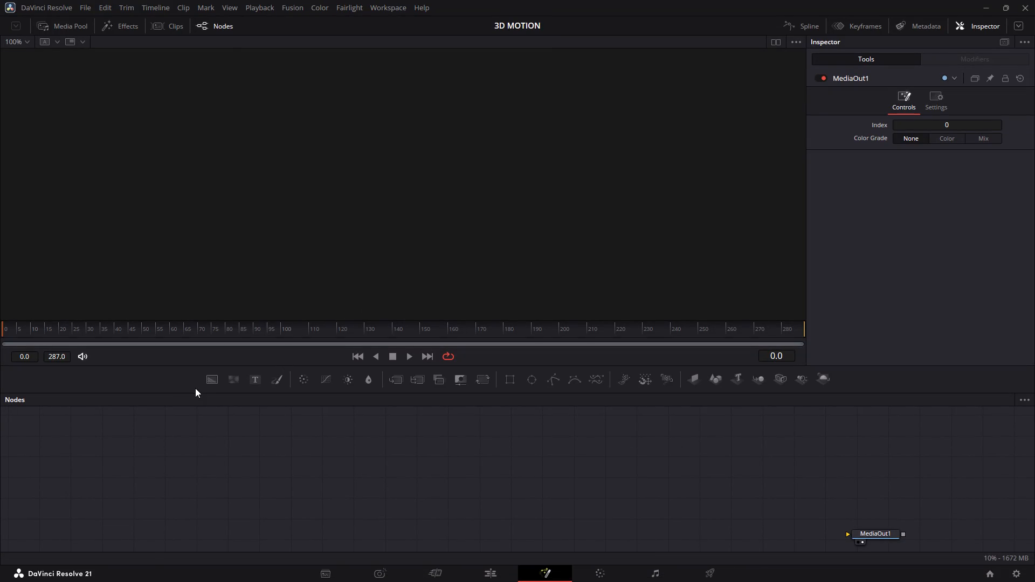
{"action": "left_click_drag", "start_coordinate": [213, 381], "coordinate": [209, 509]}
{"action": "left_click_drag", "start_coordinate": [209, 509], "coordinate": [196, 534]}
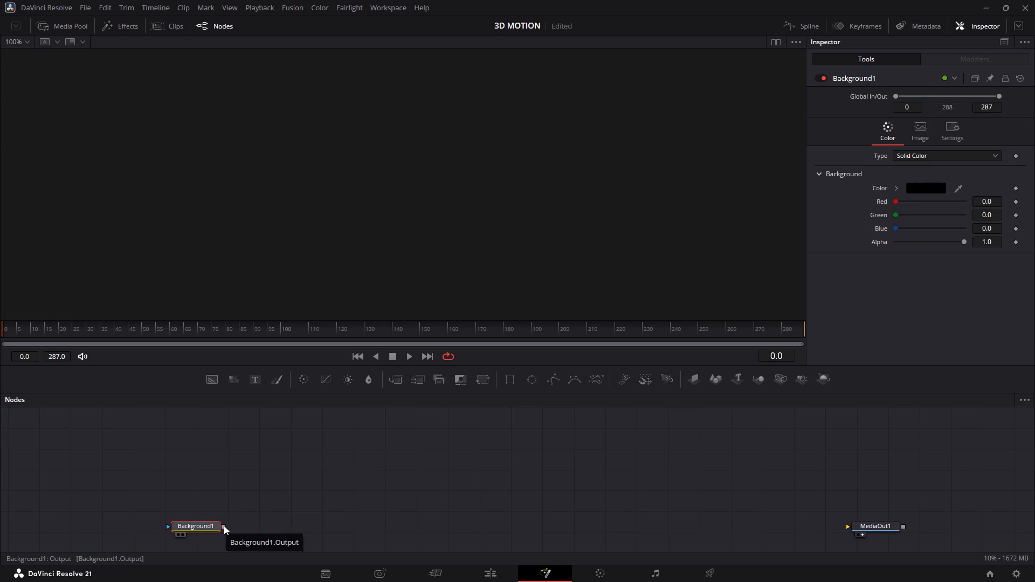
{"action": "left_click_drag", "start_coordinate": [224, 525], "coordinate": [852, 528]}
{"action": "left_click", "coordinate": [852, 528]}
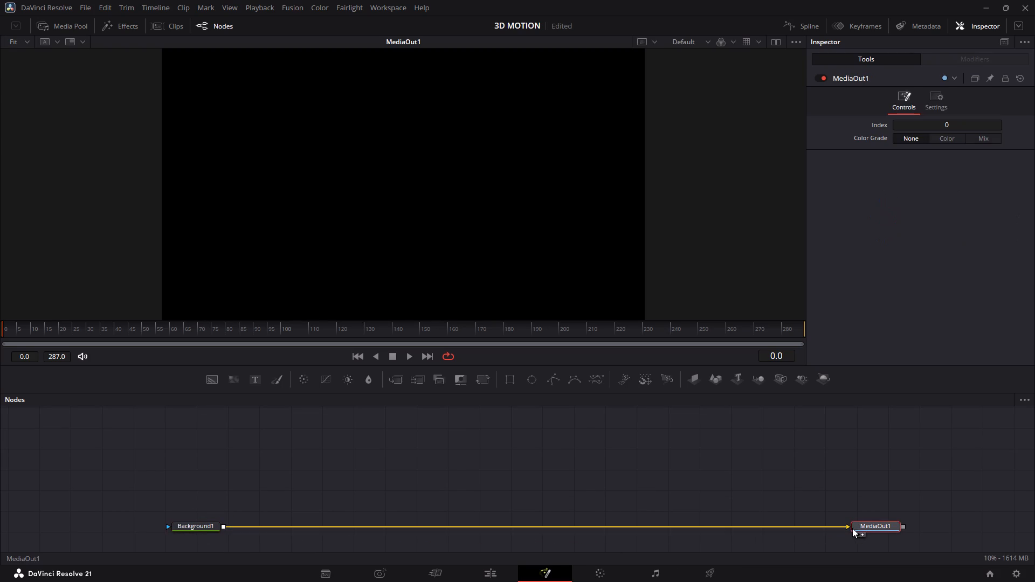
{"action": "left_click", "coordinate": [681, 514]}
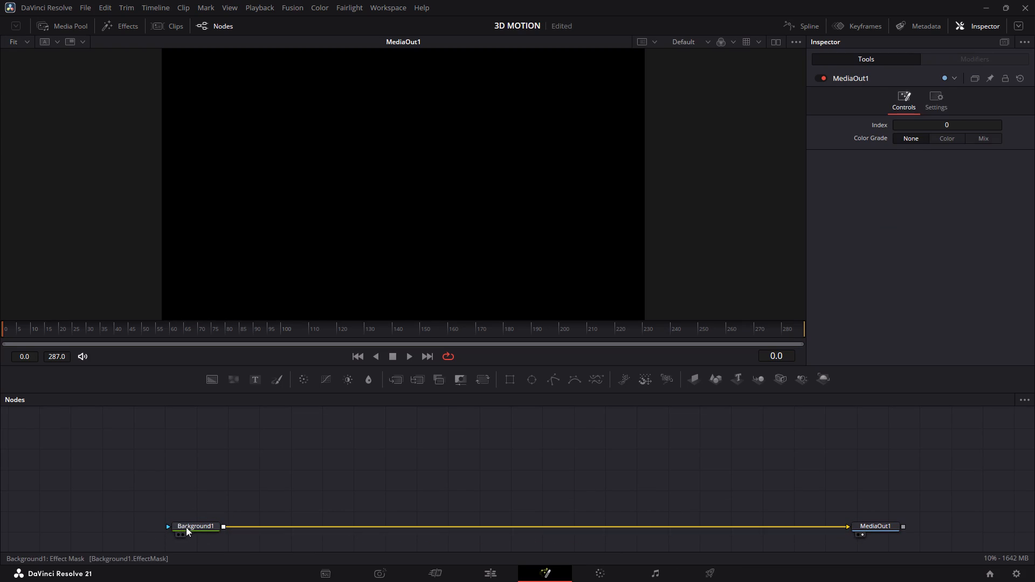
Set the Background1 node's solid color to white.
{"action": "left_click", "coordinate": [188, 526]}
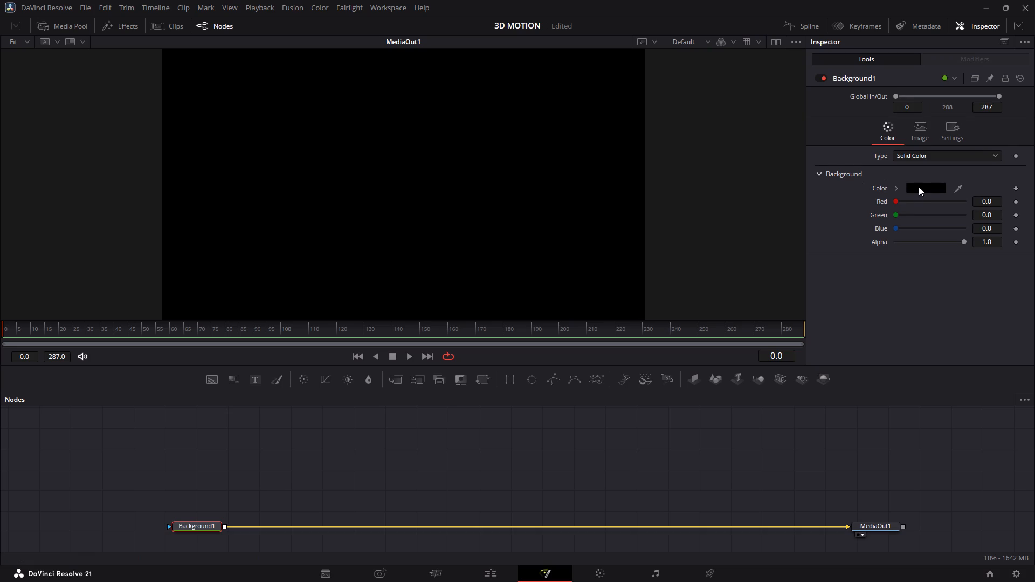
{"action": "left_click", "coordinate": [919, 186]}
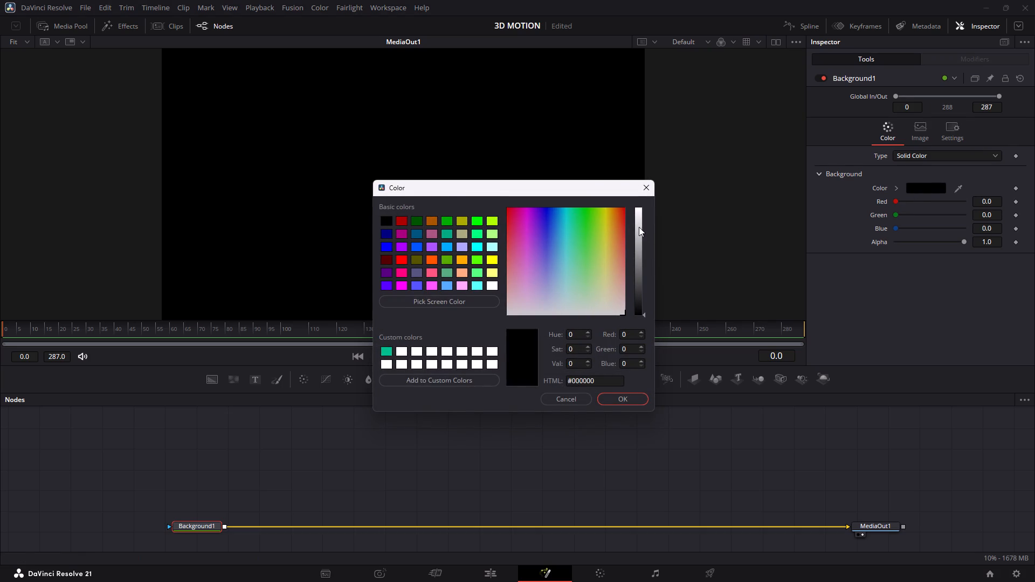
{"action": "left_click_drag", "start_coordinate": [639, 227], "coordinate": [641, 198]}
{"action": "left_click", "coordinate": [627, 395]}
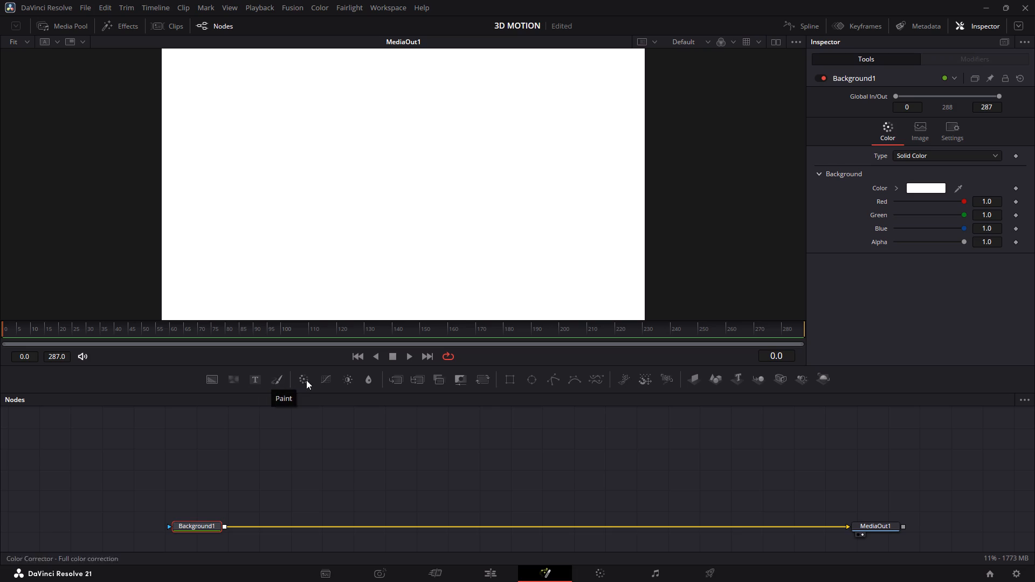
Insert a Paint node between Background1 and MediaOut1, spaced slightly away from Background1.
{"action": "left_click", "coordinate": [272, 382]}
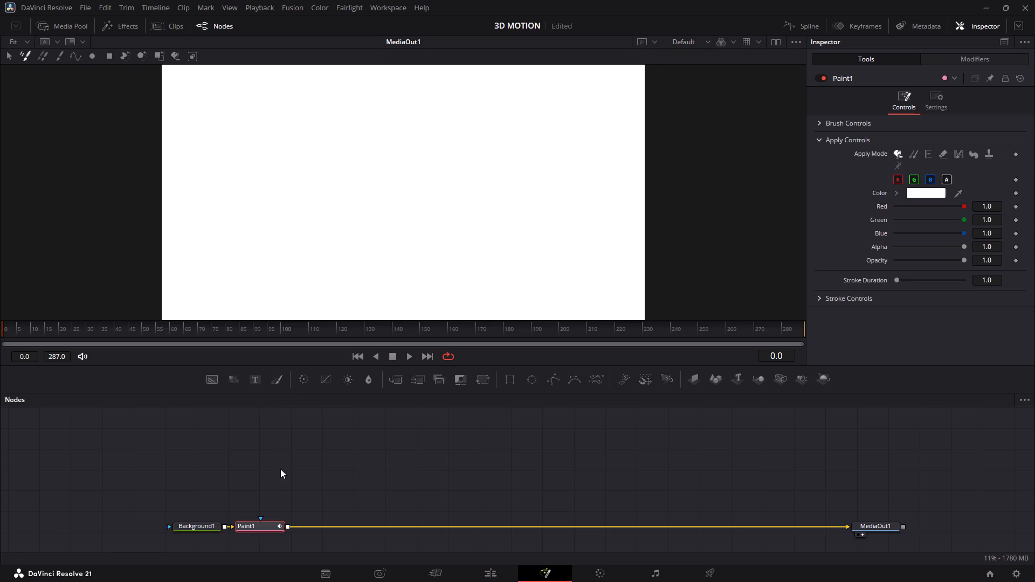
{"action": "left_click_drag", "start_coordinate": [271, 529], "coordinate": [299, 526]}
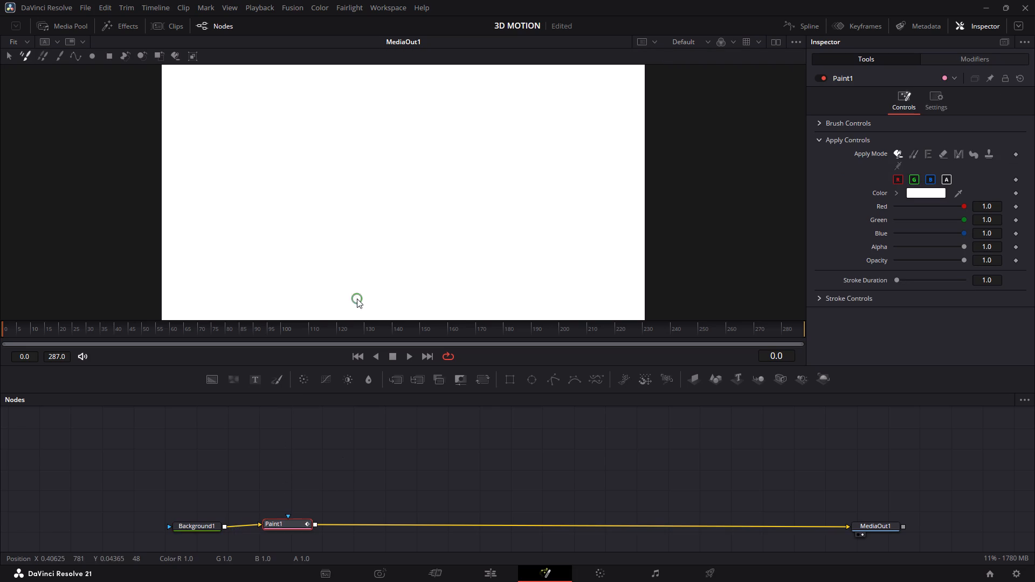
Paint a few freehand test strokes in white near the middle of the frame.
{"action": "left_click_drag", "start_coordinate": [323, 171], "coordinate": [393, 206]}
{"action": "left_click_drag", "start_coordinate": [367, 192], "coordinate": [374, 214]}
{"action": "left_click_drag", "start_coordinate": [374, 214], "coordinate": [380, 226]}
{"action": "left_click_drag", "start_coordinate": [353, 192], "coordinate": [321, 205]}
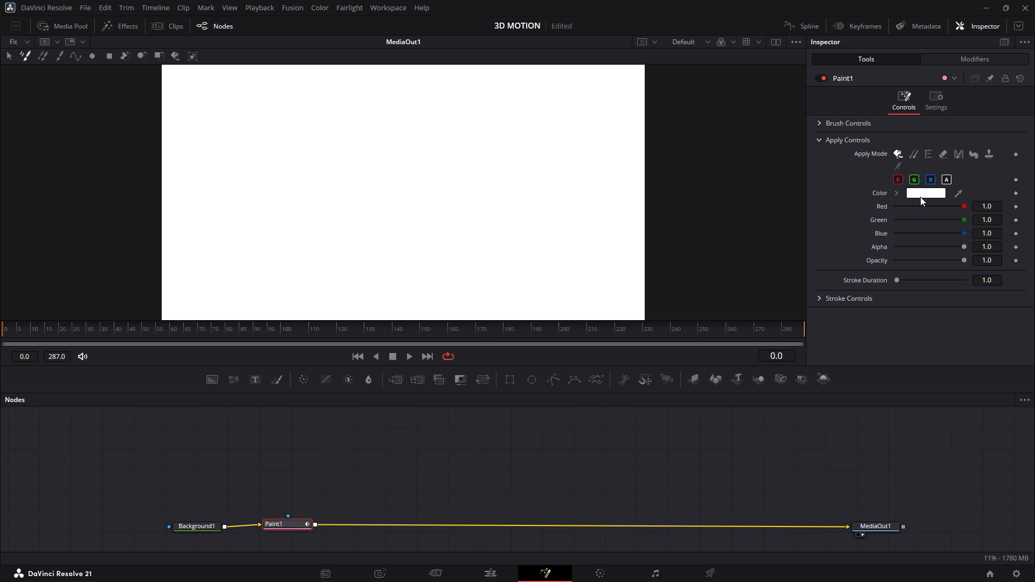
Set the Paint node's stroke color to black and paint two short vertical strokes near the frame's center.
{"action": "left_click", "coordinate": [920, 196]}
{"action": "left_click_drag", "start_coordinate": [637, 271], "coordinate": [639, 271]}
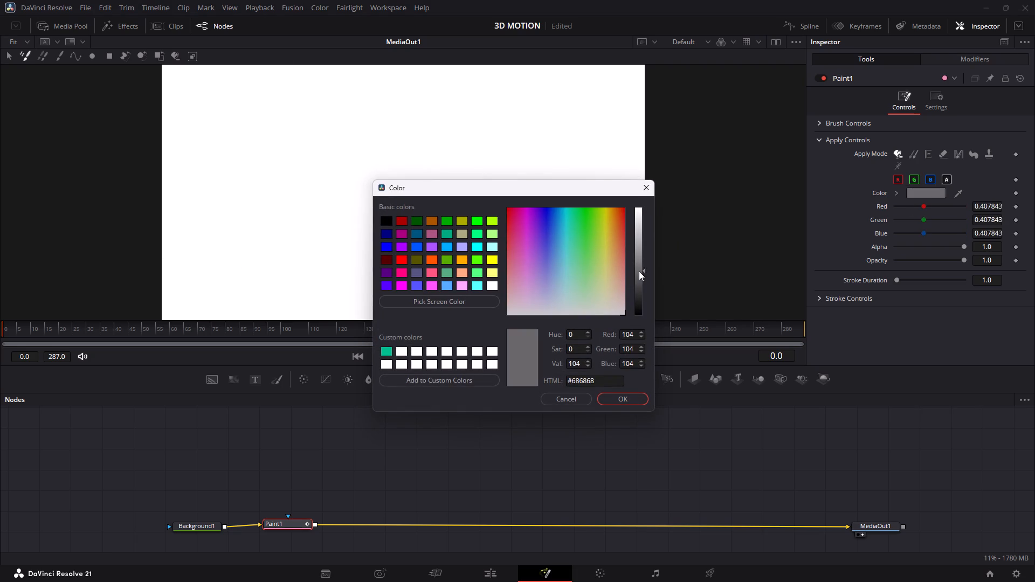
{"action": "left_click_drag", "start_coordinate": [639, 271], "coordinate": [633, 325]}
{"action": "left_click", "coordinate": [617, 404]}
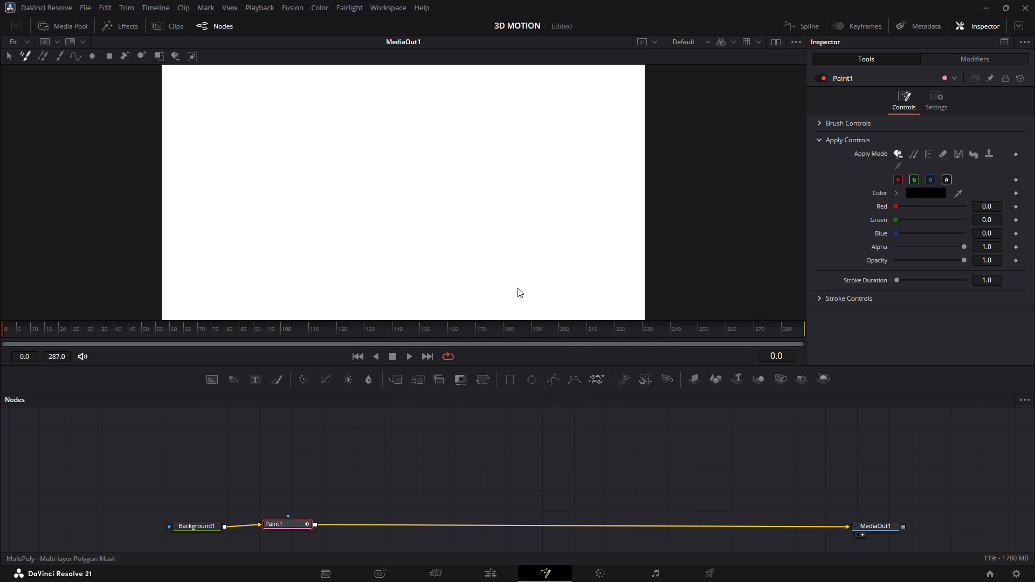
{"action": "left_click_drag", "start_coordinate": [446, 192], "coordinate": [448, 232]}
{"action": "left_click_drag", "start_coordinate": [409, 173], "coordinate": [413, 221]}
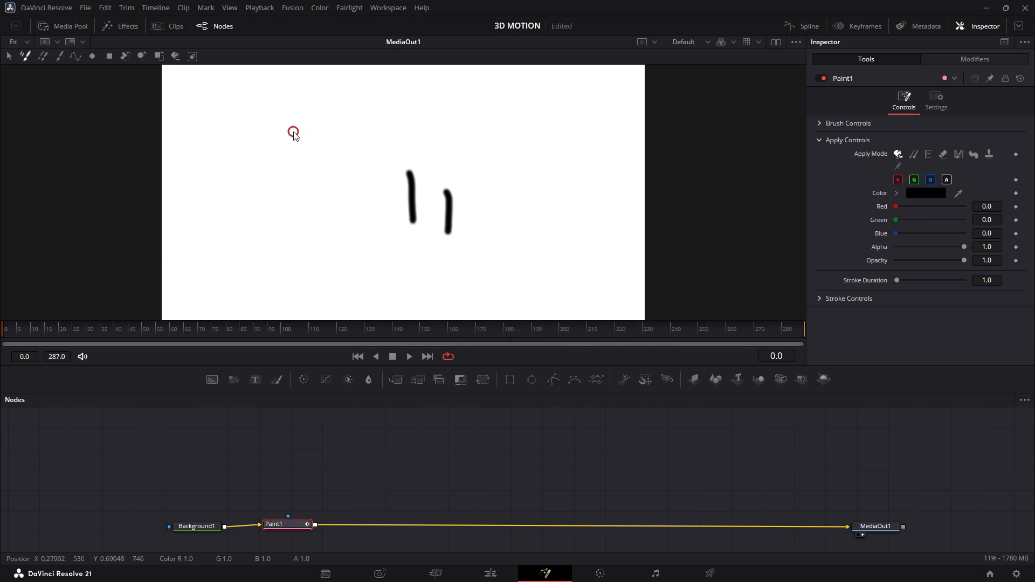
Handwrite a large capital I in the upper-left part of the frame with black strokes.
{"action": "left_click_drag", "start_coordinate": [293, 131], "coordinate": [411, 134]}
{"action": "left_click_drag", "start_coordinate": [346, 130], "coordinate": [389, 184]}
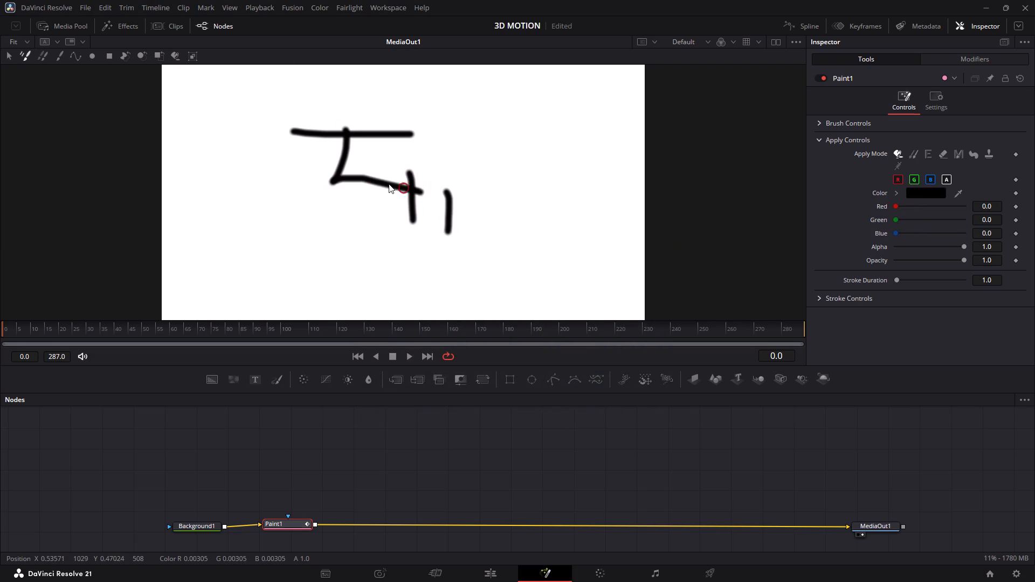
{"action": "left_click_drag", "start_coordinate": [389, 184], "coordinate": [300, 188]}
Handwrite the word LOVE beside the large I in the upper-right part of the frame.
{"action": "left_click_drag", "start_coordinate": [473, 134], "coordinate": [468, 188]}
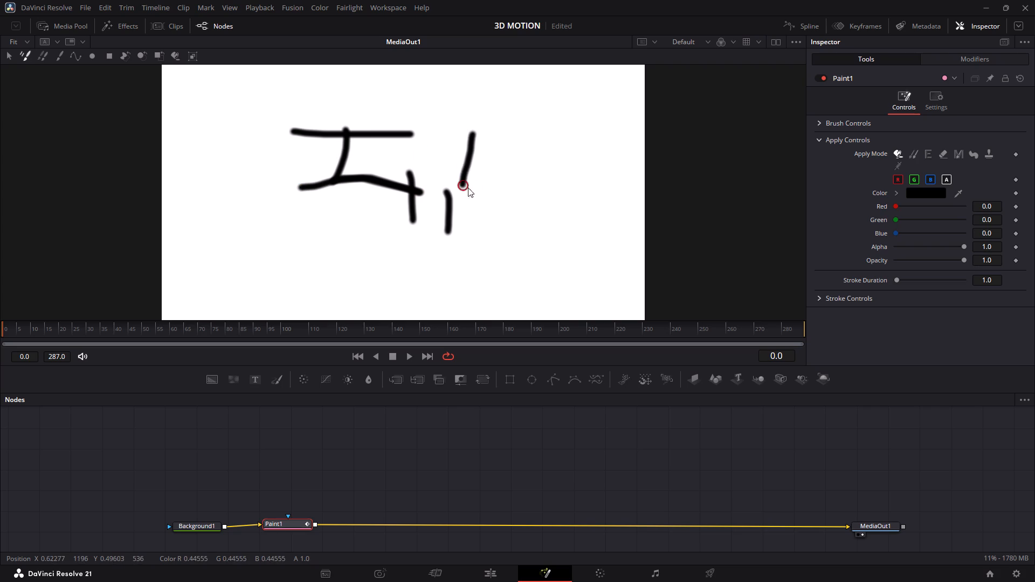
{"action": "left_click_drag", "start_coordinate": [468, 188], "coordinate": [500, 198]}
{"action": "left_click_drag", "start_coordinate": [523, 123], "coordinate": [505, 129]}
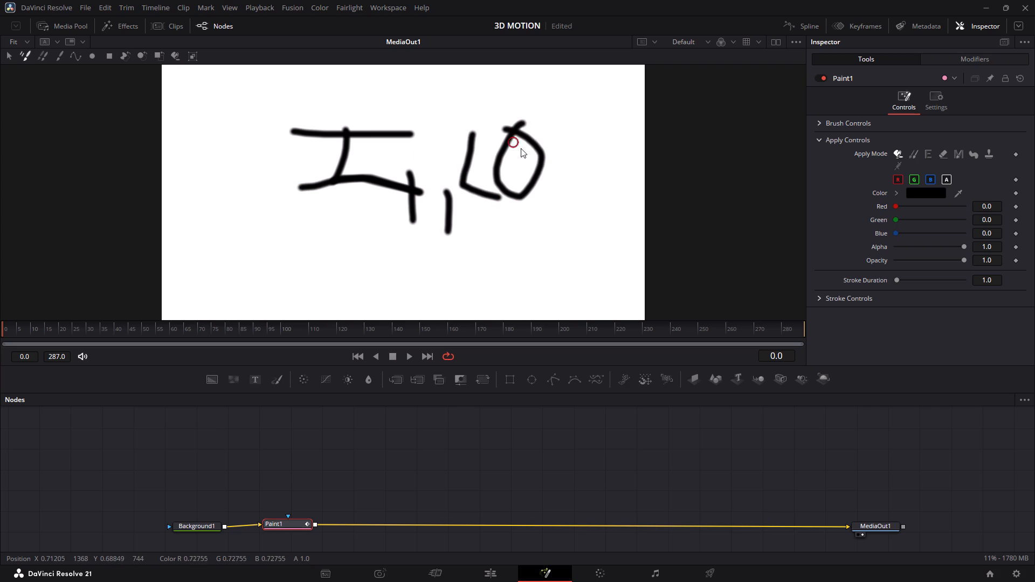
{"action": "left_click_drag", "start_coordinate": [550, 147], "coordinate": [577, 148]}
{"action": "left_click_drag", "start_coordinate": [602, 164], "coordinate": [588, 193]}
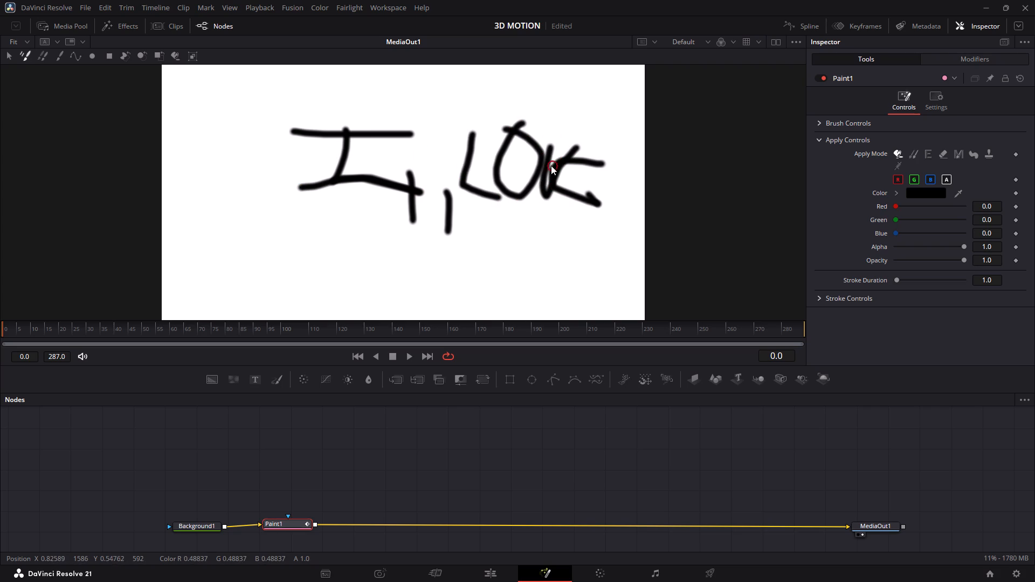
{"action": "left_click_drag", "start_coordinate": [551, 165], "coordinate": [595, 189]}
Handwrite a second line of black lettering beneath the first, starting with an S and running across the frame.
{"action": "left_click_drag", "start_coordinate": [332, 218], "coordinate": [306, 250]}
{"action": "left_click_drag", "start_coordinate": [379, 216], "coordinate": [377, 238]}
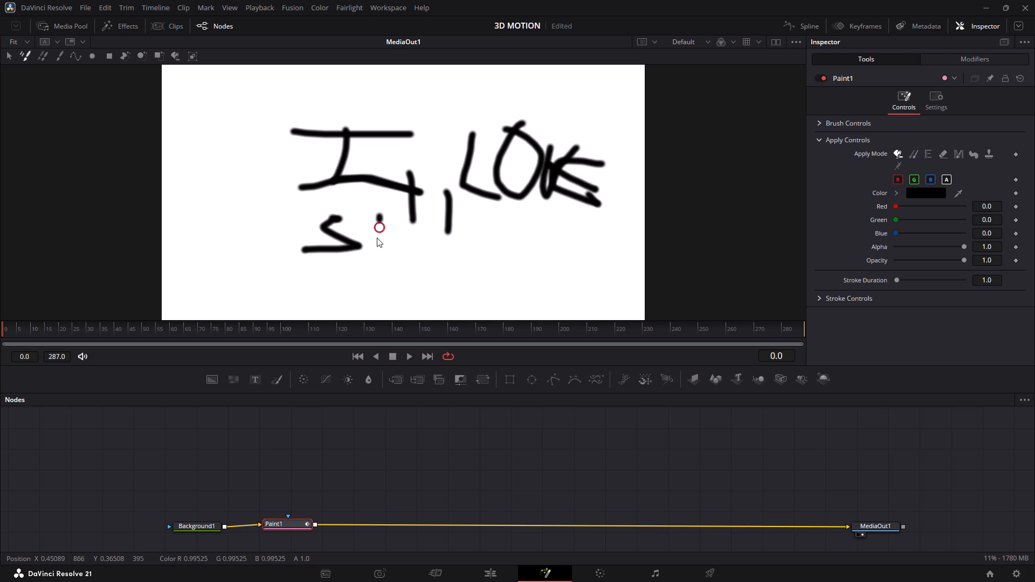
{"action": "left_click_drag", "start_coordinate": [377, 238], "coordinate": [361, 223]}
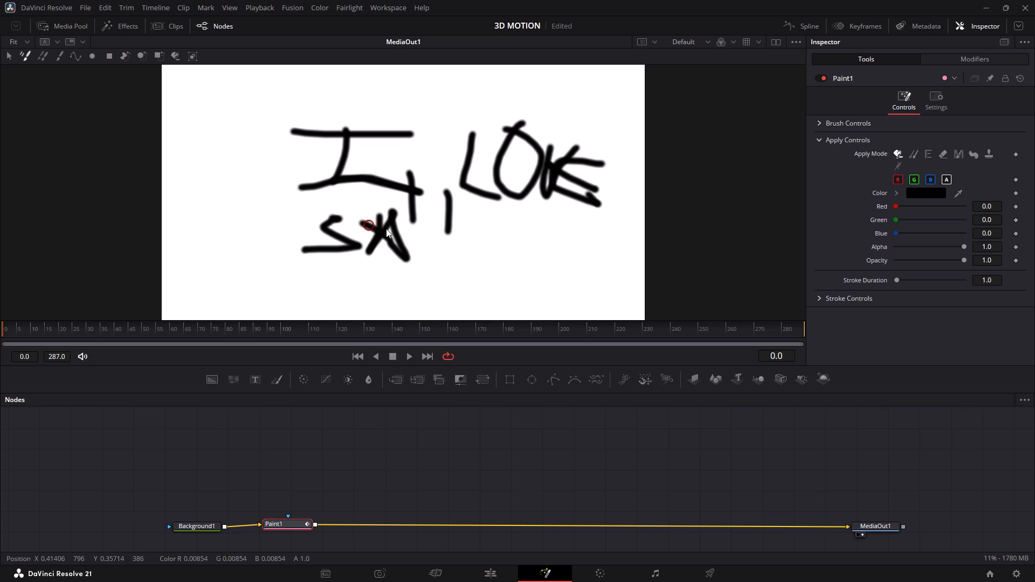
{"action": "left_click_drag", "start_coordinate": [433, 221], "coordinate": [403, 266]}
{"action": "left_click_drag", "start_coordinate": [453, 223], "coordinate": [434, 288]}
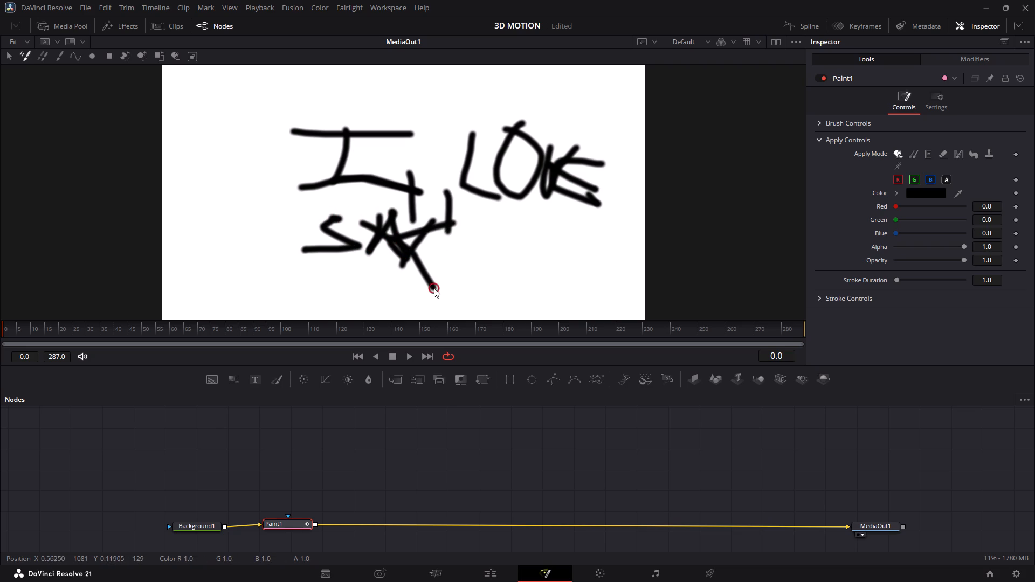
{"action": "left_click_drag", "start_coordinate": [434, 288], "coordinate": [434, 285]}
{"action": "left_click_drag", "start_coordinate": [501, 240], "coordinate": [446, 268]}
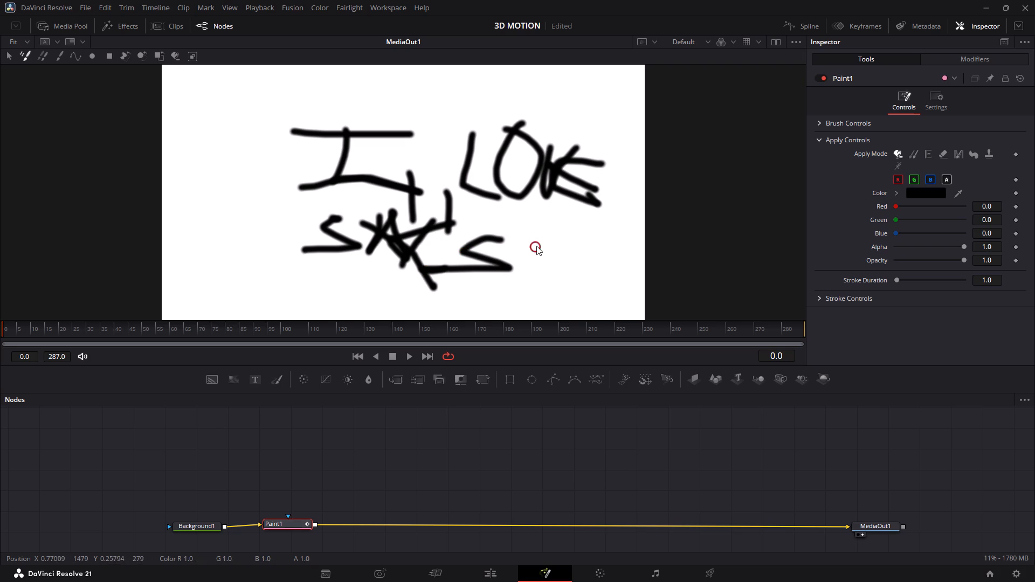
{"action": "left_click_drag", "start_coordinate": [536, 244], "coordinate": [545, 283]}
{"action": "left_click_drag", "start_coordinate": [562, 247], "coordinate": [563, 247]}
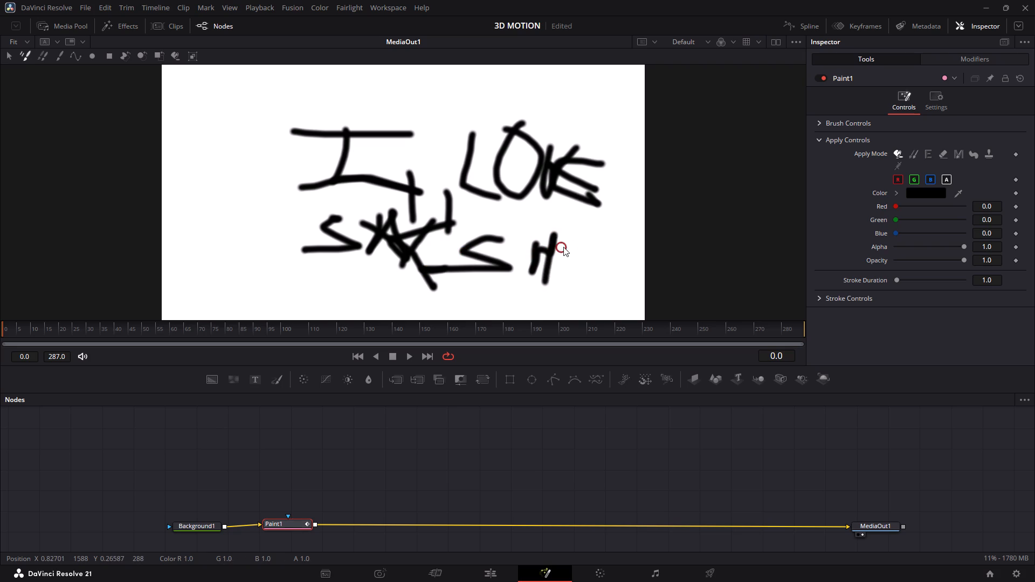
{"action": "left_click_drag", "start_coordinate": [563, 247], "coordinate": [574, 254]}
{"action": "left_click_drag", "start_coordinate": [574, 254], "coordinate": [501, 255]}
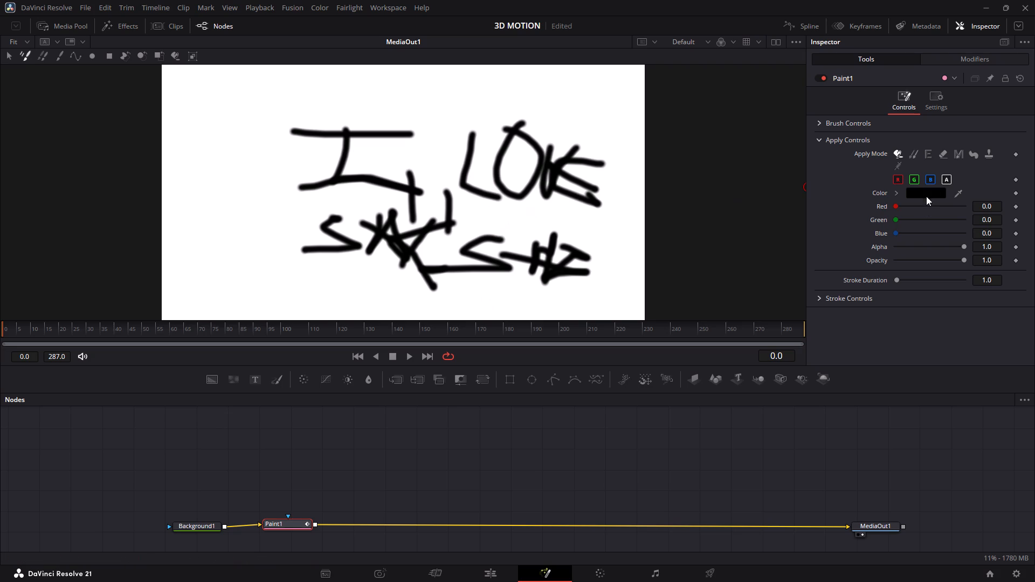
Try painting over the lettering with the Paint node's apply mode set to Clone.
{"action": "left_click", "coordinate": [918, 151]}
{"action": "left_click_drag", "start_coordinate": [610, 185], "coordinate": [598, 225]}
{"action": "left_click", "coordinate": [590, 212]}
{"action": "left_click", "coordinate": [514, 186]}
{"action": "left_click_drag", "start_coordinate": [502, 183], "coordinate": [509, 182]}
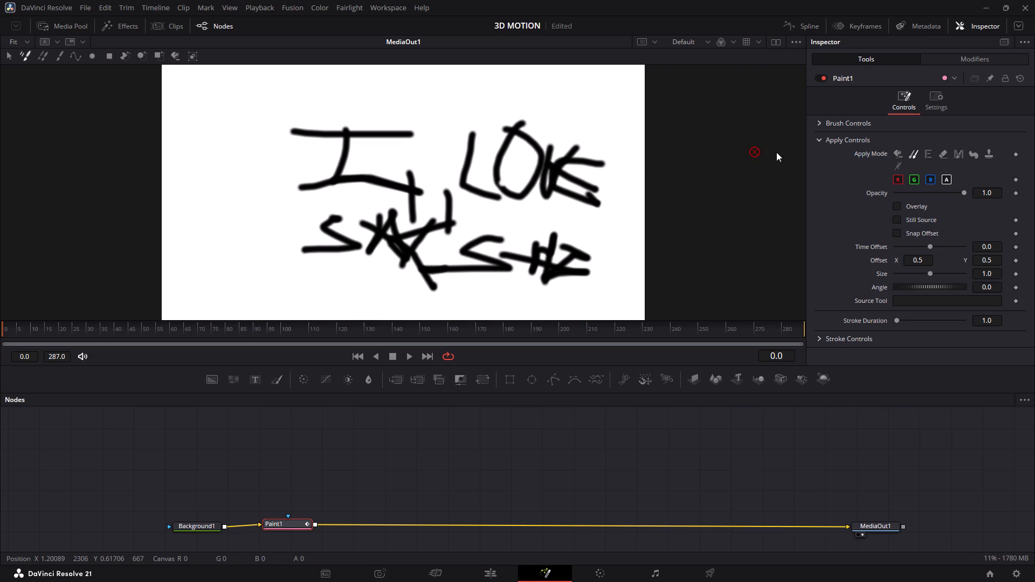
Paint strokes across the upper lettering with the apply mode set to Emboss and a stroke duration of 3.98.
{"action": "left_click", "coordinate": [923, 155]}
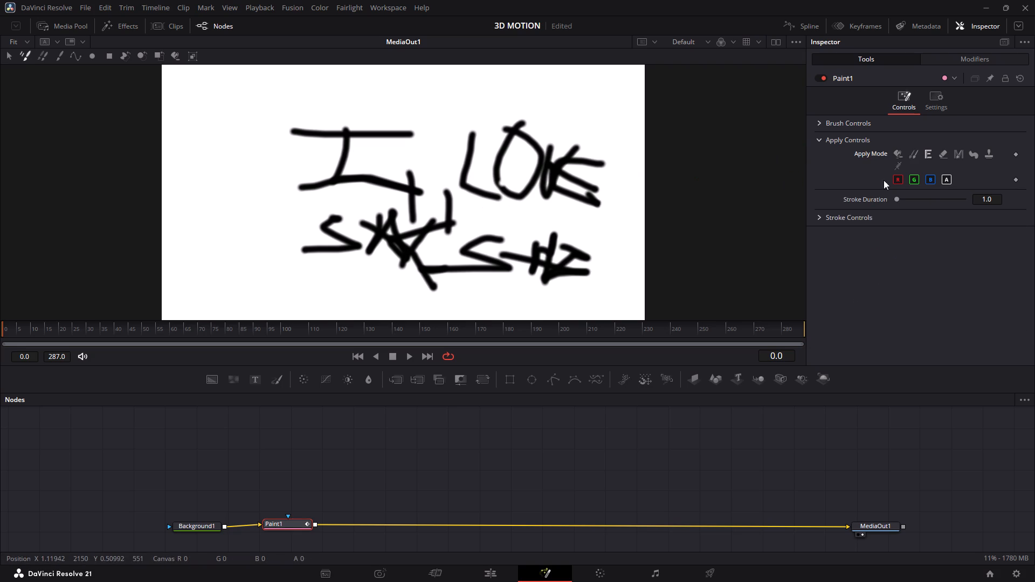
{"action": "left_click_drag", "start_coordinate": [894, 198], "coordinate": [901, 200]}
{"action": "left_click_drag", "start_coordinate": [460, 118], "coordinate": [475, 169]}
{"action": "left_click_drag", "start_coordinate": [413, 135], "coordinate": [481, 166]}
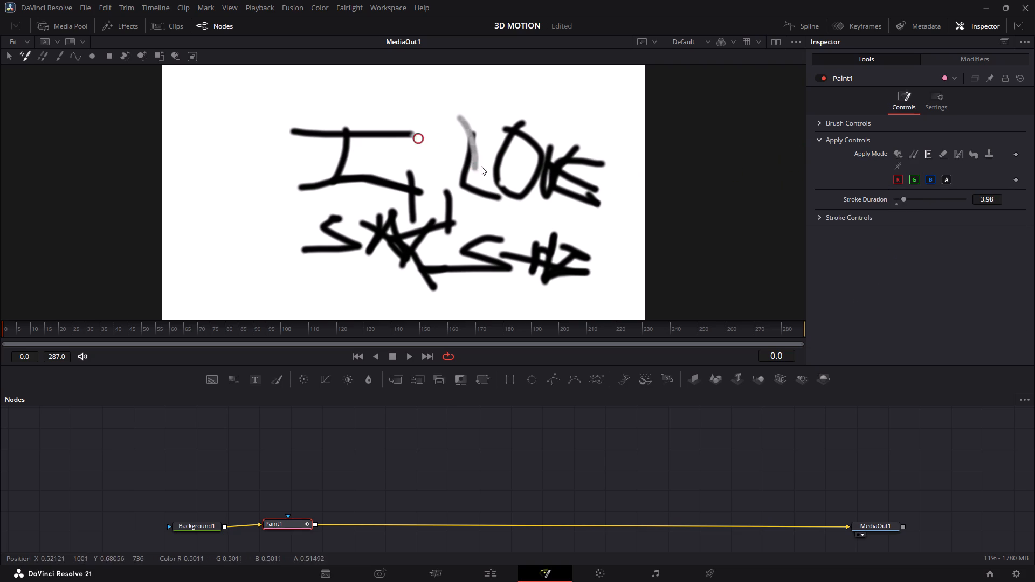
{"action": "left_click_drag", "start_coordinate": [481, 166], "coordinate": [434, 213]}
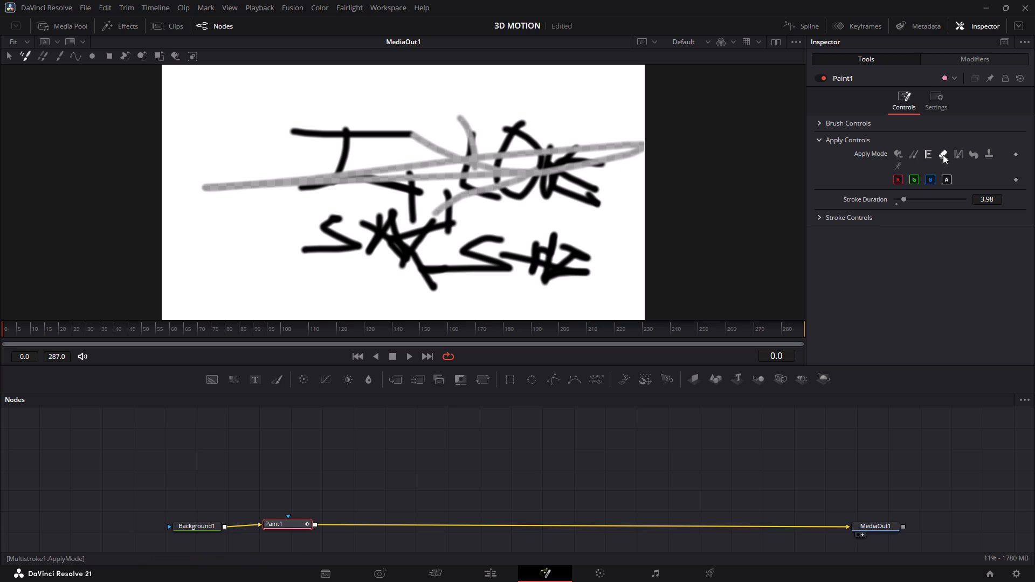
Switch the apply mode to Merge and scrub back and forth over the upper lettering and the start of the second line.
{"action": "left_click", "coordinate": [955, 156]}
{"action": "left_click_drag", "start_coordinate": [468, 153], "coordinate": [435, 265]}
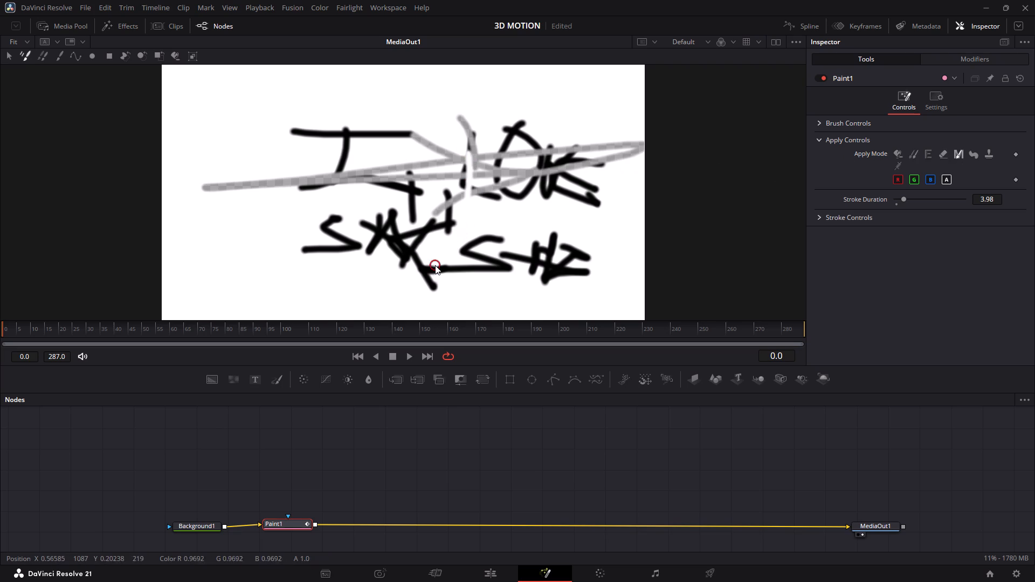
{"action": "left_click_drag", "start_coordinate": [435, 265], "coordinate": [683, 113]}
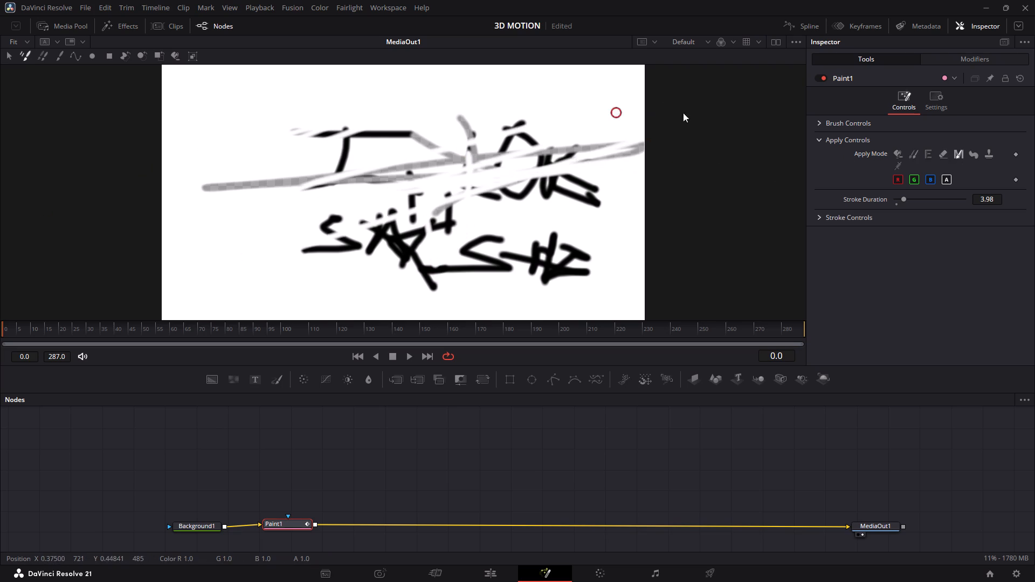
{"action": "left_click_drag", "start_coordinate": [683, 113], "coordinate": [494, 160]}
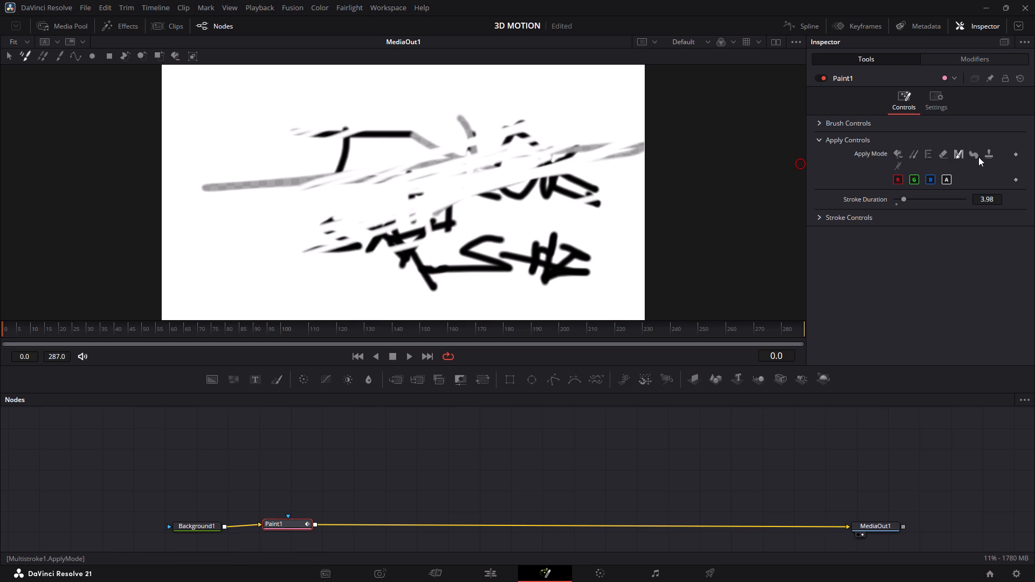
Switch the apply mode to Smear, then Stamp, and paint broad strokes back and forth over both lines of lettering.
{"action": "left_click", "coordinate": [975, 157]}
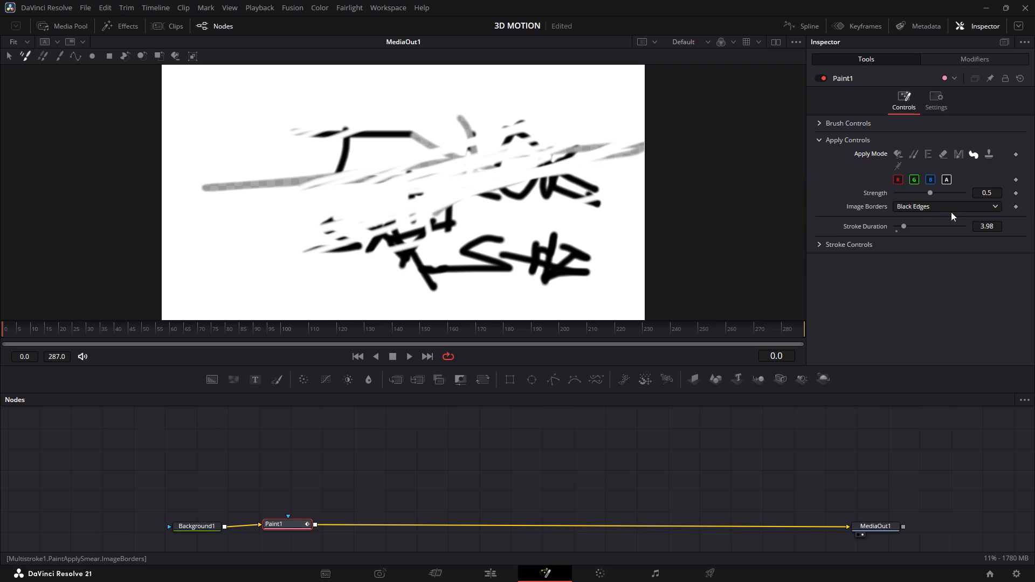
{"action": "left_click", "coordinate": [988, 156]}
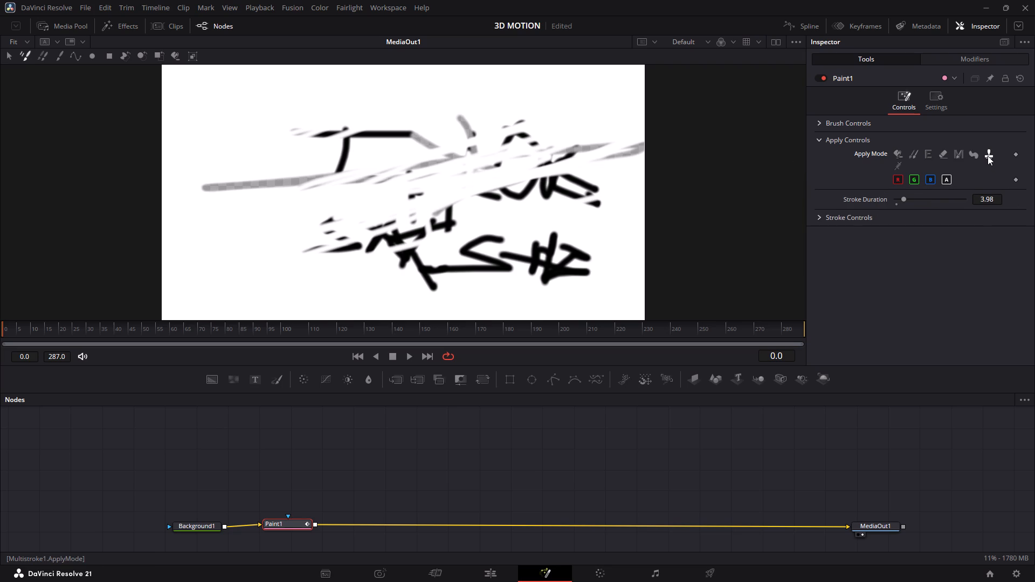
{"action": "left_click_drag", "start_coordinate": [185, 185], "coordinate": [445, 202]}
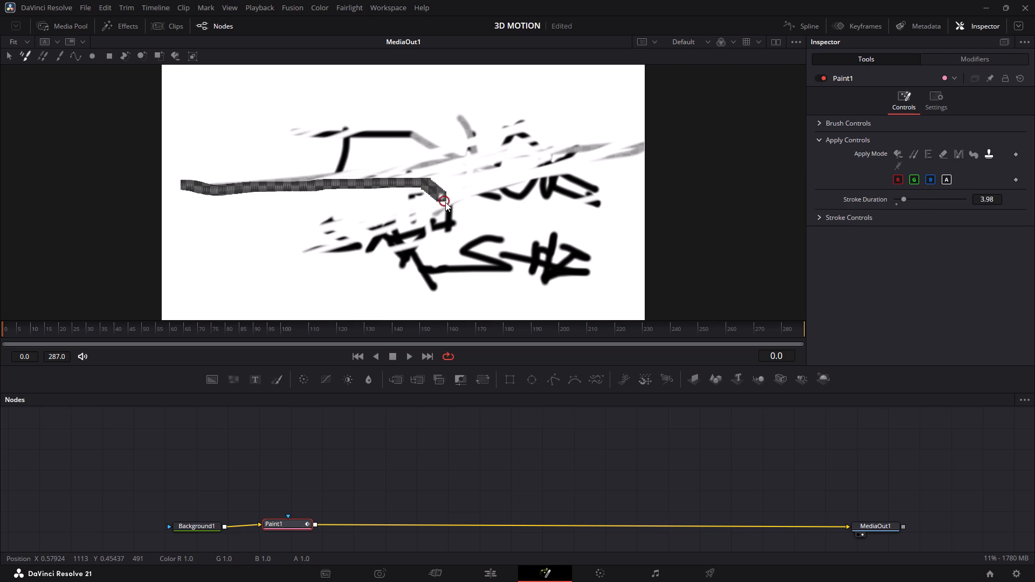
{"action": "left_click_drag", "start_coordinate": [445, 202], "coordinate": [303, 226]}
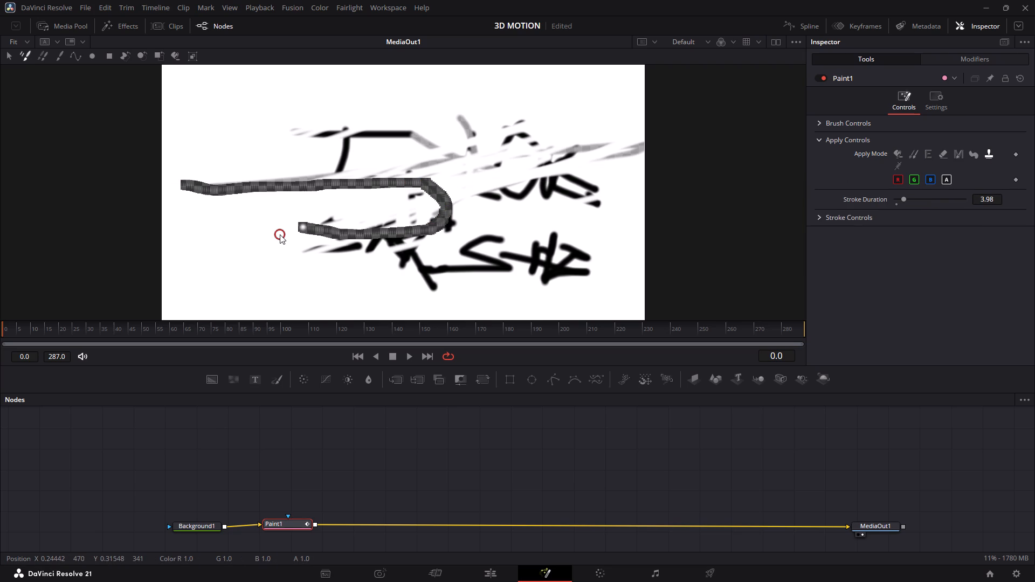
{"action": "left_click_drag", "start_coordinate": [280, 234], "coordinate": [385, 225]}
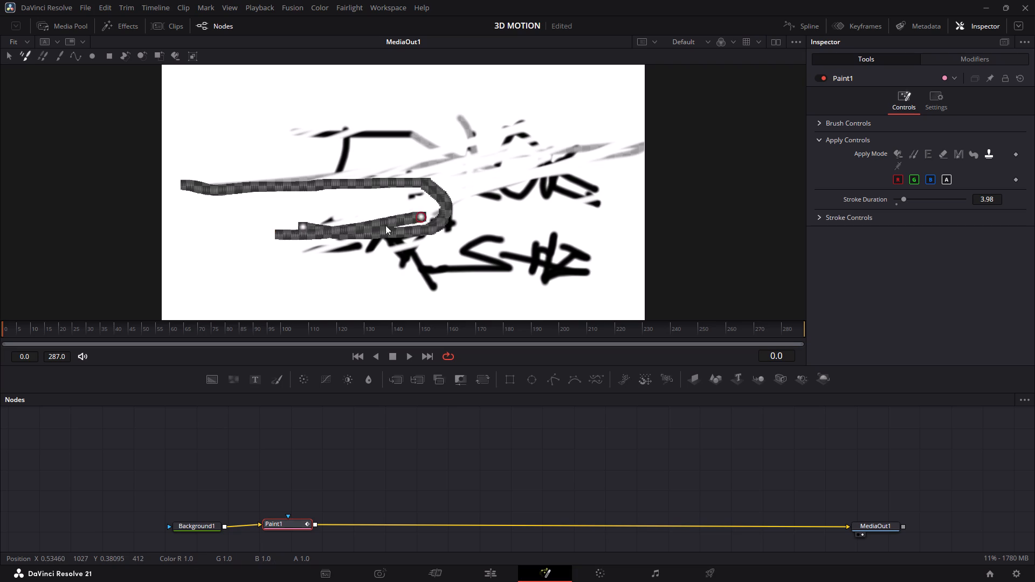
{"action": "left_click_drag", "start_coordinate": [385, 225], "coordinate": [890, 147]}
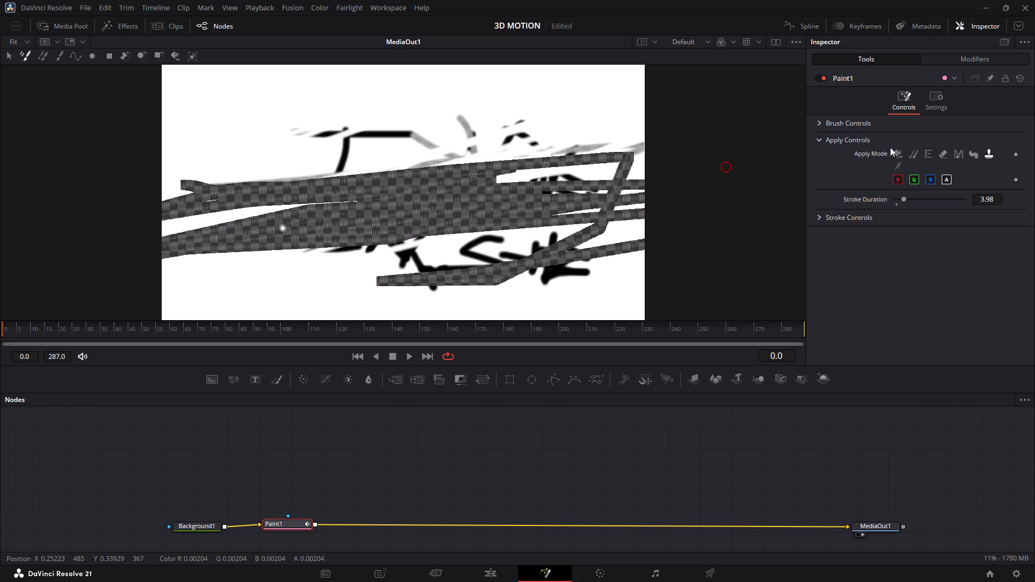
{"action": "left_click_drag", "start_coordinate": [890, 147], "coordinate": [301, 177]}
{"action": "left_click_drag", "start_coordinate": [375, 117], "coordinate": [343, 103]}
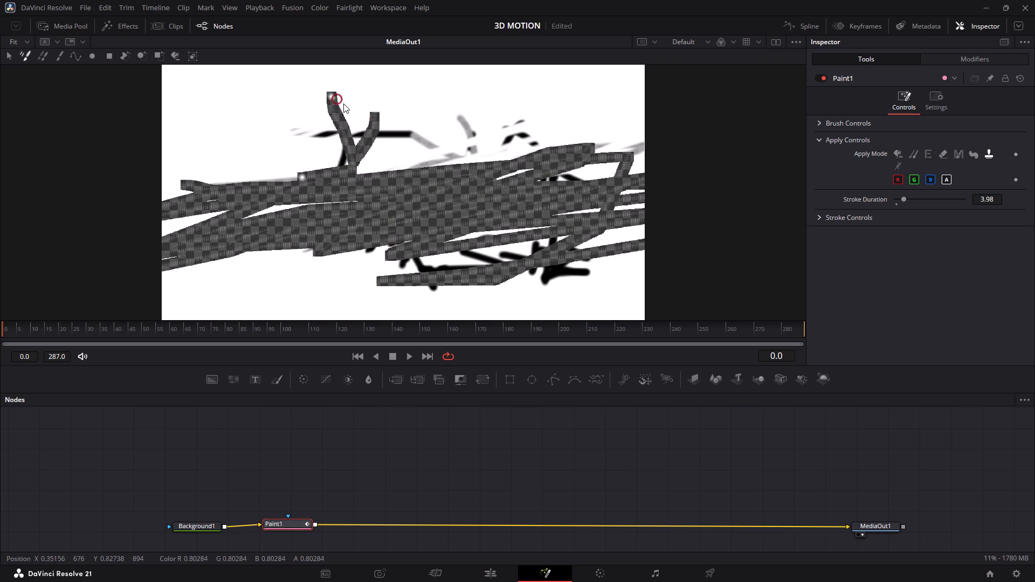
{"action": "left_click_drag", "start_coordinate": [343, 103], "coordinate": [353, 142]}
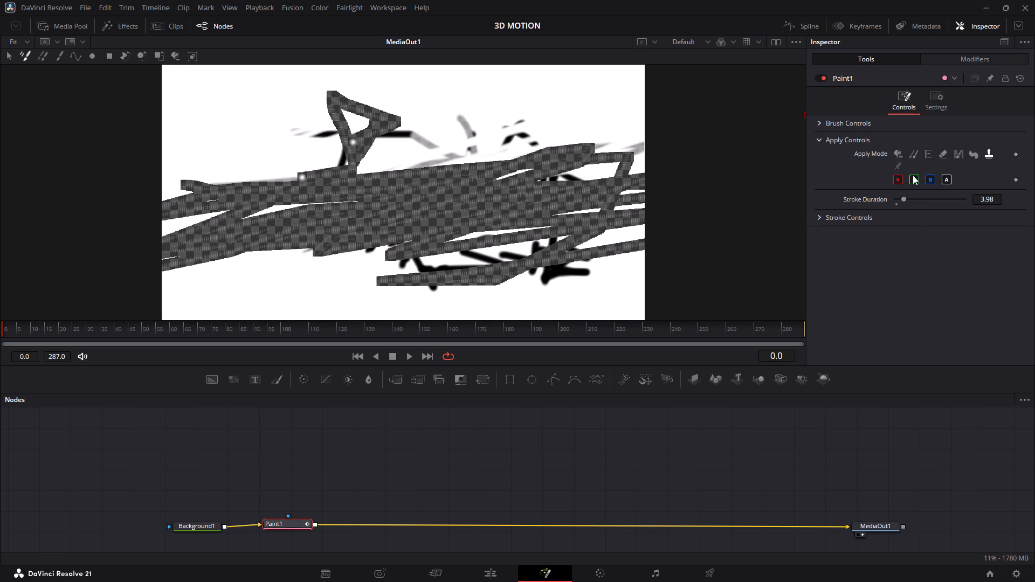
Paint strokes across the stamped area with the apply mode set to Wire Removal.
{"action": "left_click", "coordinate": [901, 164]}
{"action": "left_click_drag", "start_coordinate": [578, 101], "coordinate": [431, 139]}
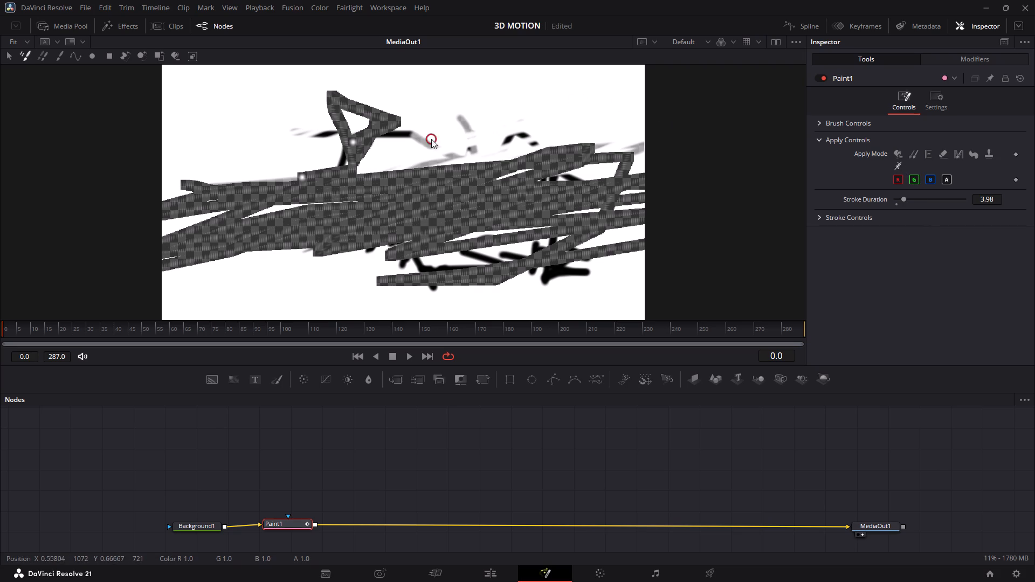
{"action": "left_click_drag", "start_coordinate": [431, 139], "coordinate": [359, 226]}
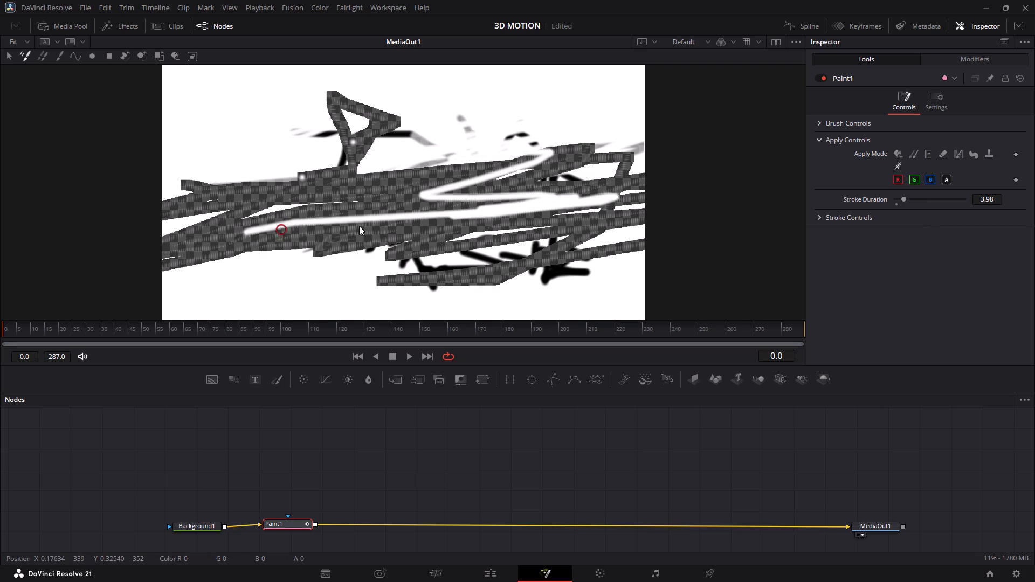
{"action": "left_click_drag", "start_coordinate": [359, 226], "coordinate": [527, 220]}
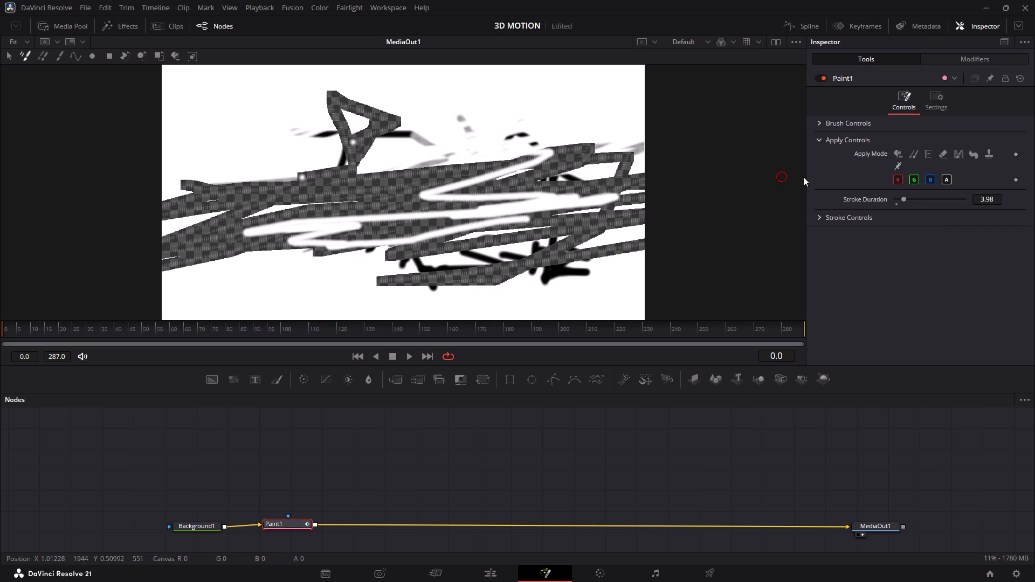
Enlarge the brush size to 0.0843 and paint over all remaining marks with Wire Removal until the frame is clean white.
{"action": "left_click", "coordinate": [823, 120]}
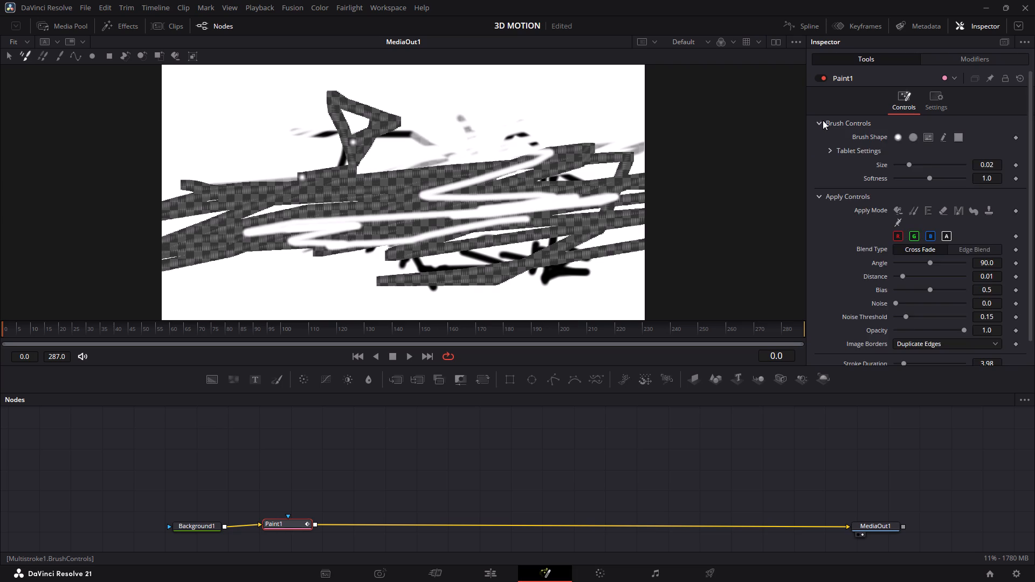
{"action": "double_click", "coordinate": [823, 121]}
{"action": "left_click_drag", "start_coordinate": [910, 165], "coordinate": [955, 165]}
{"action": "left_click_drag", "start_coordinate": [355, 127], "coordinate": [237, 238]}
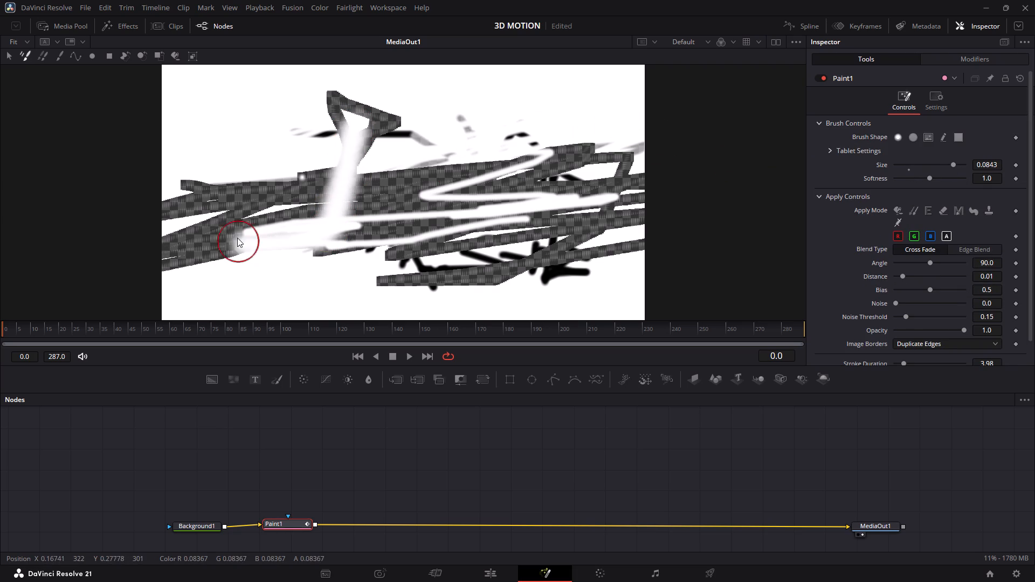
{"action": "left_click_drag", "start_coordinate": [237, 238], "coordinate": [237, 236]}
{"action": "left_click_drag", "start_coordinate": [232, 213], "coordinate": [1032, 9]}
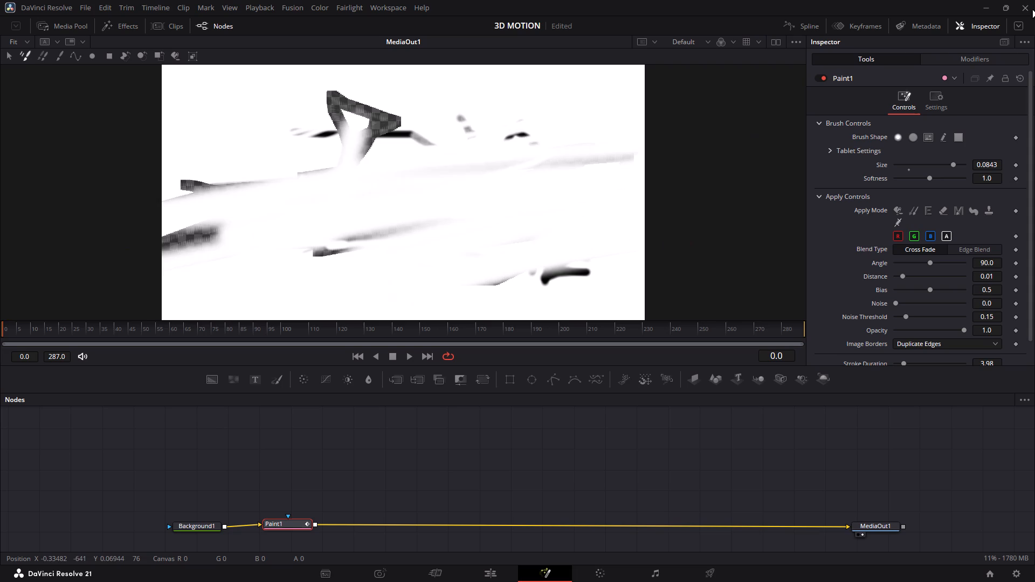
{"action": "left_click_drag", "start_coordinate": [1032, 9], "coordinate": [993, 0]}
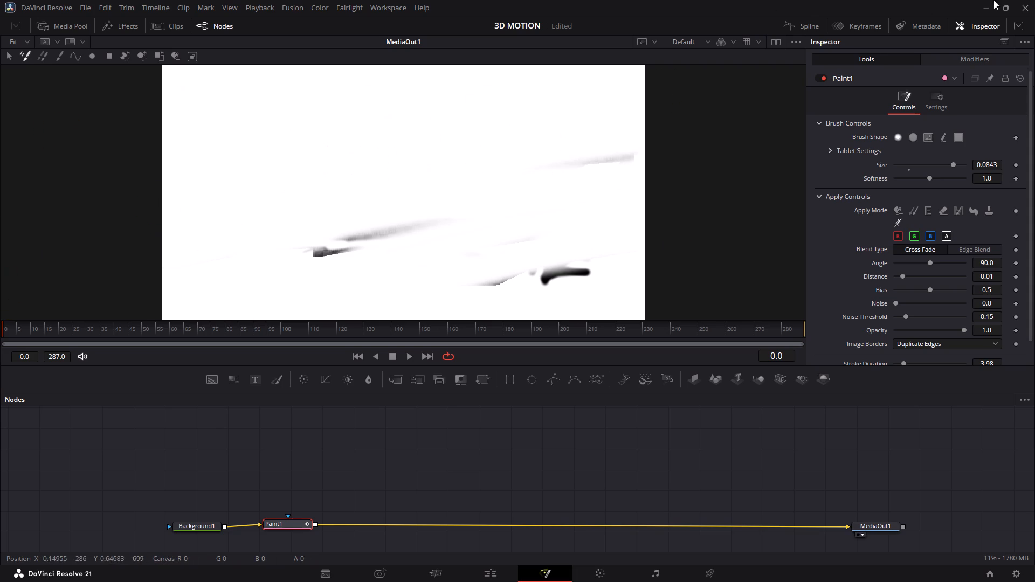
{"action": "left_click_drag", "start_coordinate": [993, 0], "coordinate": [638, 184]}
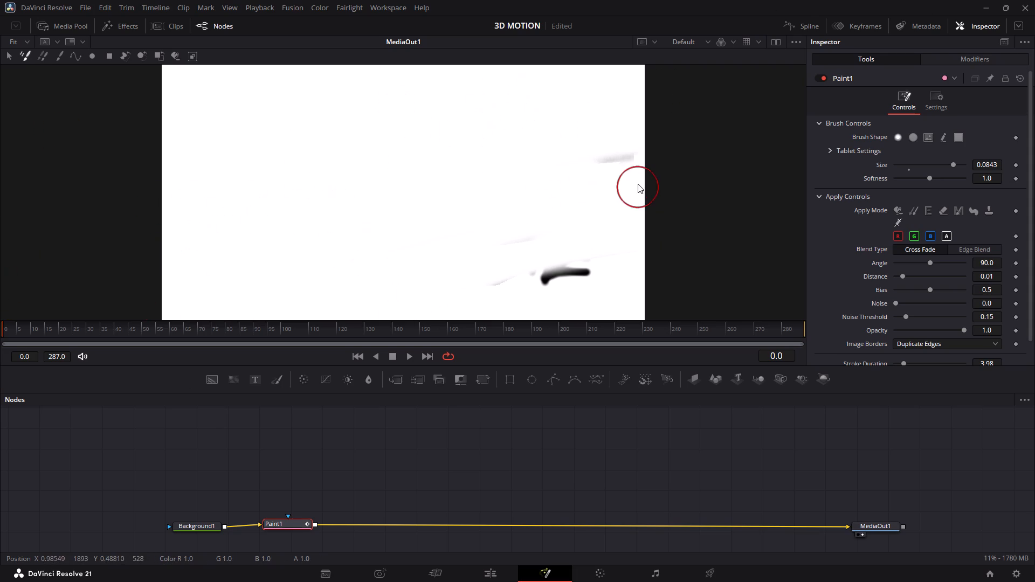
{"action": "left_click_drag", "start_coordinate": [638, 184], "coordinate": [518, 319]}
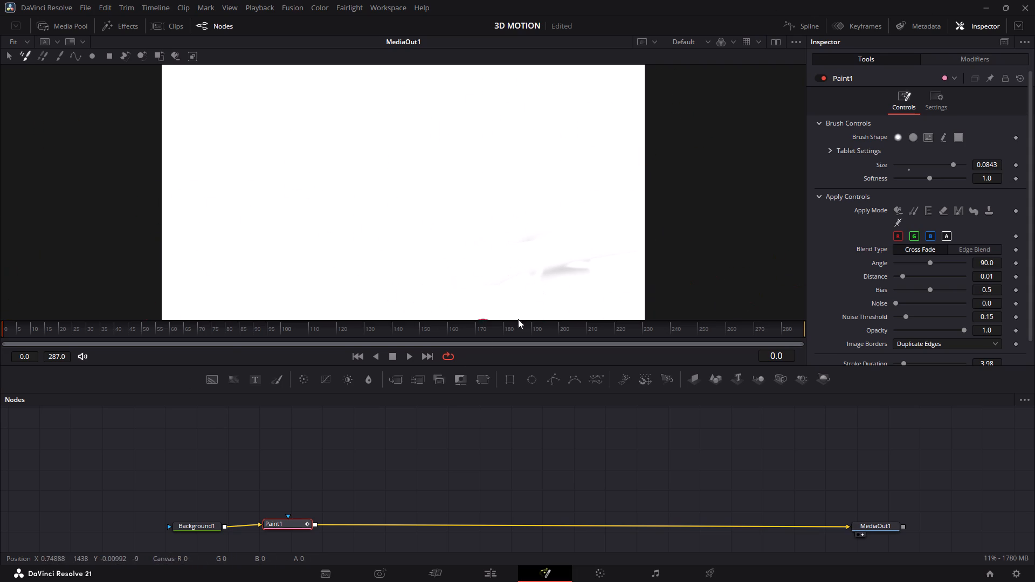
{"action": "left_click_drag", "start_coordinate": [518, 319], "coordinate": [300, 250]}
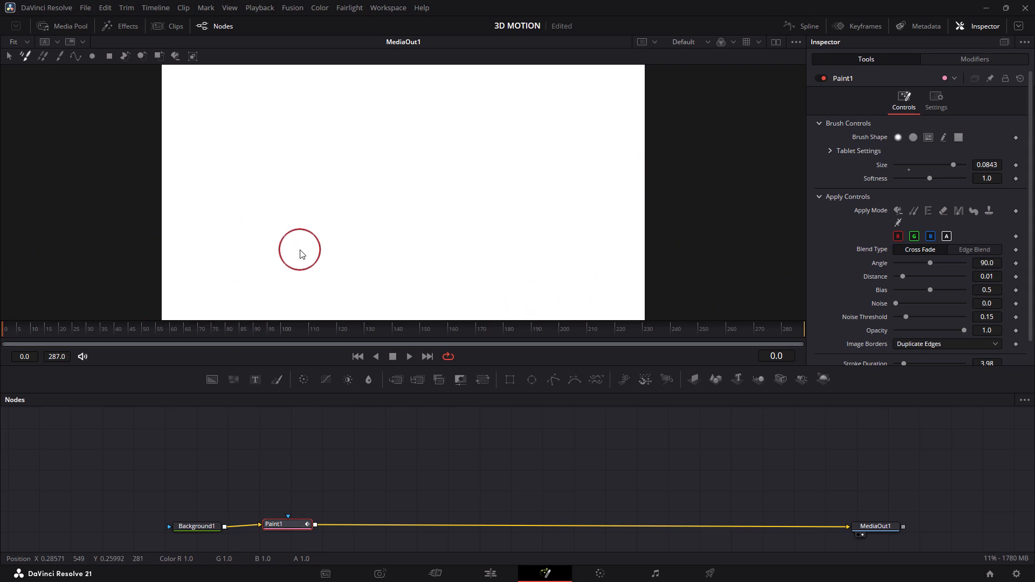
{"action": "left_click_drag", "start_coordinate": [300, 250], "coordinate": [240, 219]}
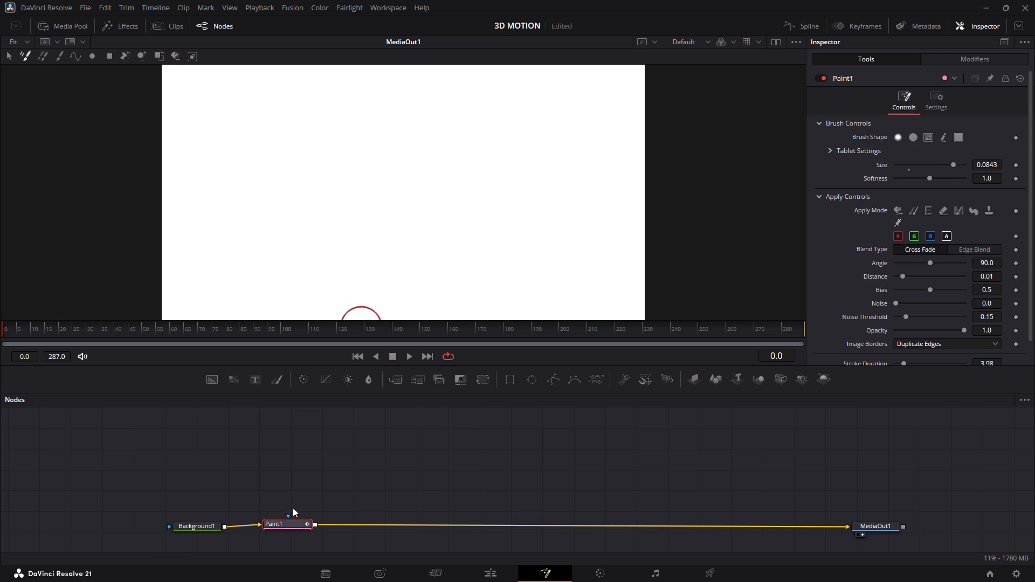
Delete the Paint1 node from between Background1 and MediaOut1.
{"action": "left_click", "coordinate": [306, 525]}
{"action": "key", "text": "BackSpace"}
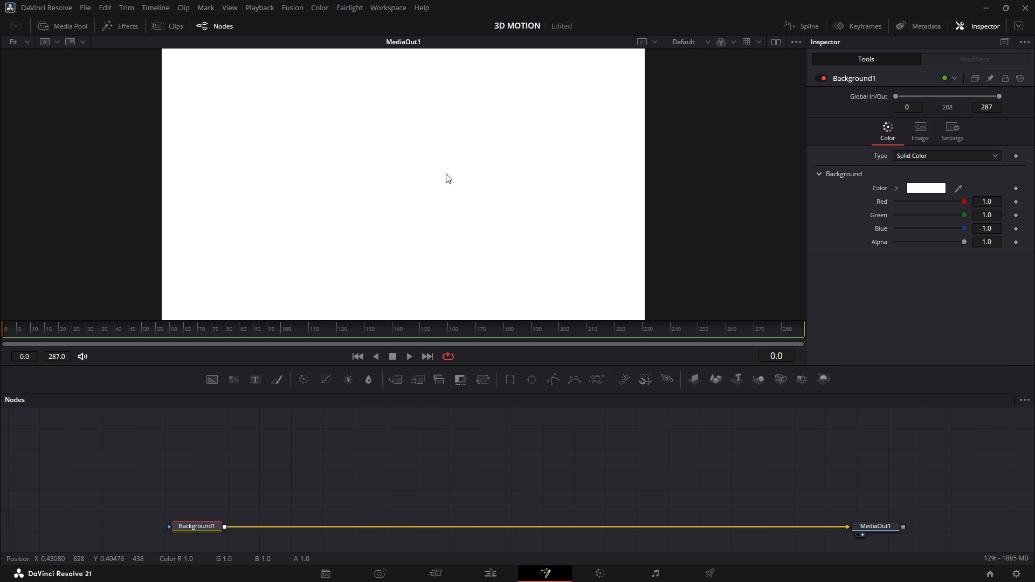
{"action": "scroll", "coordinate": [456, 168], "scroll_direction": "down", "scroll_amount": 1}
{"action": "scroll", "coordinate": [456, 168], "scroll_direction": "up", "scroll_amount": 1}
Change the Background1 node's colour to dark grey #1b1b1b.
{"action": "left_click", "coordinate": [198, 526]}
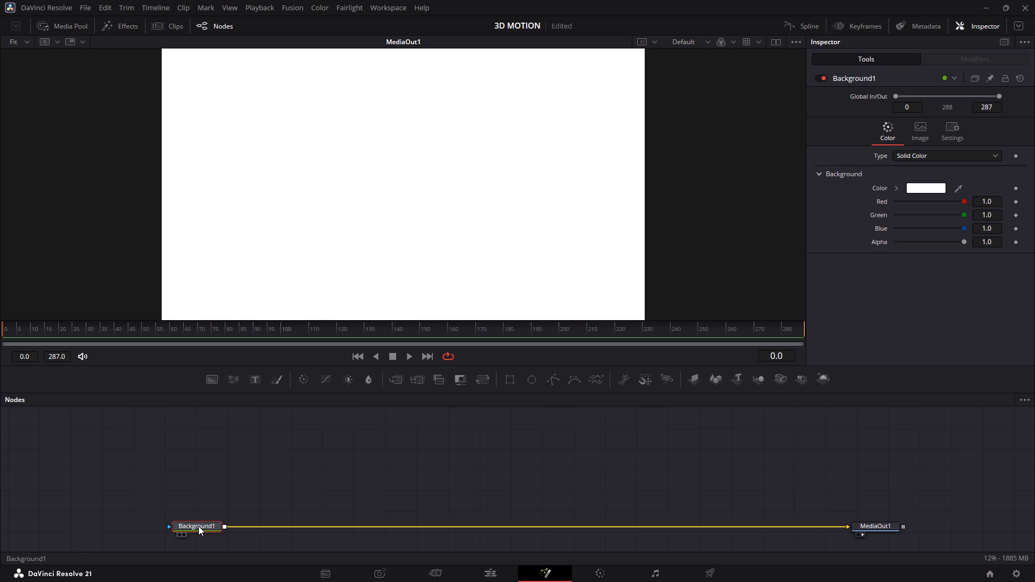
{"action": "left_click", "coordinate": [934, 183]}
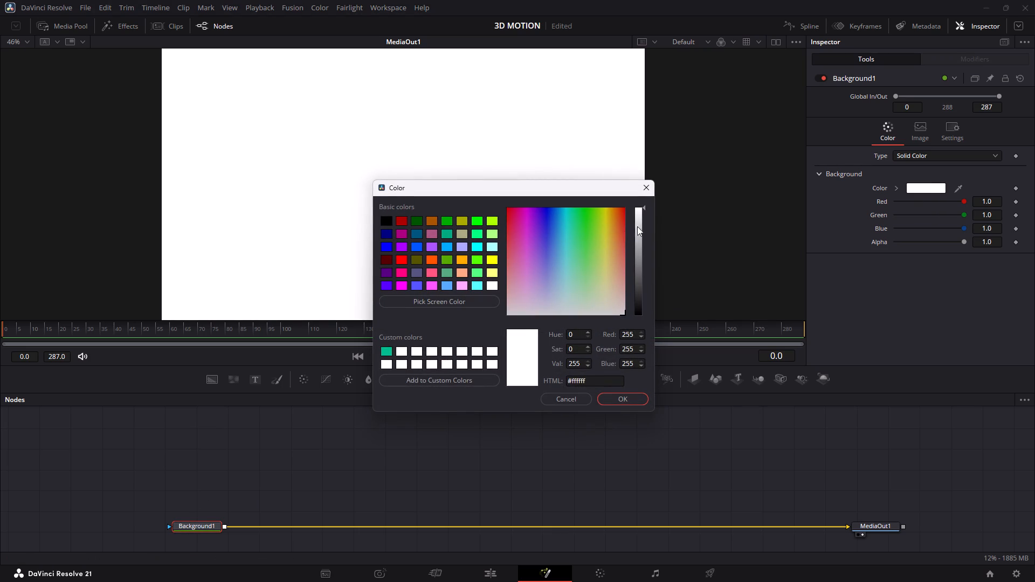
{"action": "left_click_drag", "start_coordinate": [638, 226], "coordinate": [629, 301]}
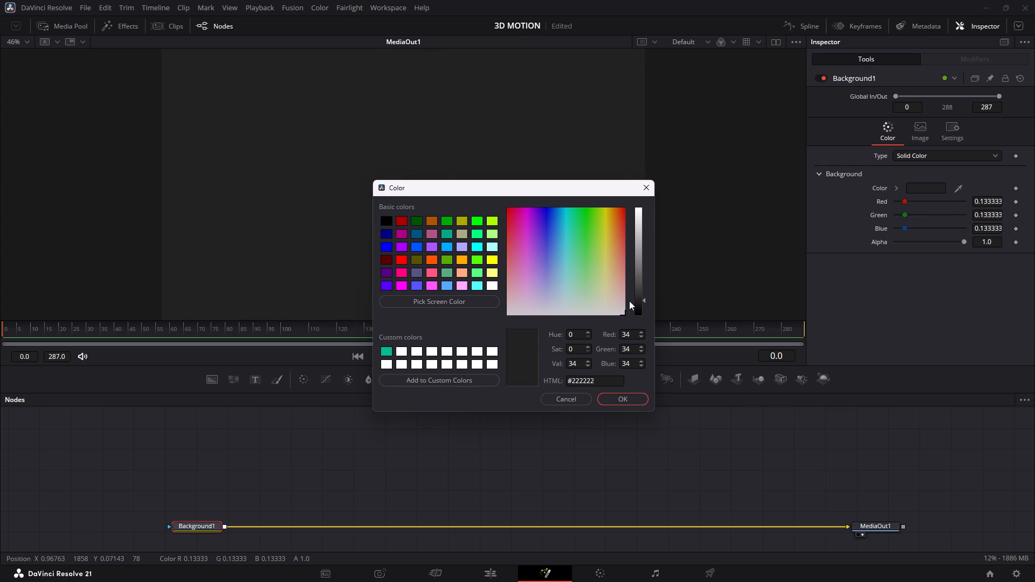
{"action": "left_click_drag", "start_coordinate": [629, 301], "coordinate": [633, 303]}
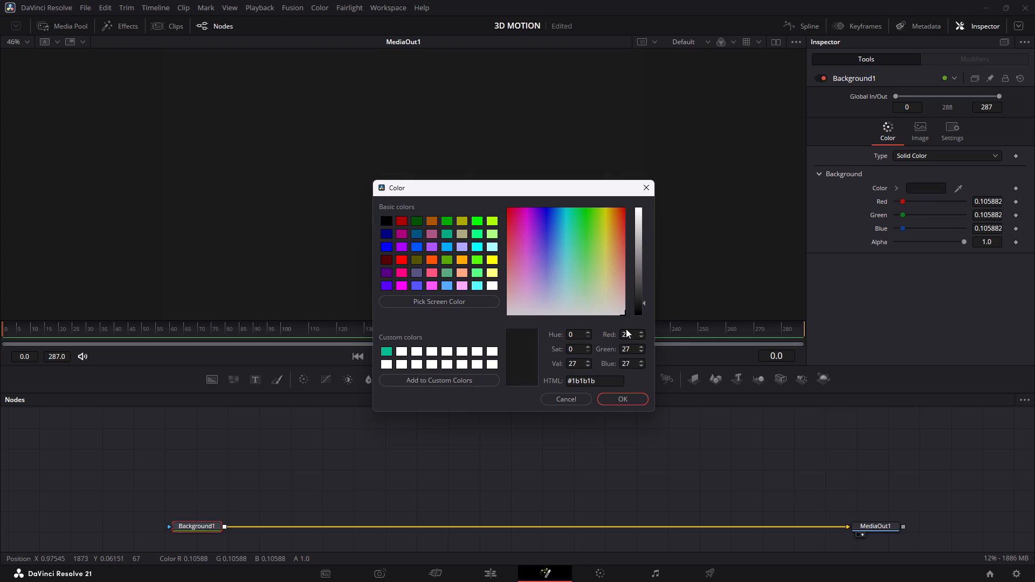
{"action": "left_click", "coordinate": [638, 400]}
{"action": "left_click", "coordinate": [532, 432]}
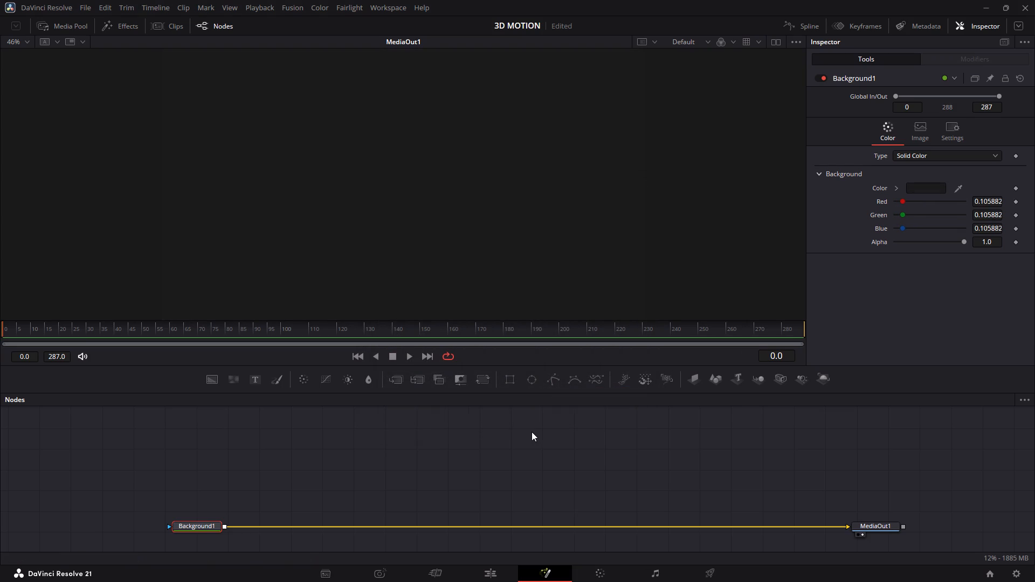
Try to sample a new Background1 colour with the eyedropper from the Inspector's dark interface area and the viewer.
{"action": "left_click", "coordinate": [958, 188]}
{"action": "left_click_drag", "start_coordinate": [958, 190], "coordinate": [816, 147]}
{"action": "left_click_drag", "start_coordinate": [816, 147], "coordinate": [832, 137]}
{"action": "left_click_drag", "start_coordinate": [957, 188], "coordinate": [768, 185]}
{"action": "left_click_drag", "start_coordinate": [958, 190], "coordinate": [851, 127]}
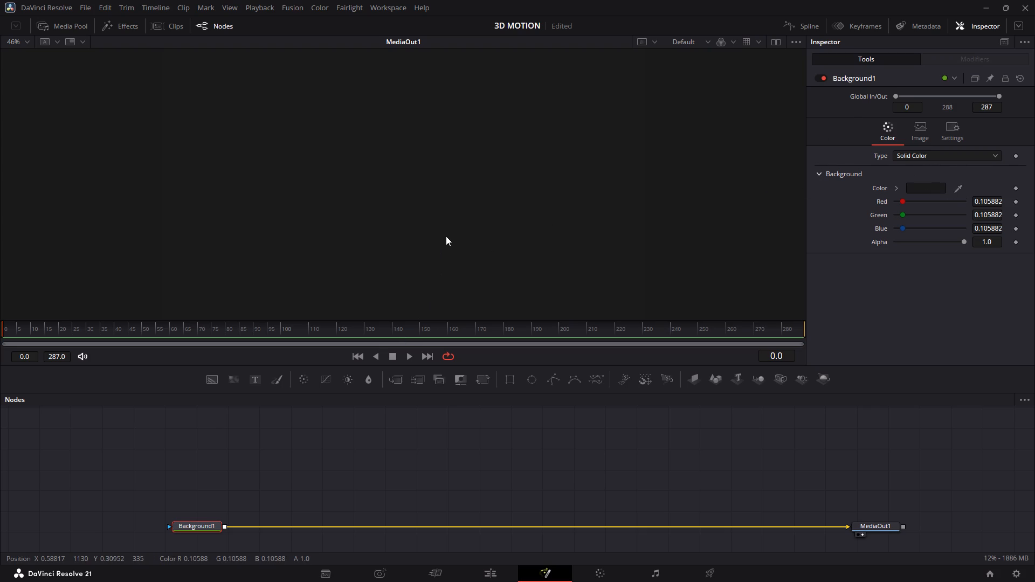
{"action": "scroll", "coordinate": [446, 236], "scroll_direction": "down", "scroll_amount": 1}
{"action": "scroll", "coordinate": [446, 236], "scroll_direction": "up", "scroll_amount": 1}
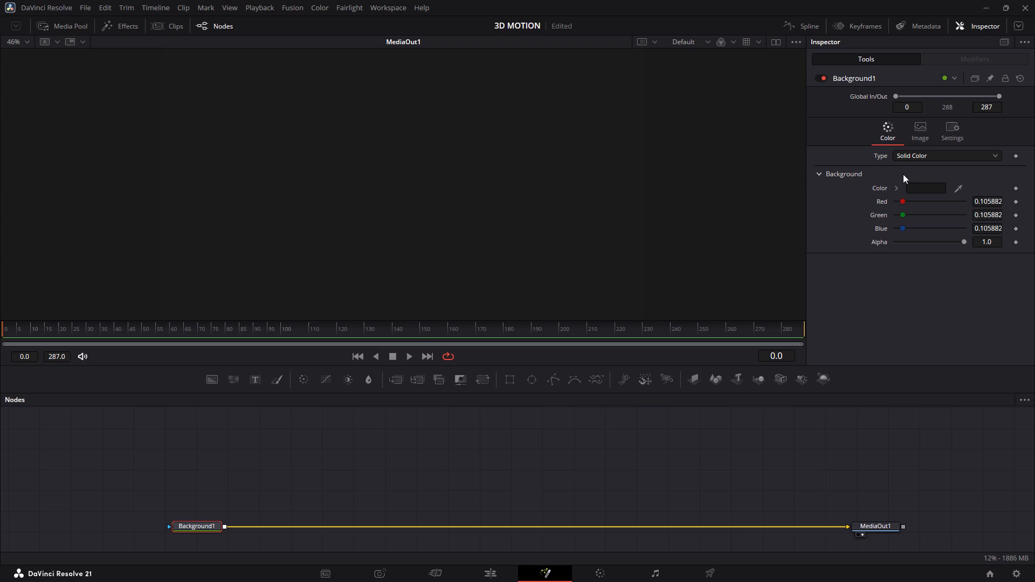
Change the Background1 node's solid colour to pure black.
{"action": "left_click", "coordinate": [932, 190]}
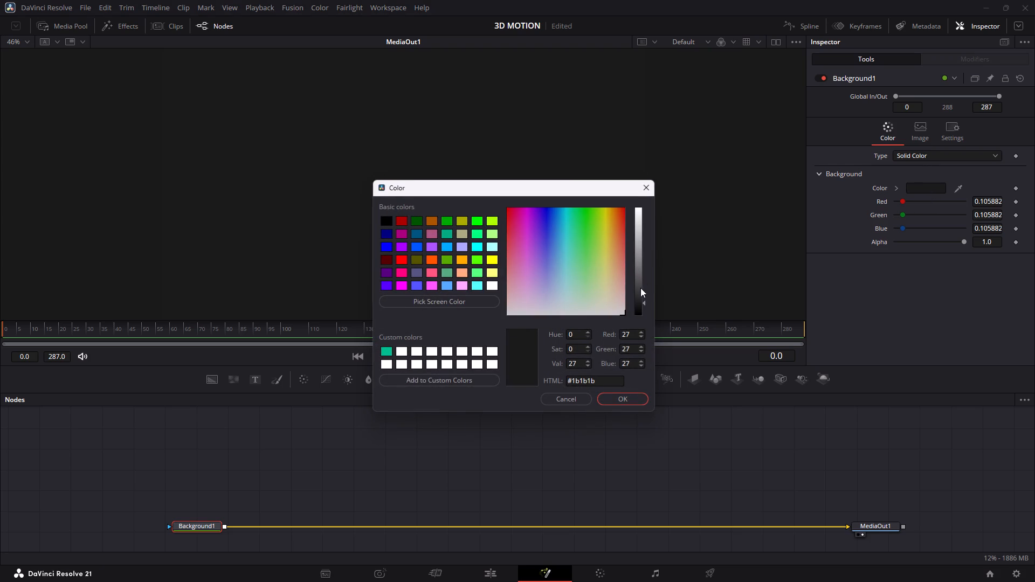
{"action": "left_click", "coordinate": [645, 302]}
{"action": "left_click_drag", "start_coordinate": [643, 303], "coordinate": [647, 307]}
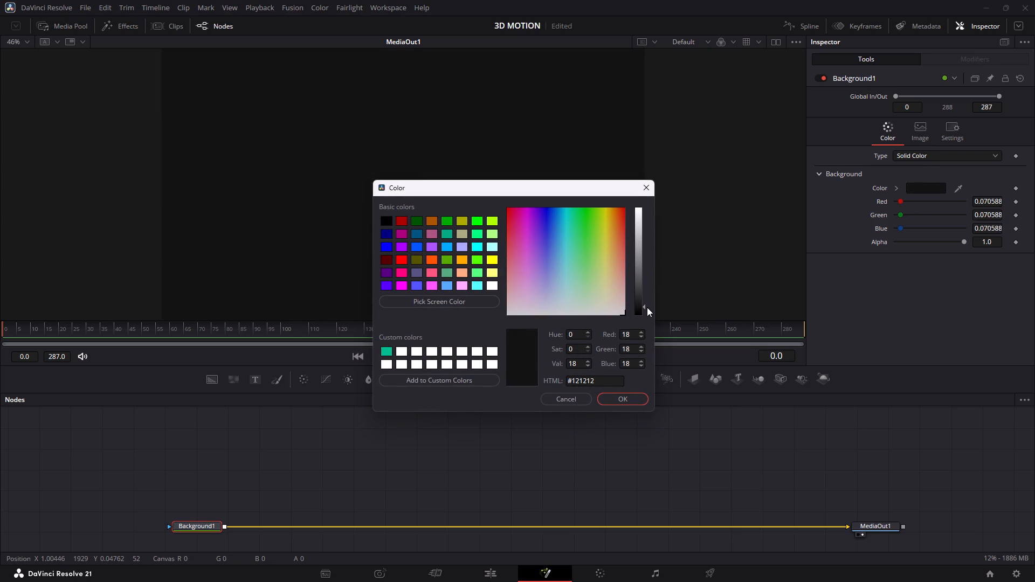
{"action": "left_click_drag", "start_coordinate": [647, 307], "coordinate": [649, 327]}
{"action": "left_click", "coordinate": [640, 396]}
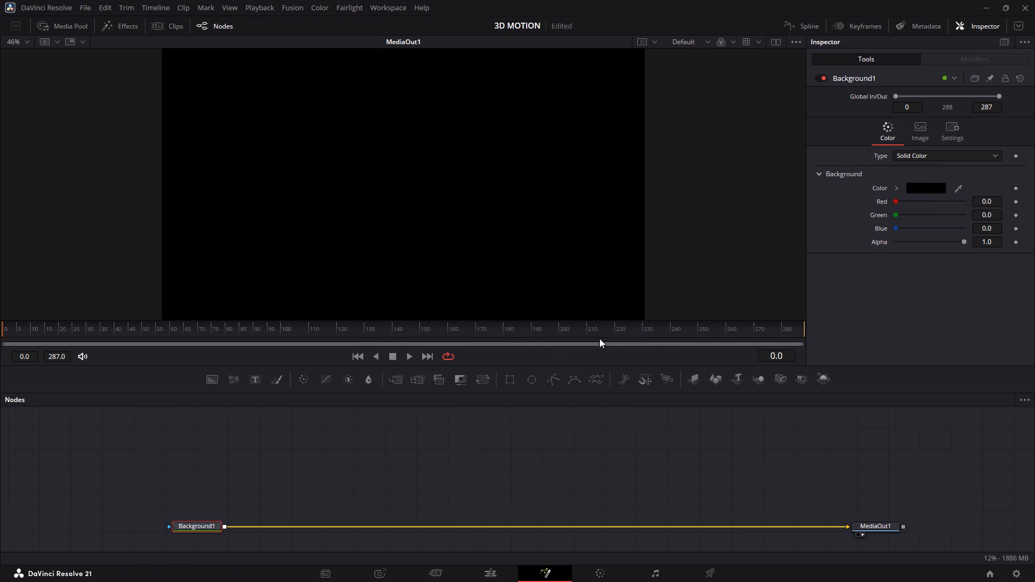
Move the Background1 node farther away from MediaOut1, keeping it level with that node.
{"action": "scroll", "coordinate": [540, 223], "scroll_direction": "down", "scroll_amount": 1}
{"action": "scroll", "coordinate": [540, 223], "scroll_direction": "up", "scroll_amount": 1}
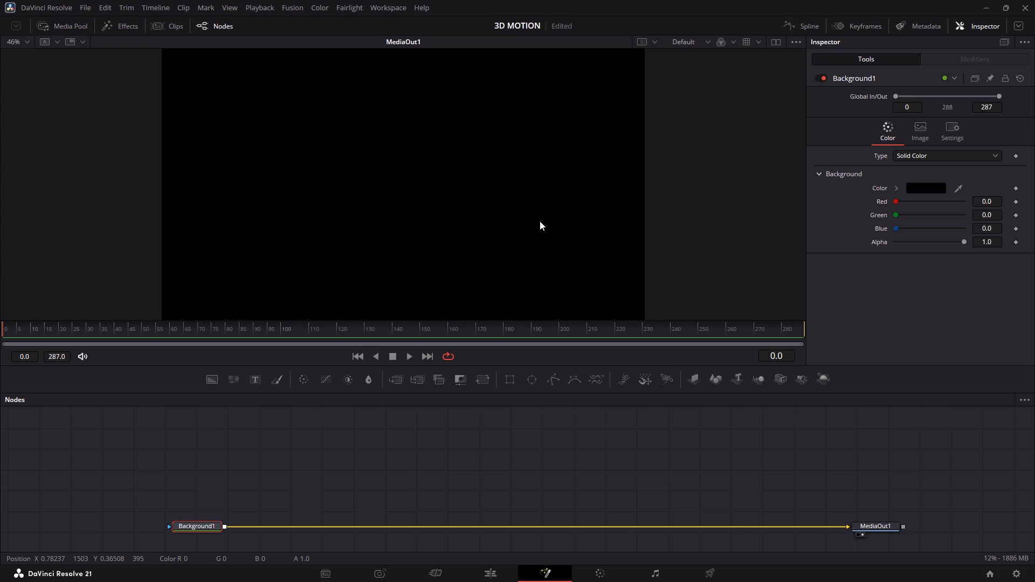
{"action": "left_click_drag", "start_coordinate": [208, 524], "coordinate": [155, 525]}
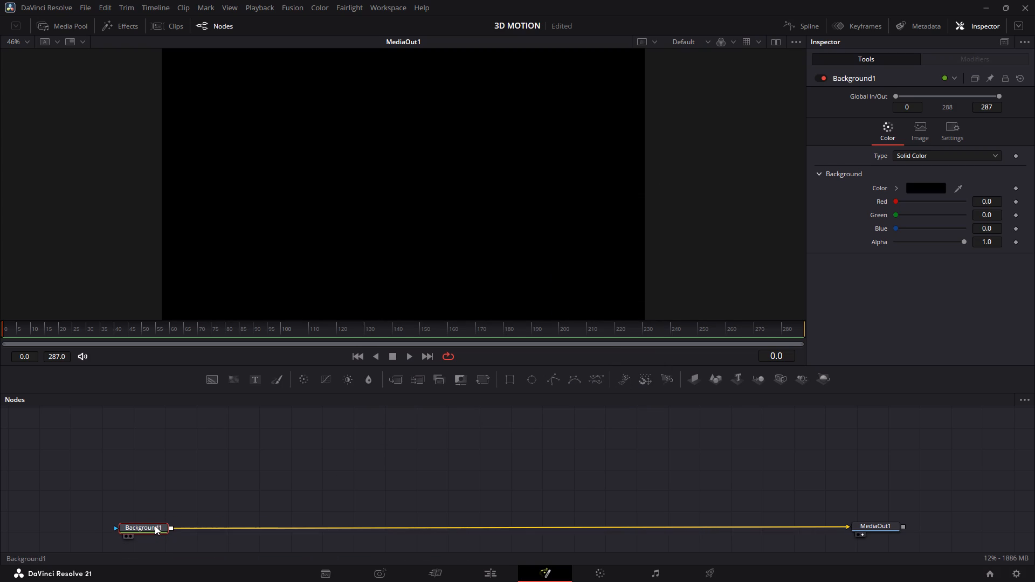
{"action": "left_click_drag", "start_coordinate": [155, 525], "coordinate": [153, 524]}
Add a Text+ node above the connection and merge its output over Background1.
{"action": "left_click", "coordinate": [173, 492]}
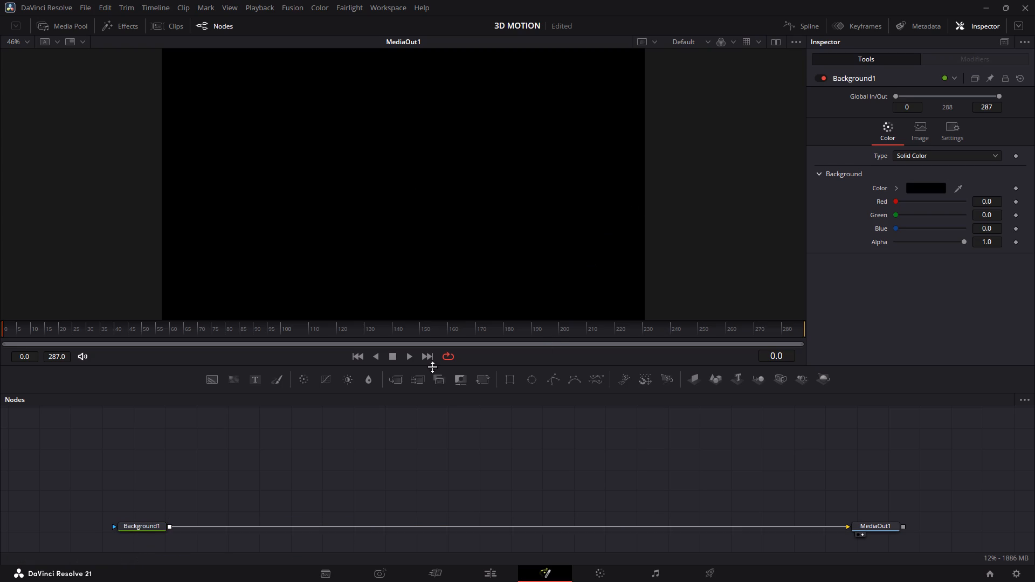
{"action": "left_click", "coordinate": [259, 383]}
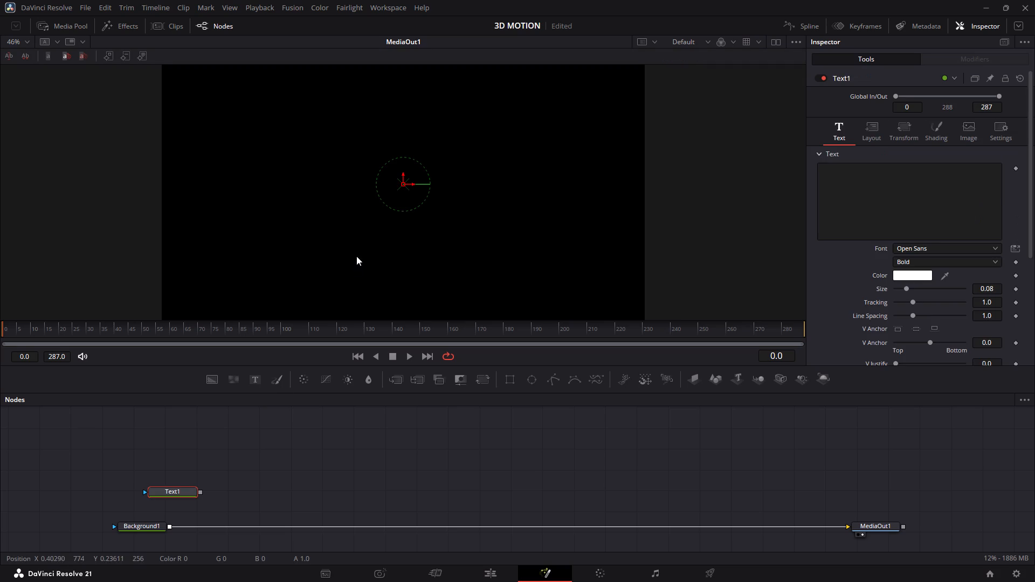
{"action": "left_click_drag", "start_coordinate": [188, 491], "coordinate": [243, 477]}
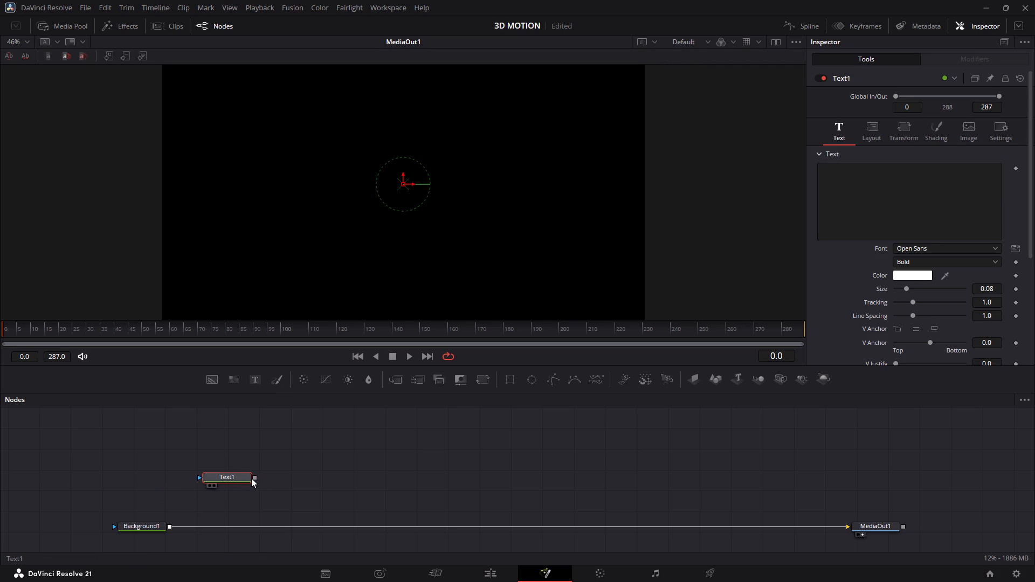
{"action": "left_click_drag", "start_coordinate": [256, 477], "coordinate": [170, 528]}
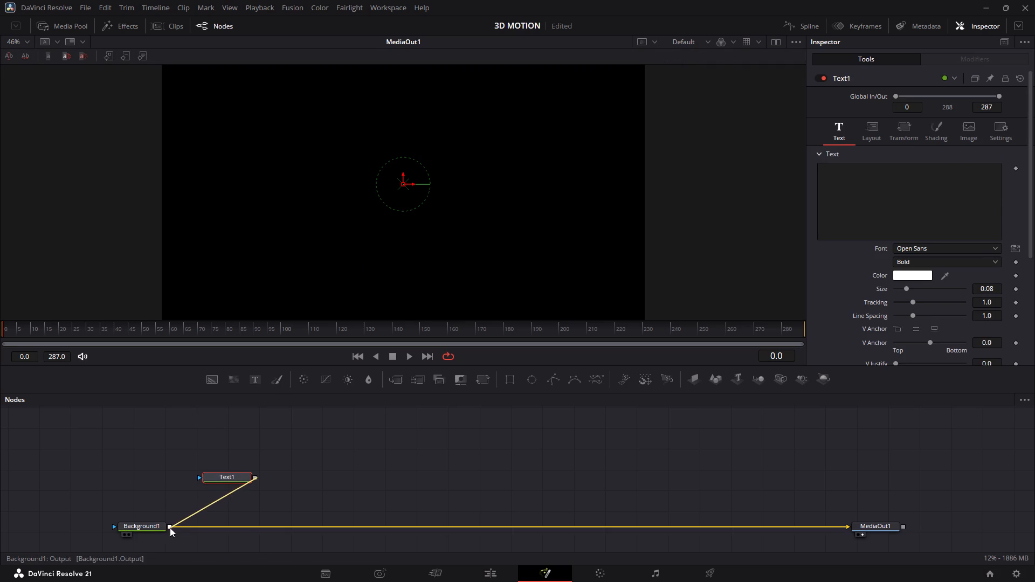
{"action": "left_click_drag", "start_coordinate": [170, 528], "coordinate": [169, 528]}
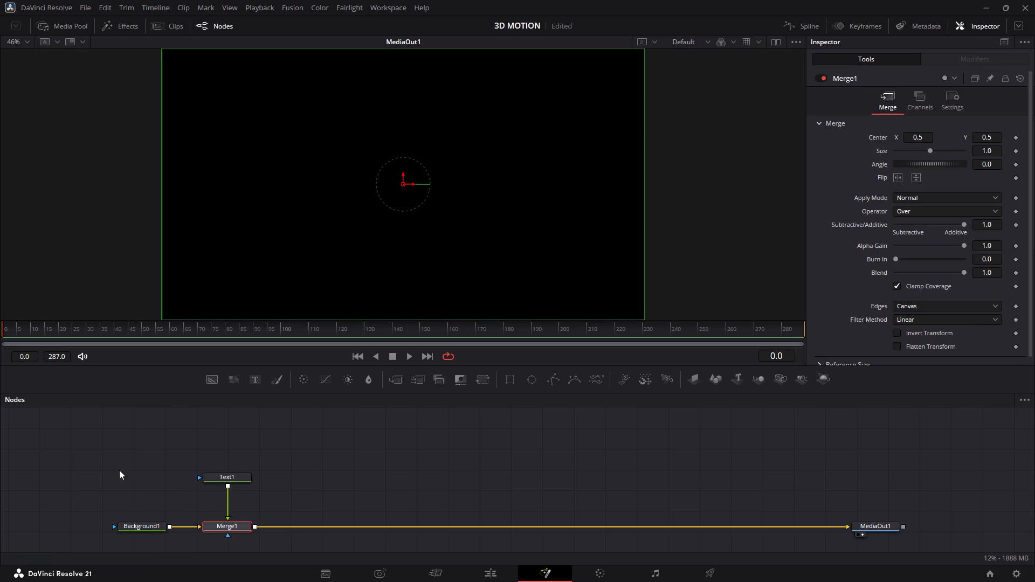
Enter "wayelora.com" as the styled text of the Text1 node.
{"action": "left_click", "coordinate": [219, 474]}
{"action": "left_click", "coordinate": [907, 190]}
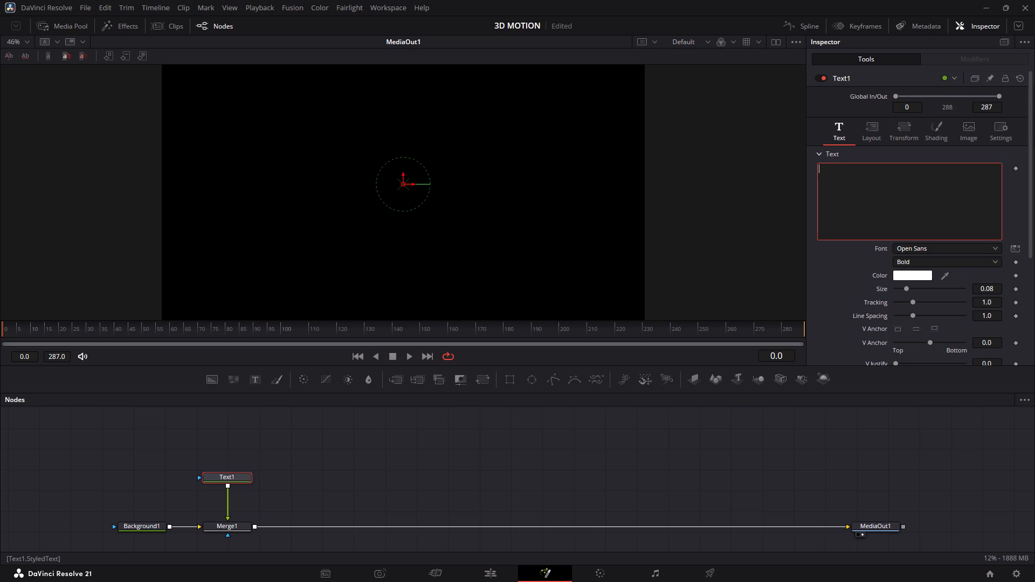
{"action": "type", "text": "WA"}
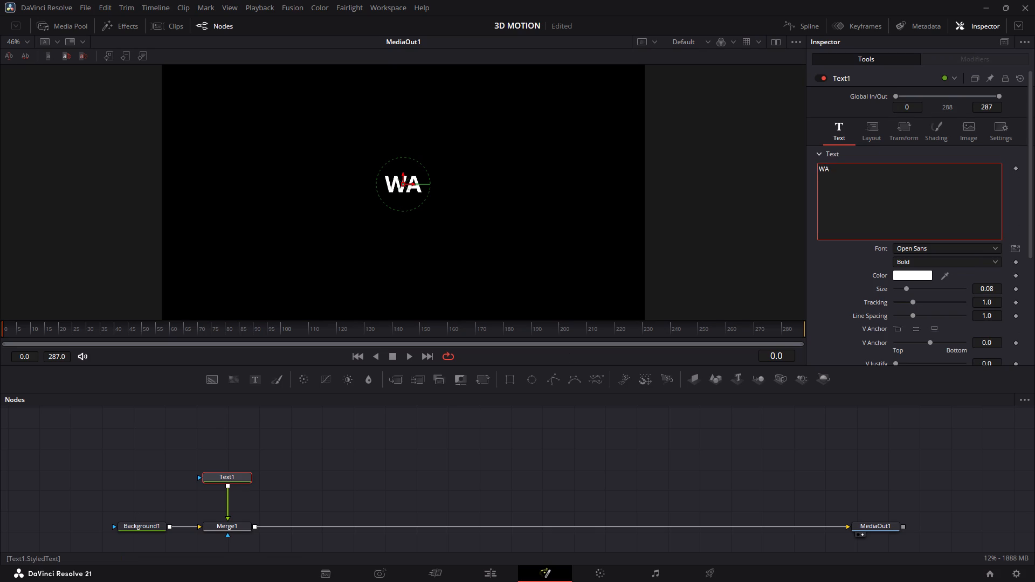
{"action": "key", "text": "BackSpace"}
{"action": "key", "text": "a"}
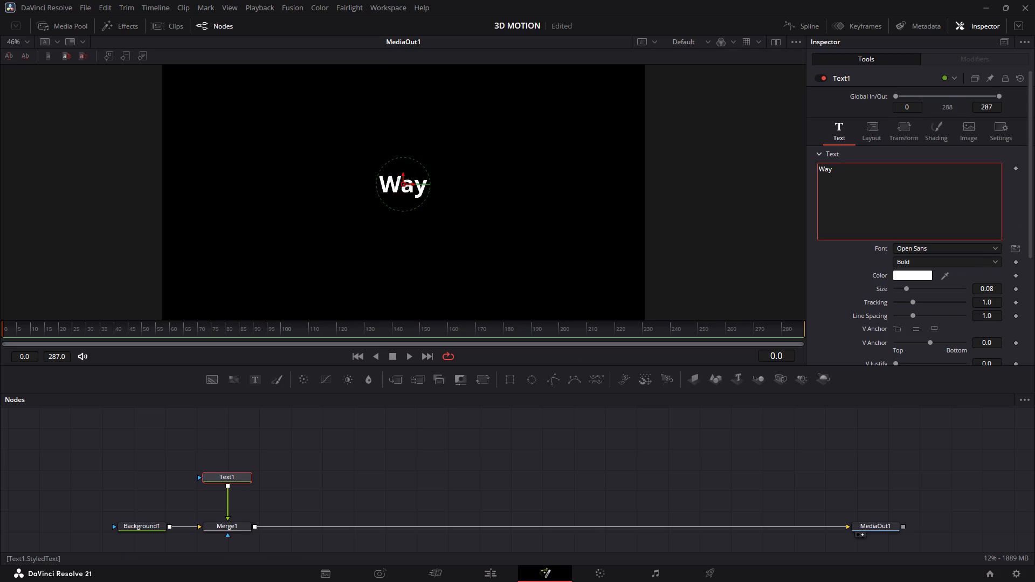
{"action": "key", "text": "BackSpace"}
{"action": "key", "text": "BackSpace"}
{"action": "key", "text": "BackSpace"}
{"action": "key", "text": "BackSpace"}
{"action": "type", "text": "wayelora"}
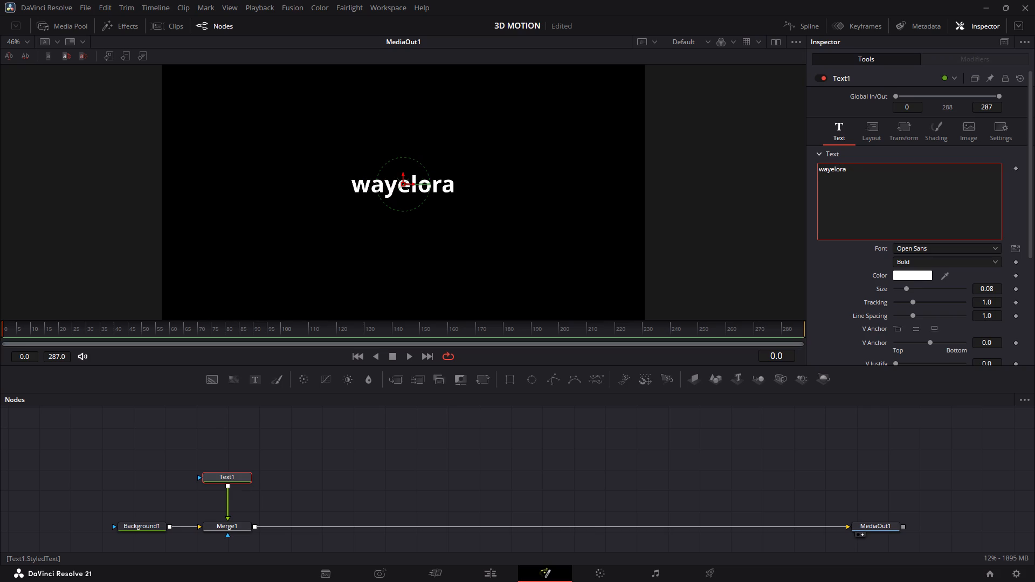
{"action": "type", "text": ".comm"}
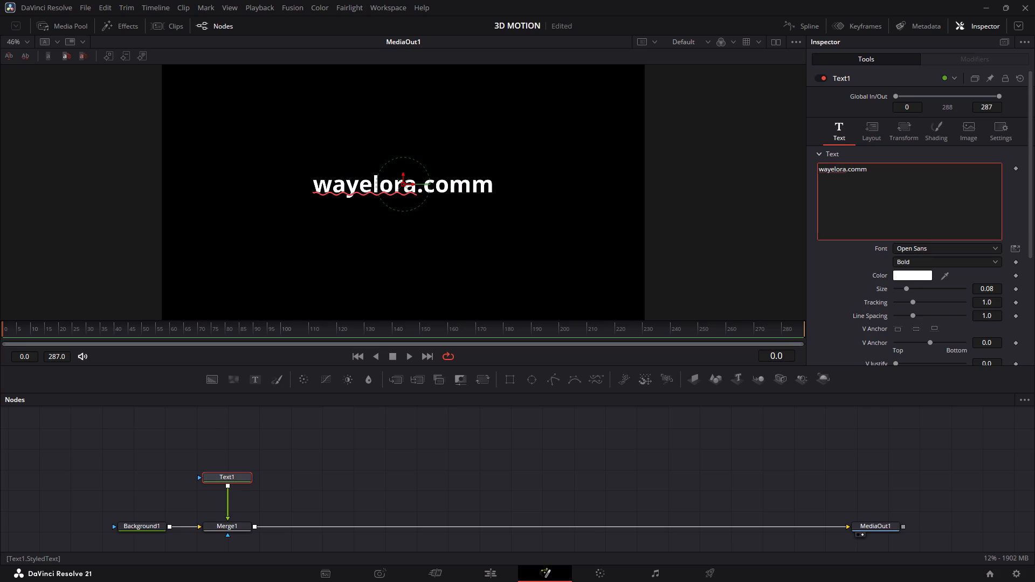
{"action": "key", "text": "BackSpace"}
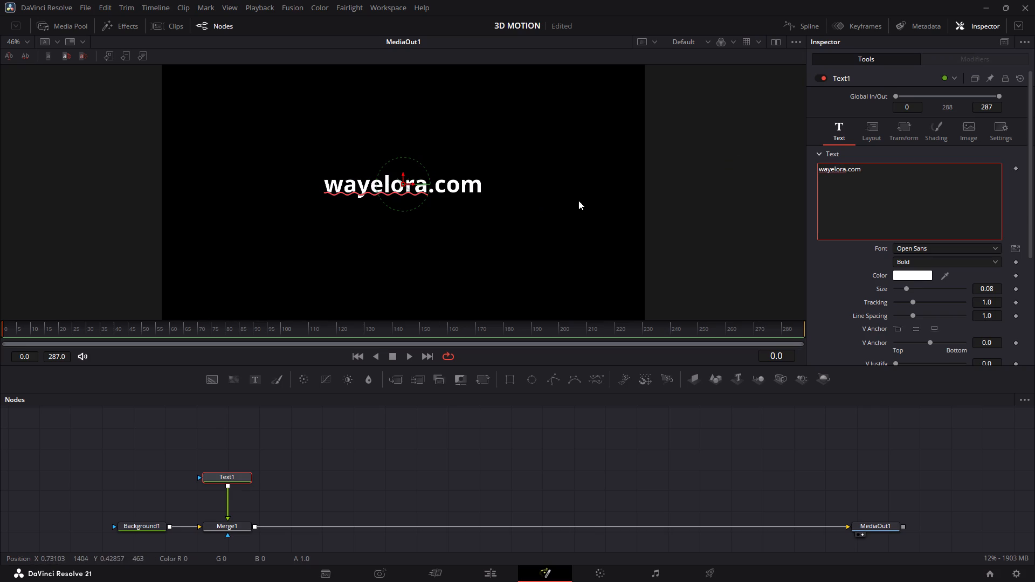
{"action": "left_click", "coordinate": [848, 276]}
Set the Text1 font to MS PGothic.
{"action": "left_click", "coordinate": [947, 248]}
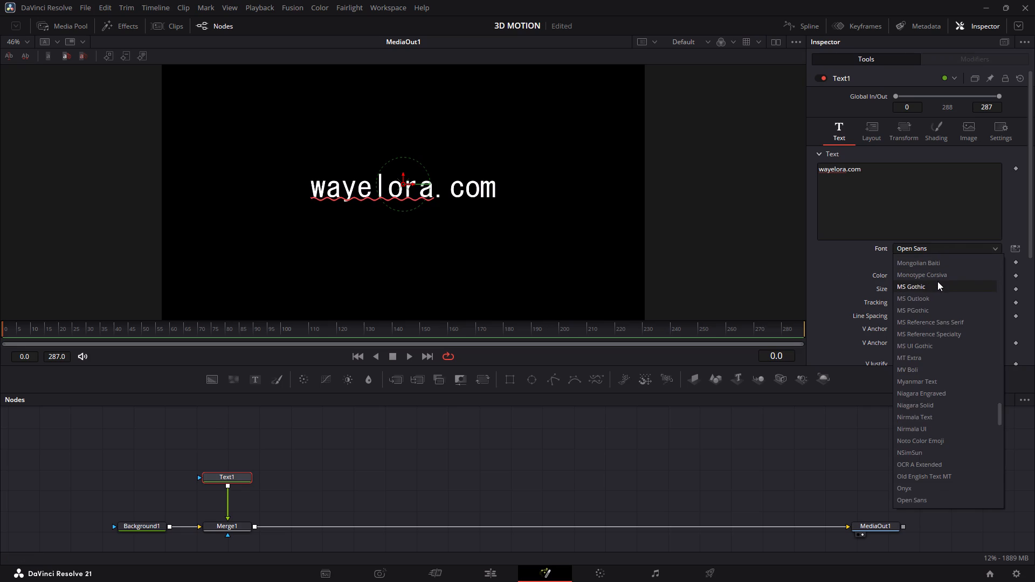
{"action": "left_click", "coordinate": [936, 314]}
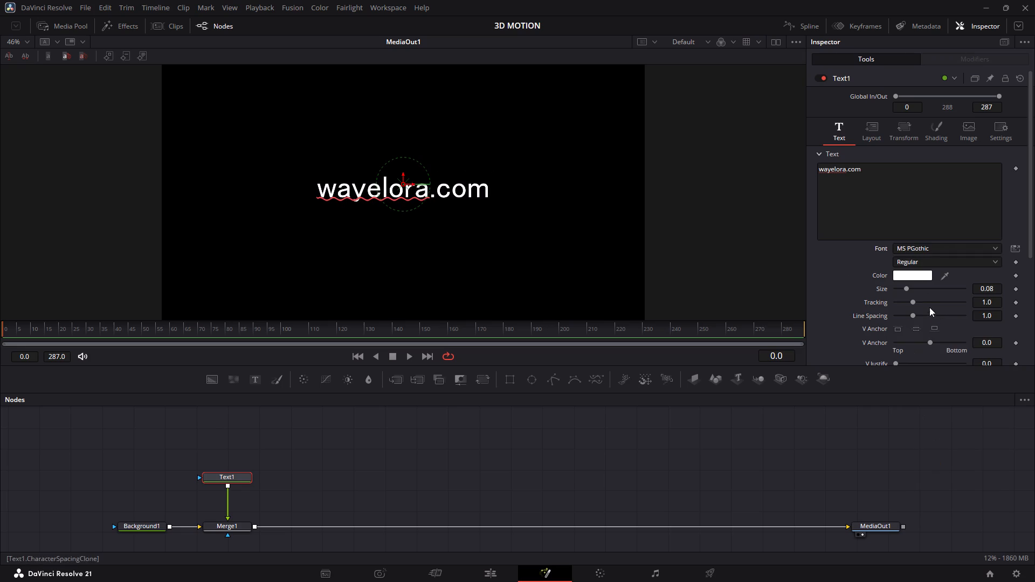
Browse the available fonts for Text1 and preview them on the wayelora.com text without choosing another.
{"action": "left_click", "coordinate": [929, 250]}
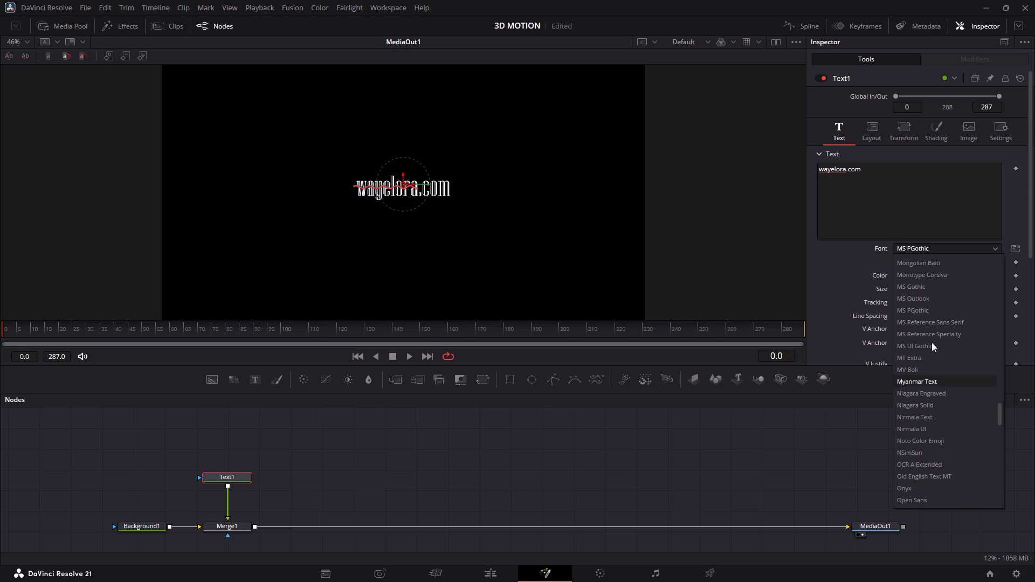
{"action": "scroll", "coordinate": [950, 262], "scroll_direction": "up", "scroll_amount": 8}
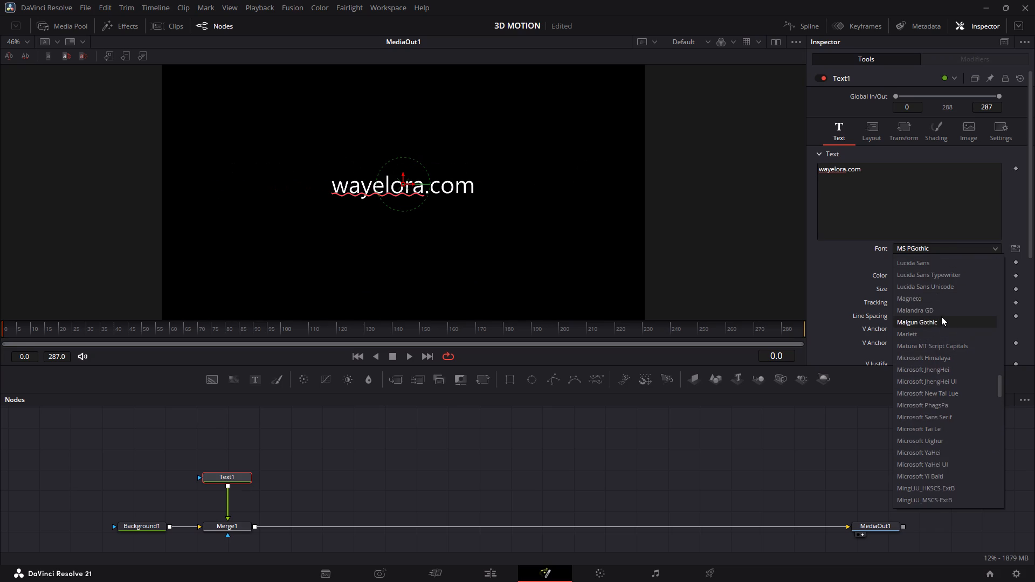
{"action": "scroll", "coordinate": [941, 316], "scroll_direction": "up", "scroll_amount": 7}
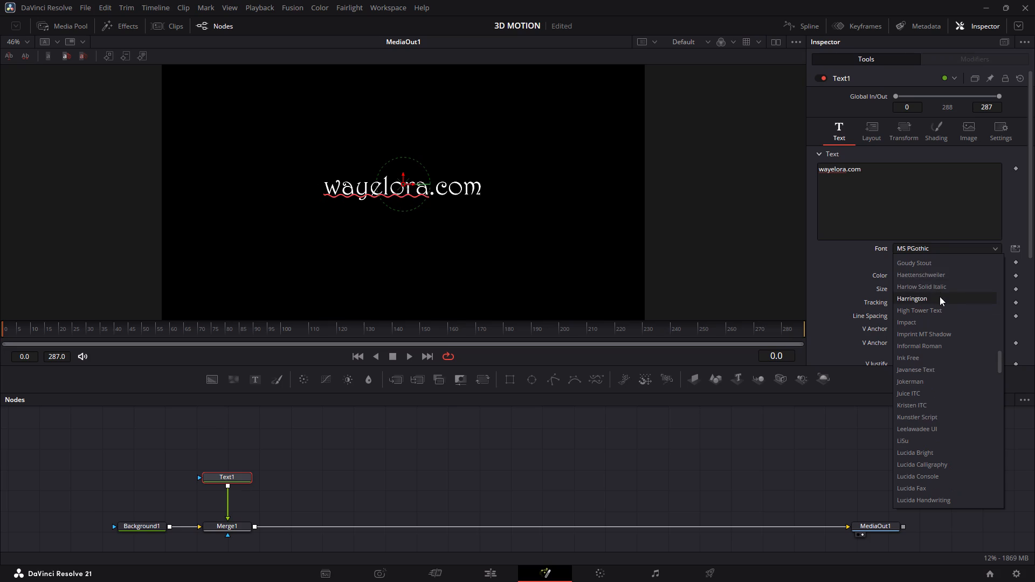
{"action": "scroll", "coordinate": [947, 286], "scroll_direction": "up", "scroll_amount": 5}
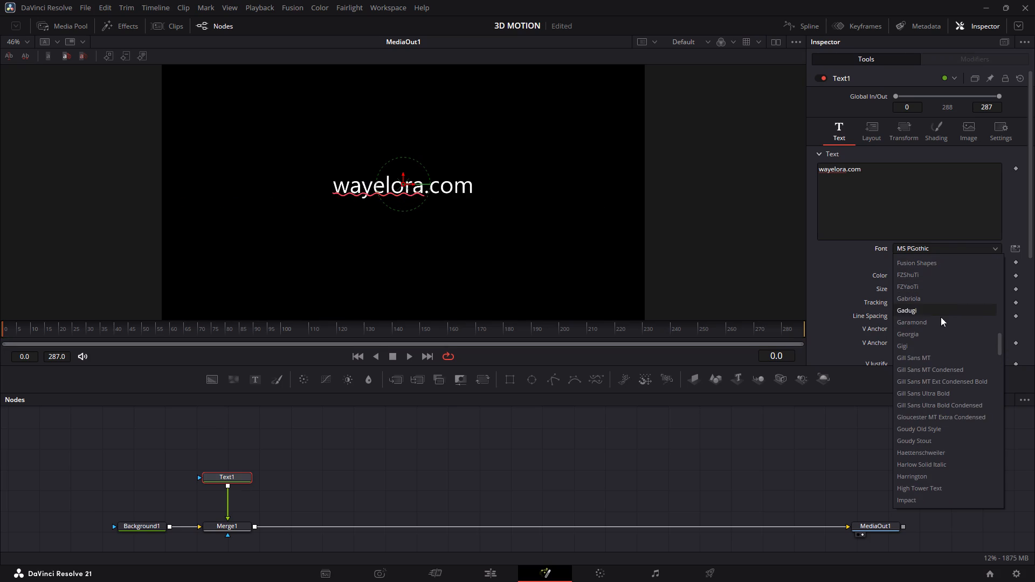
{"action": "scroll", "coordinate": [949, 369], "scroll_direction": "up", "scroll_amount": 2}
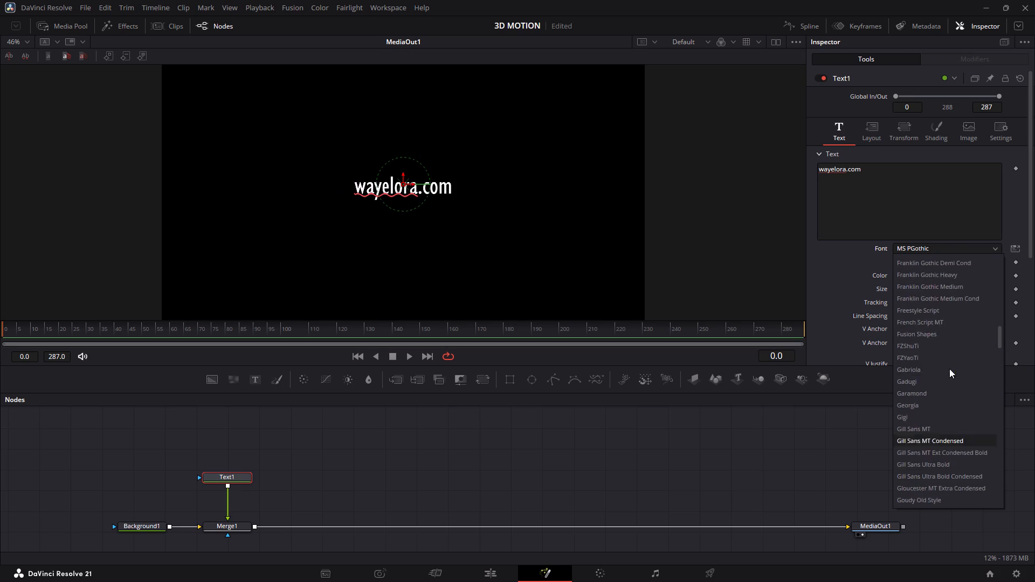
{"action": "scroll", "coordinate": [949, 369], "scroll_direction": "up", "scroll_amount": 3}
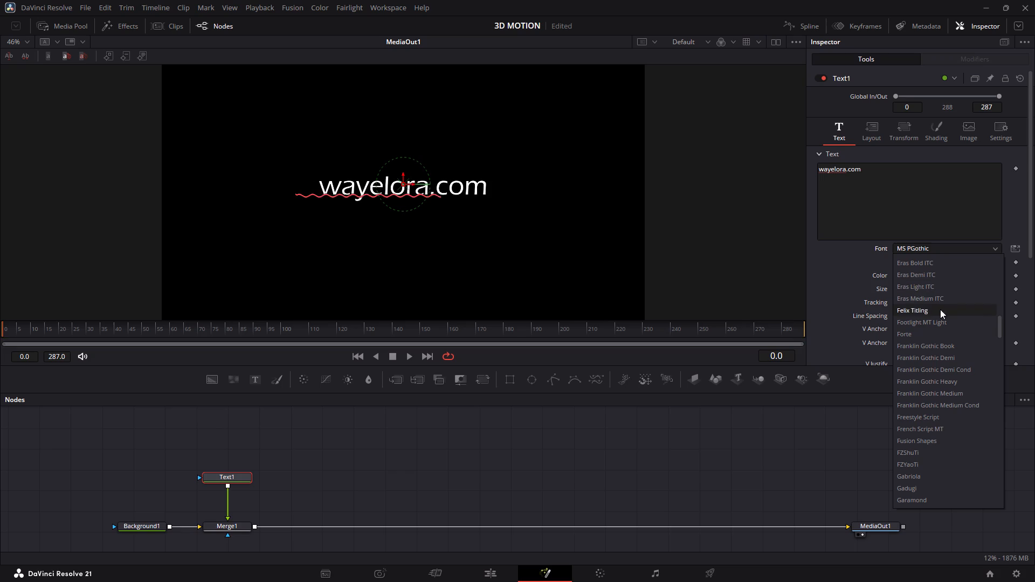
{"action": "scroll", "coordinate": [935, 349], "scroll_direction": "up", "scroll_amount": 9}
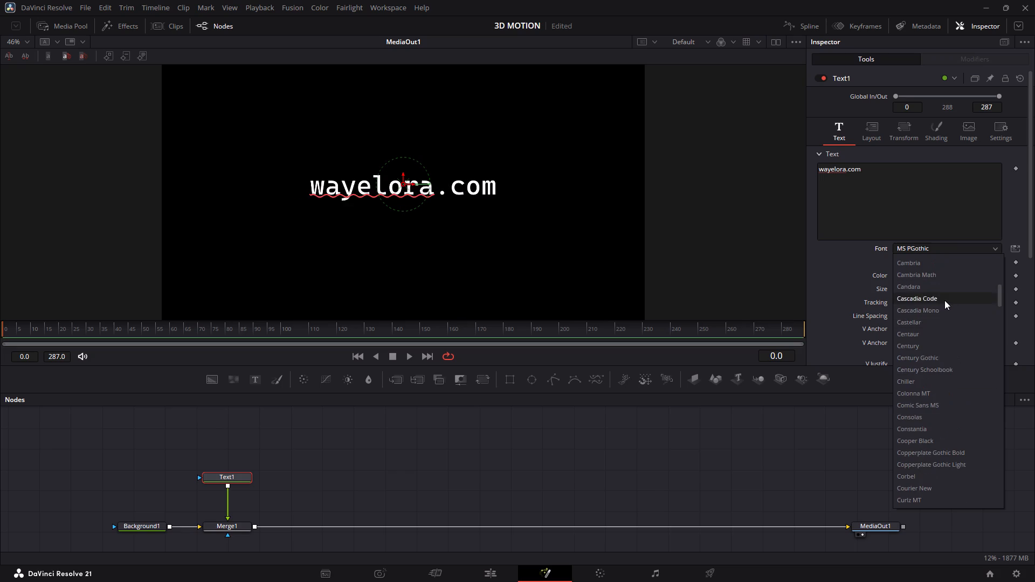
{"action": "scroll", "coordinate": [944, 300], "scroll_direction": "up", "scroll_amount": 15}
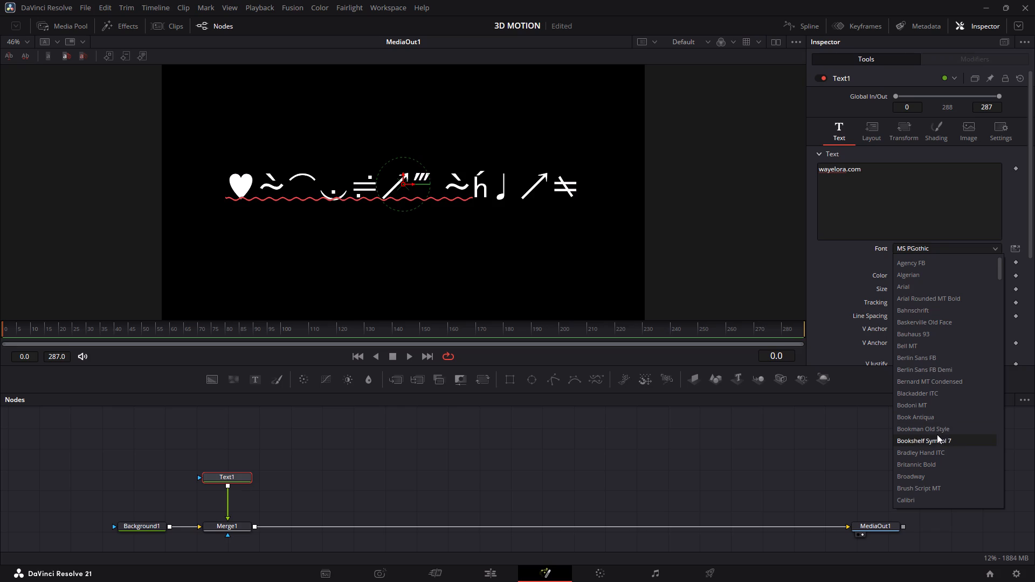
{"action": "scroll", "coordinate": [937, 436], "scroll_direction": "down", "scroll_amount": 2}
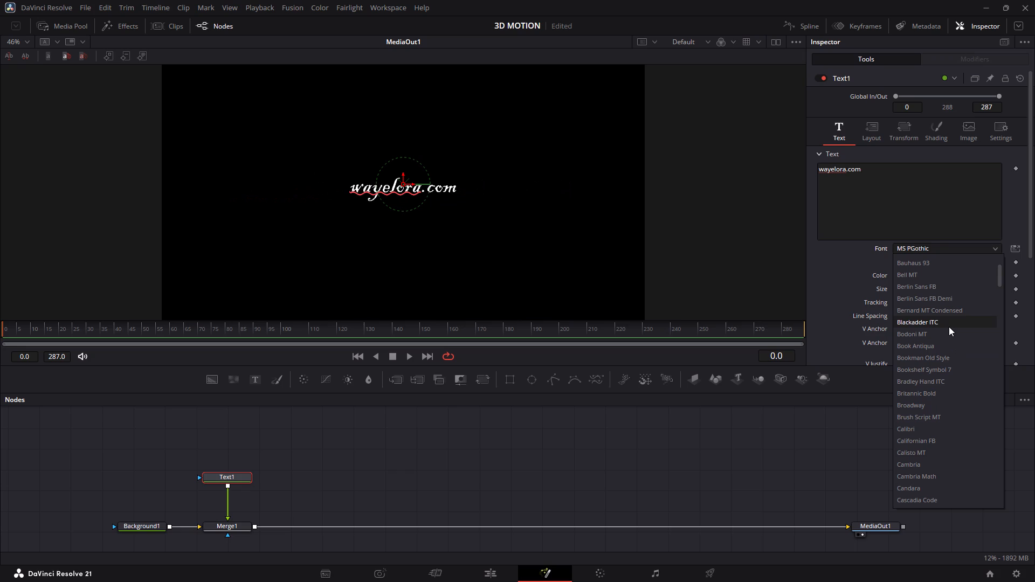
{"action": "left_click", "coordinate": [836, 289]}
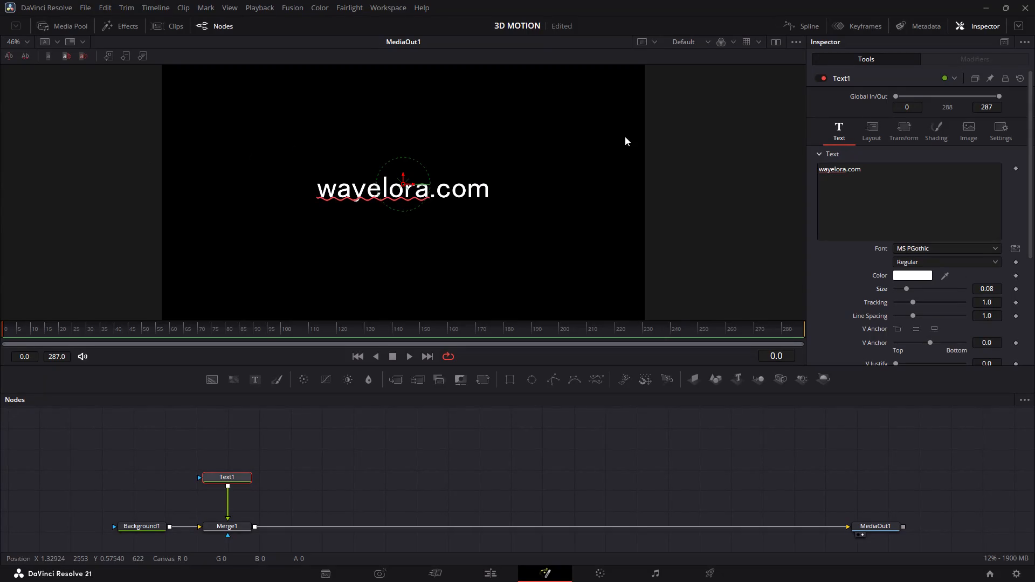
Open the recent project "way motion".
{"action": "left_click", "coordinate": [79, 5]}
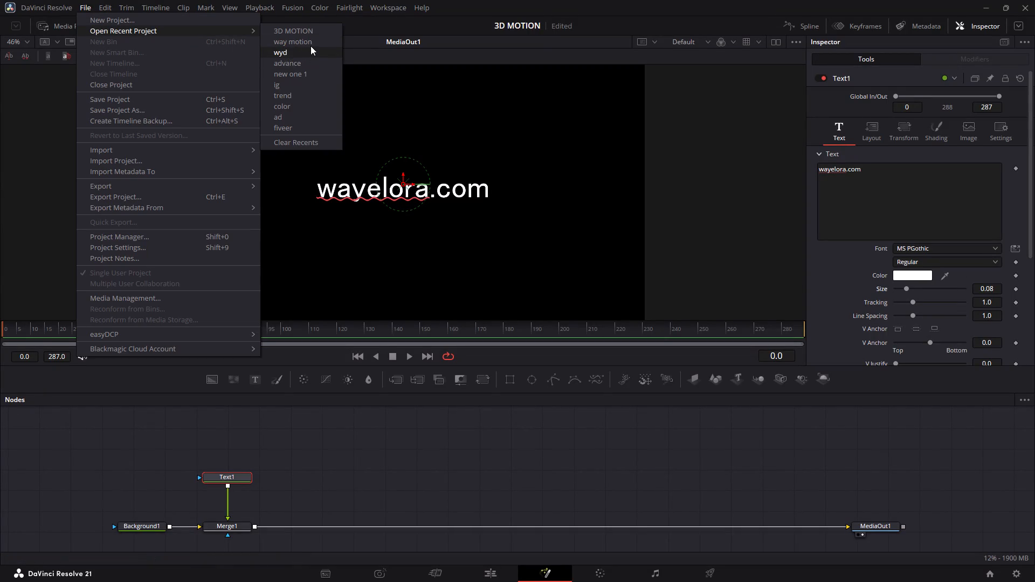
{"action": "left_click", "coordinate": [310, 46]}
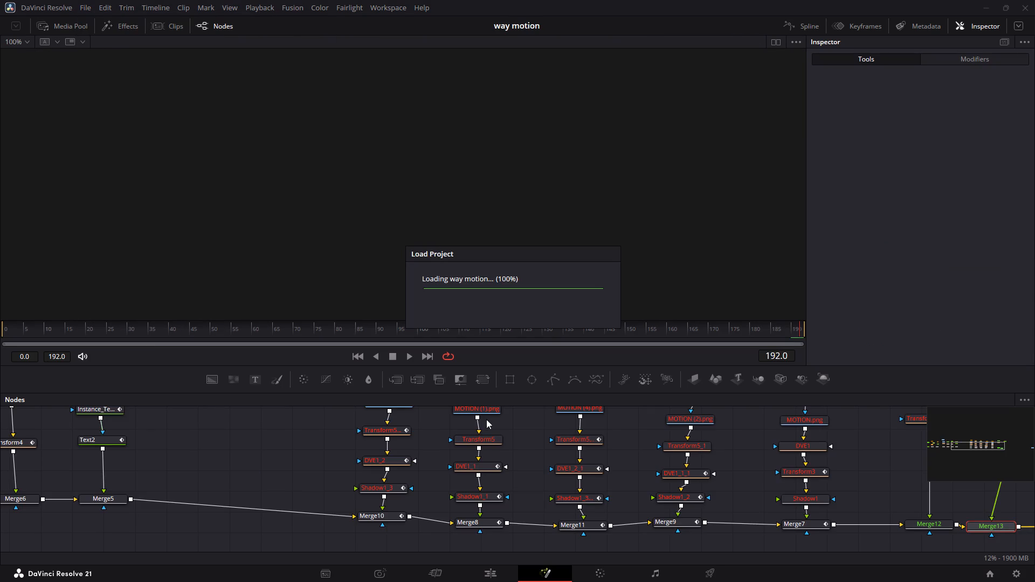
Find the Text5 node in the node graph and inspect which font its wayelora.com text uses.
{"action": "scroll", "coordinate": [342, 443], "scroll_direction": "up", "scroll_amount": 2}
{"action": "scroll", "coordinate": [342, 443], "scroll_direction": "down", "scroll_amount": 2}
{"action": "scroll", "coordinate": [342, 443], "scroll_direction": "up", "scroll_amount": 1}
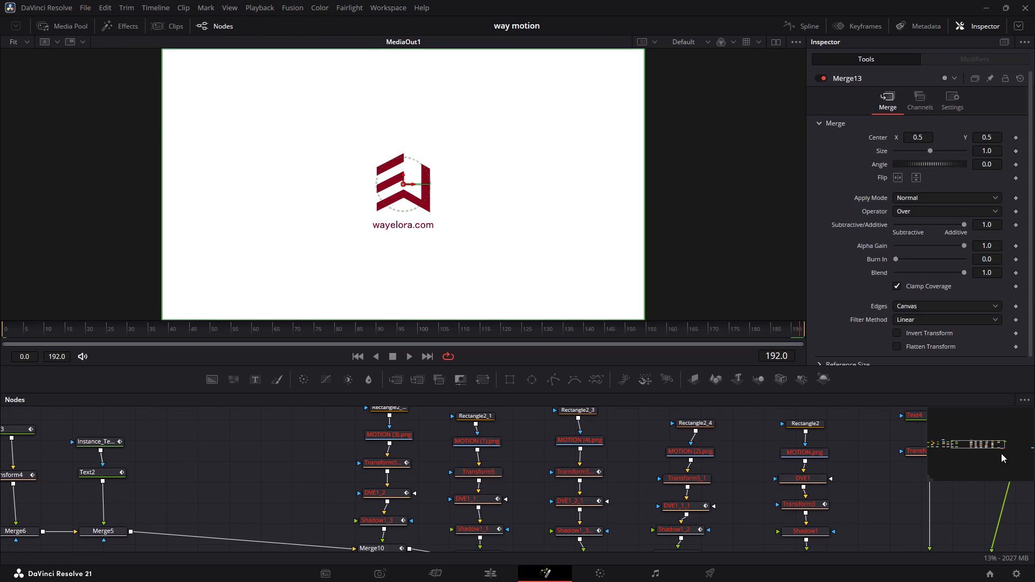
{"action": "left_click_drag", "start_coordinate": [985, 443], "coordinate": [999, 445]}
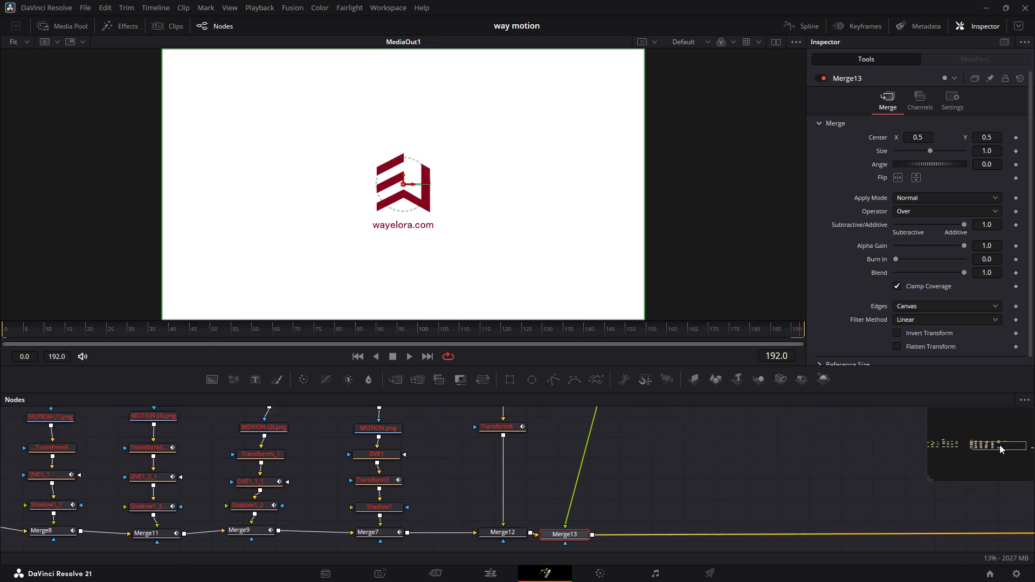
{"action": "left_click_drag", "start_coordinate": [999, 445], "coordinate": [996, 443]}
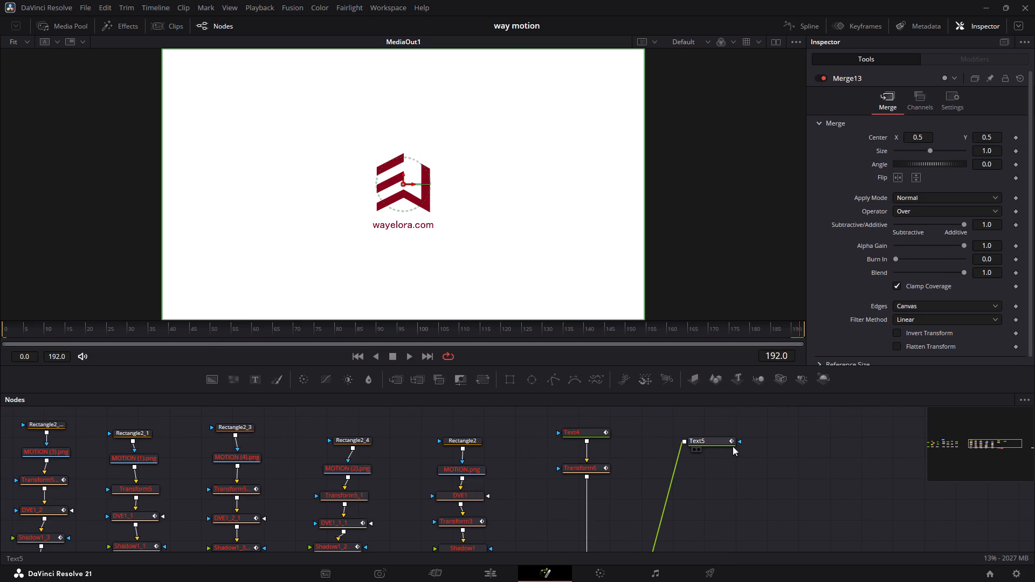
{"action": "left_click", "coordinate": [723, 440]}
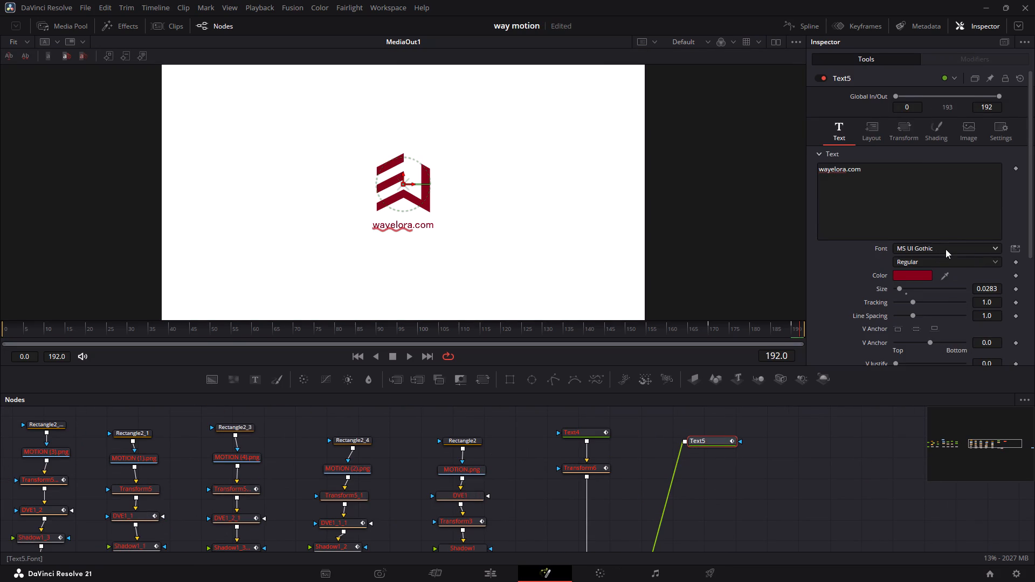
Reopen the recent project "3D MOTION".
{"action": "left_click", "coordinate": [82, 2]}
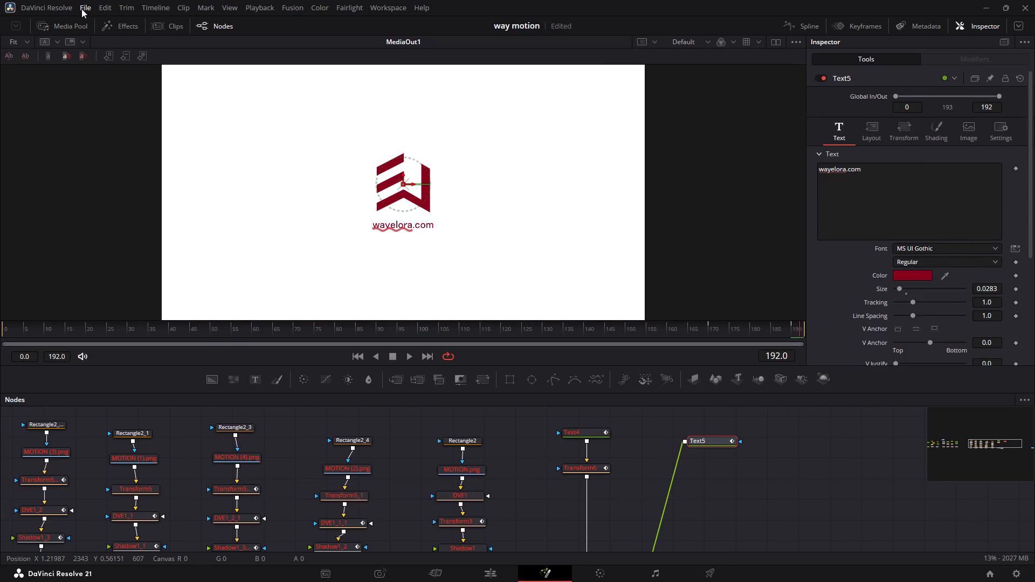
{"action": "left_click", "coordinate": [81, 9]}
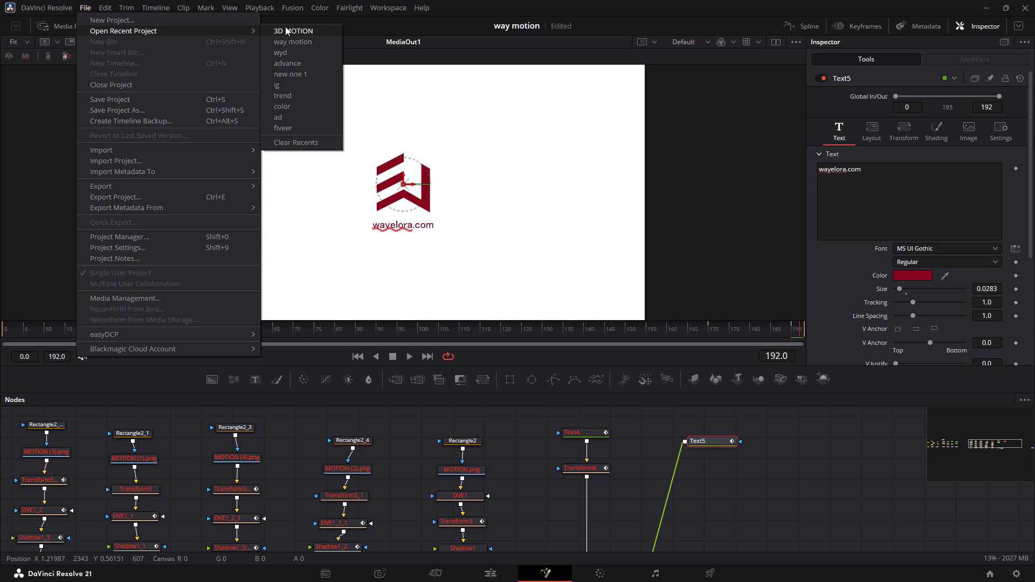
{"action": "left_click", "coordinate": [304, 26]}
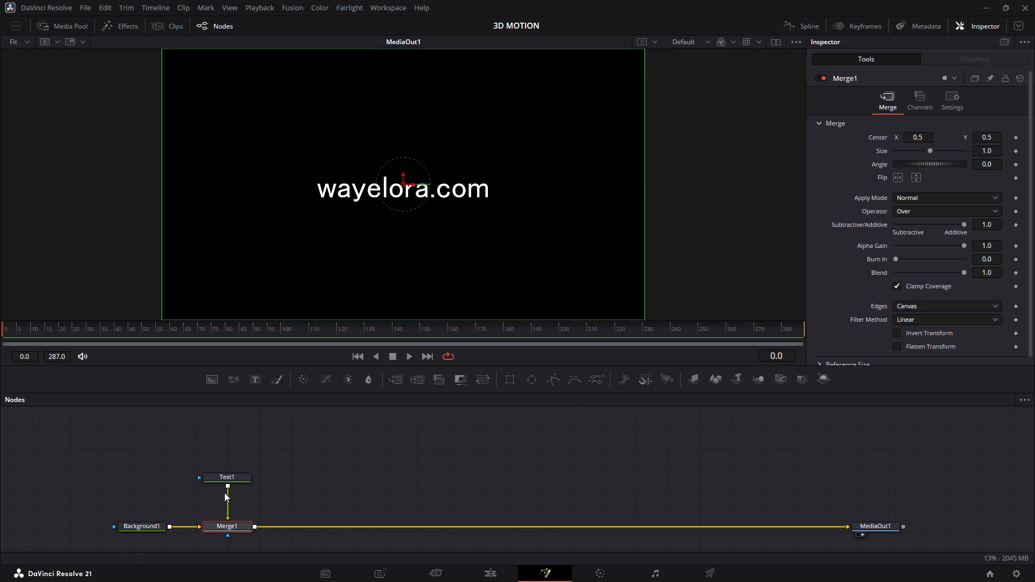
Set the font of the Text1 node's wayelora.com text to MS UI Gothic.
{"action": "left_click", "coordinate": [231, 477]}
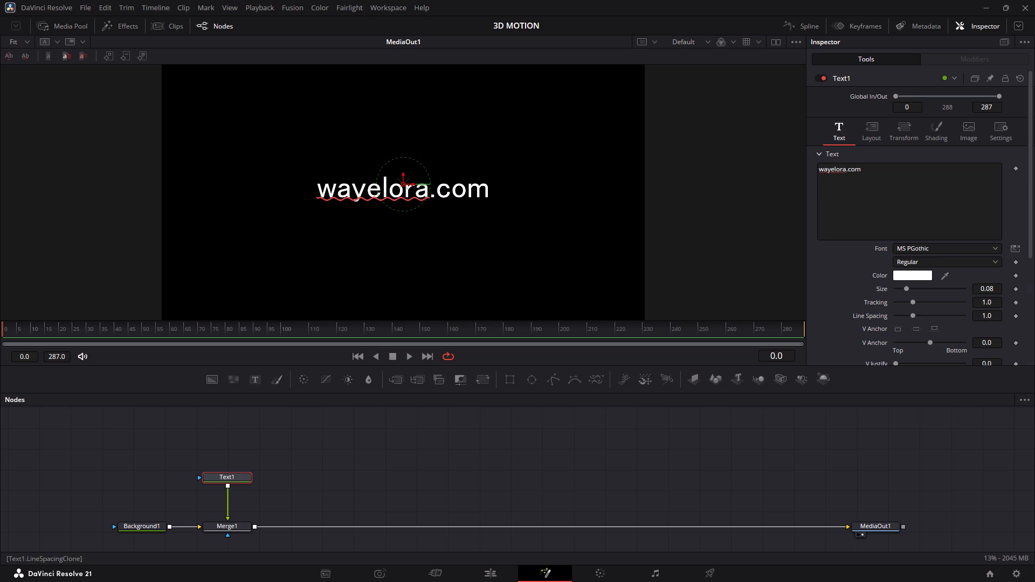
{"action": "left_click", "coordinate": [963, 245]}
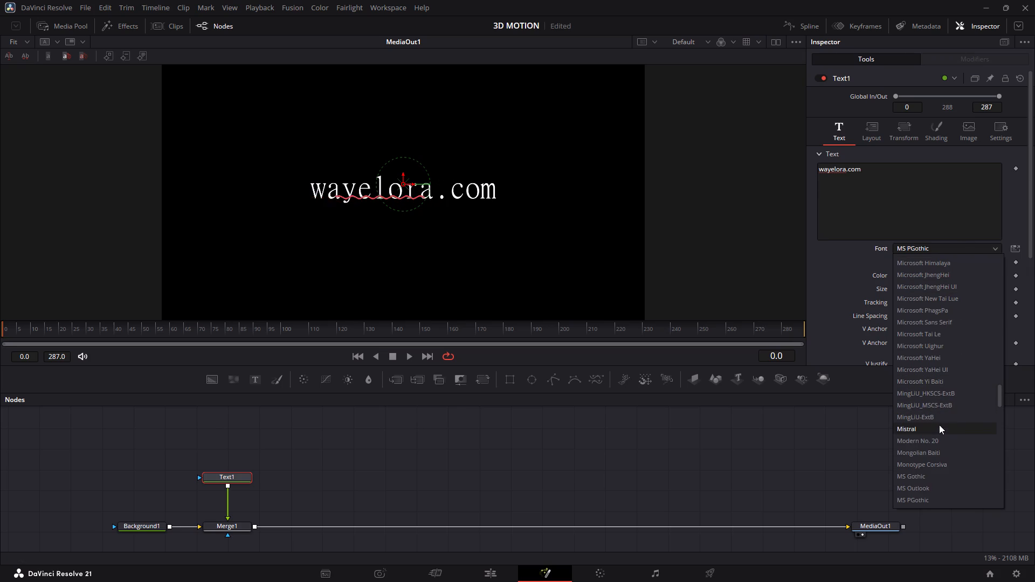
{"action": "scroll", "coordinate": [932, 446], "scroll_direction": "down", "scroll_amount": 1}
{"action": "left_click", "coordinate": [931, 438]}
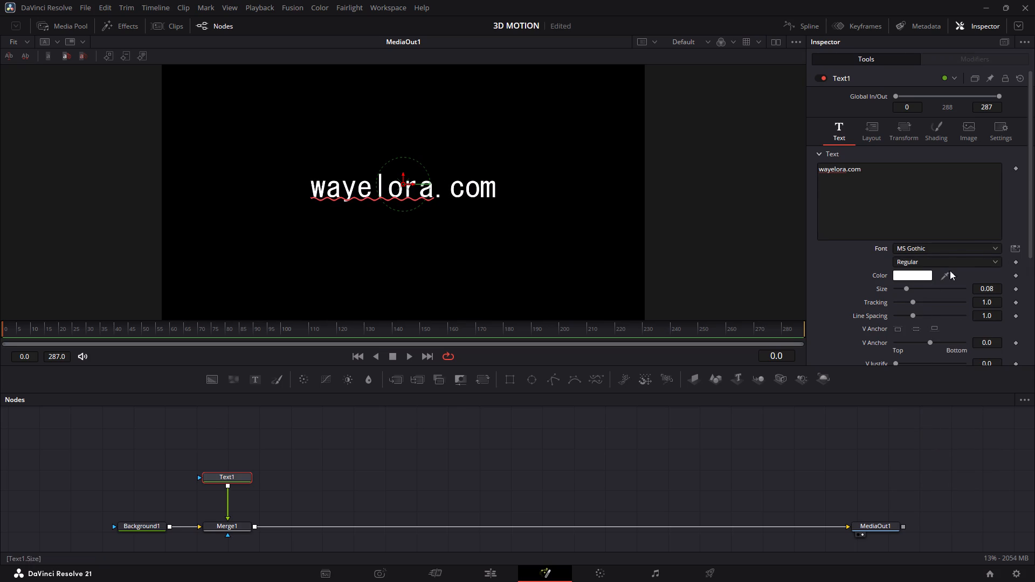
{"action": "left_click", "coordinate": [962, 248]}
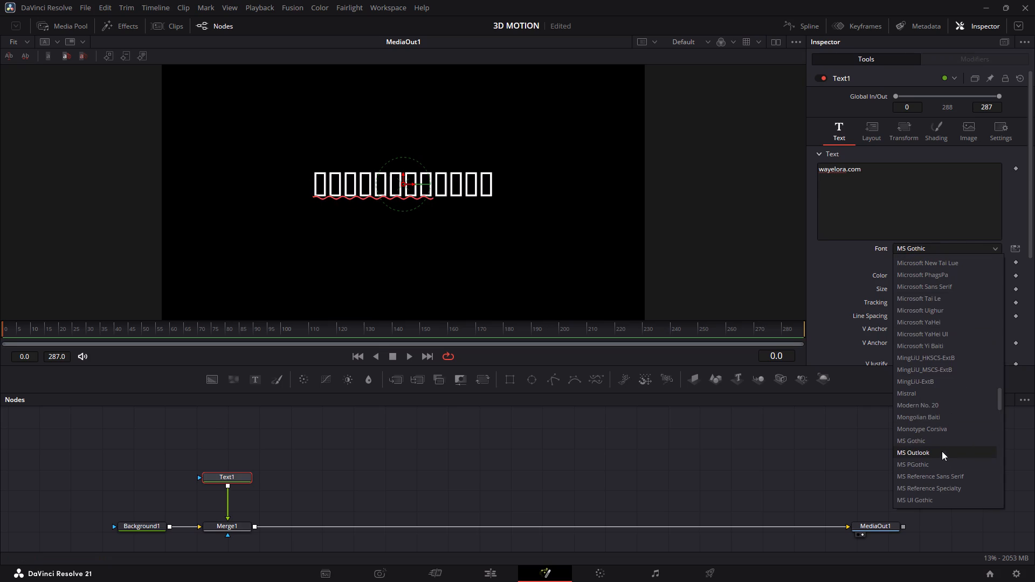
{"action": "scroll", "coordinate": [942, 449], "scroll_direction": "down", "scroll_amount": 1}
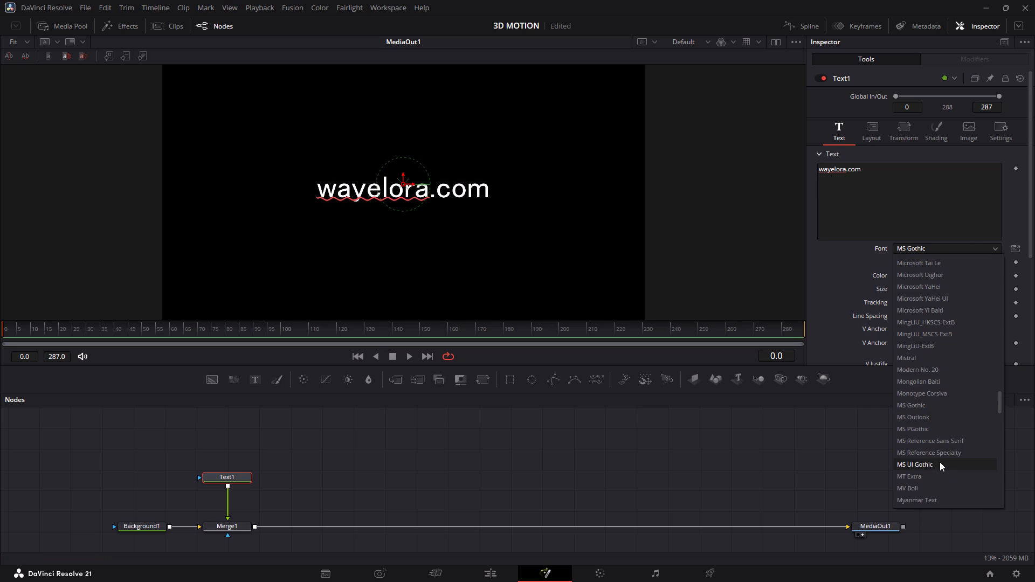
{"action": "left_click", "coordinate": [940, 462]}
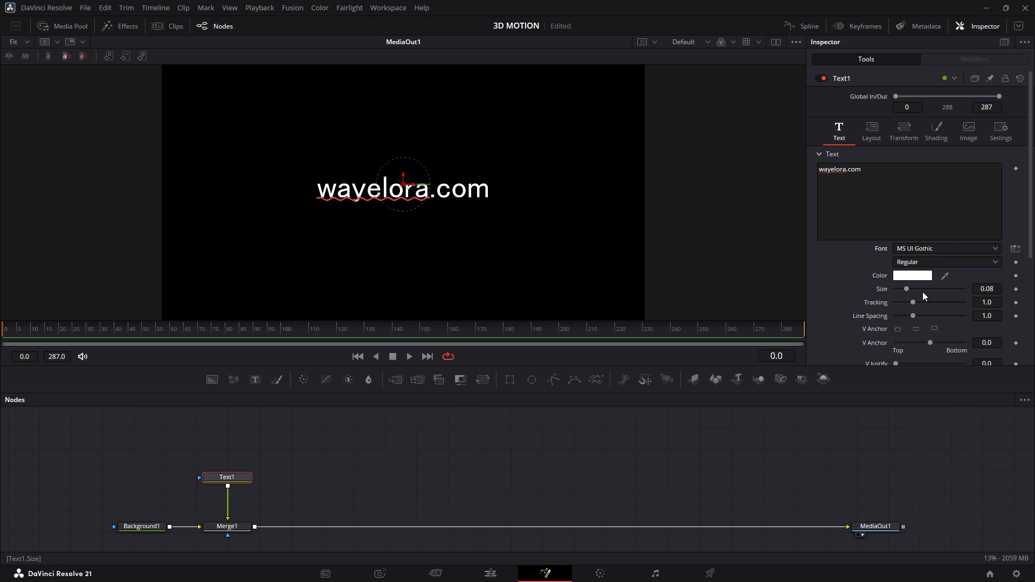
Reduce the Text1 text size to about 0.0648.
{"action": "left_click_drag", "start_coordinate": [997, 286], "coordinate": [976, 283]}
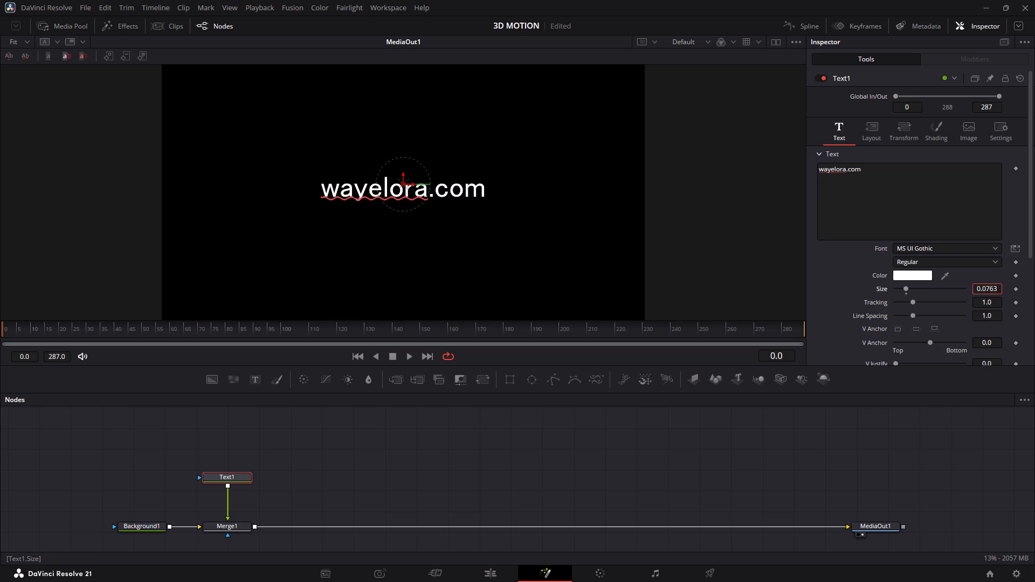
{"action": "left_click_drag", "start_coordinate": [976, 283], "coordinate": [913, 272]}
{"action": "left_click_drag", "start_coordinate": [996, 286], "coordinate": [517, 288]}
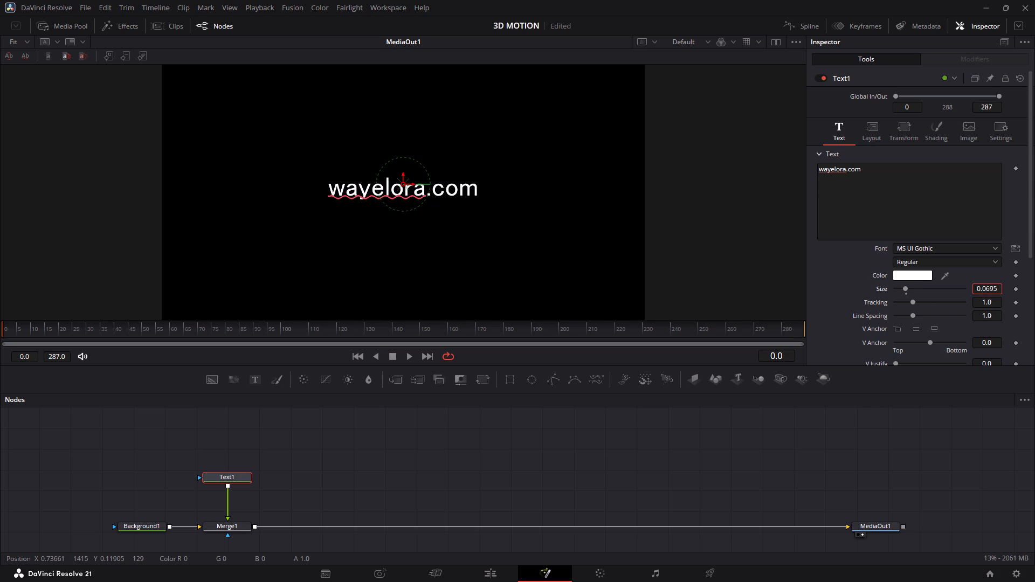
{"action": "left_click_drag", "start_coordinate": [517, 288], "coordinate": [492, 288]}
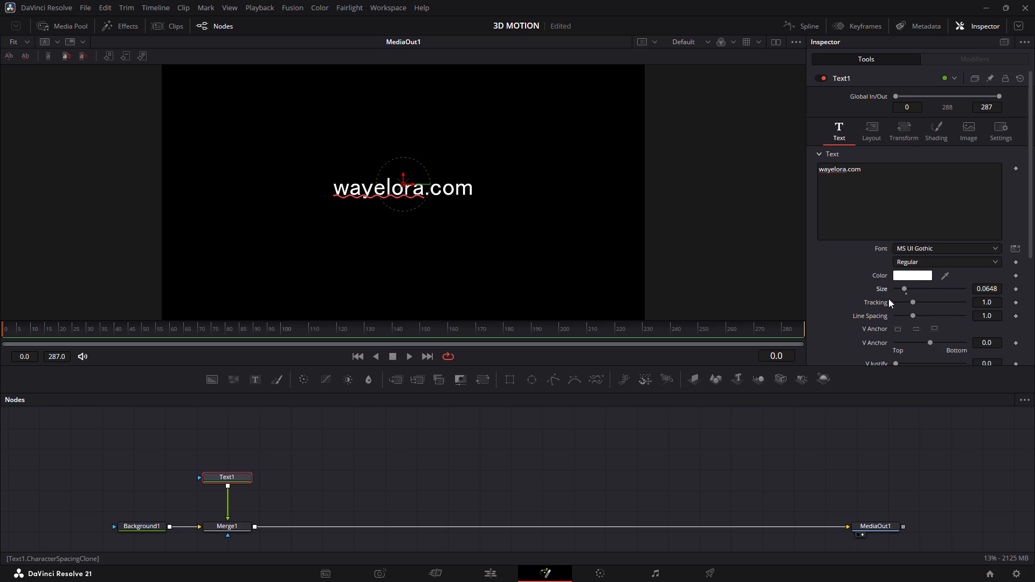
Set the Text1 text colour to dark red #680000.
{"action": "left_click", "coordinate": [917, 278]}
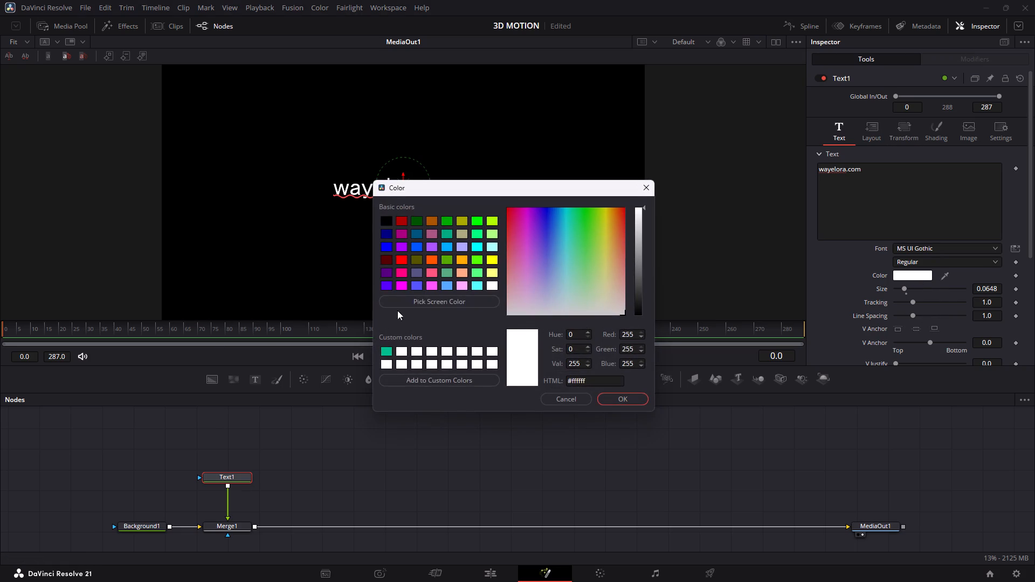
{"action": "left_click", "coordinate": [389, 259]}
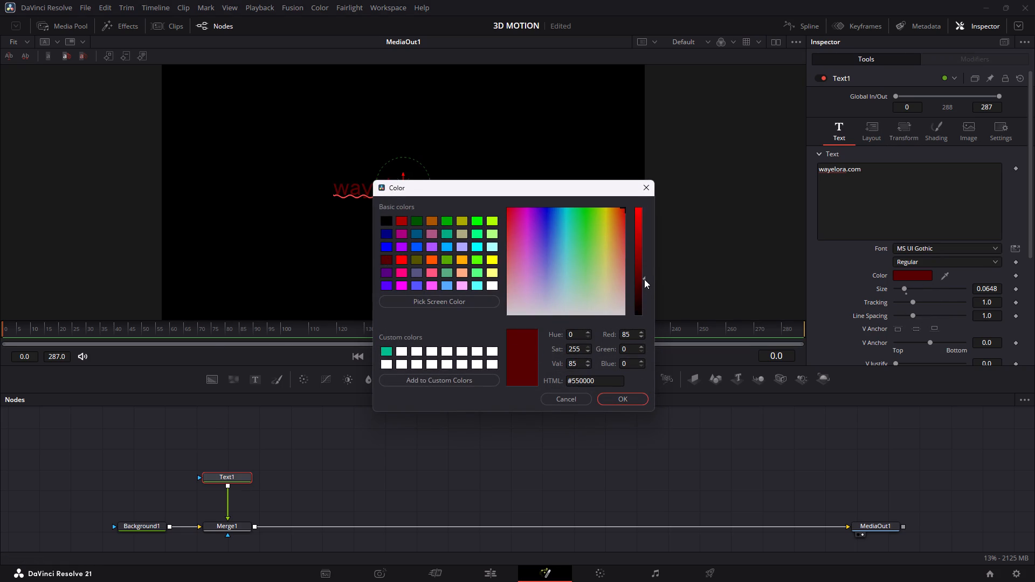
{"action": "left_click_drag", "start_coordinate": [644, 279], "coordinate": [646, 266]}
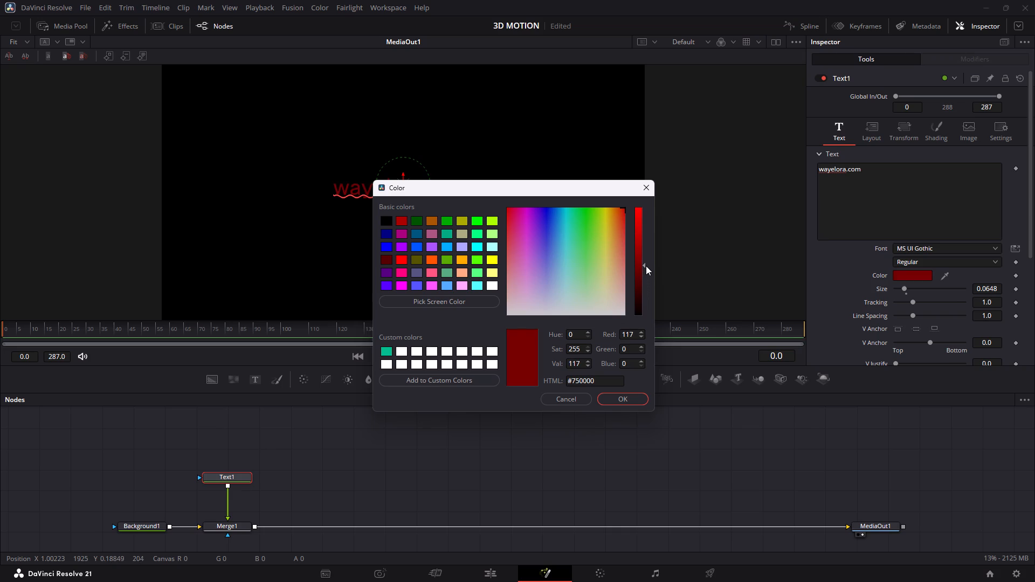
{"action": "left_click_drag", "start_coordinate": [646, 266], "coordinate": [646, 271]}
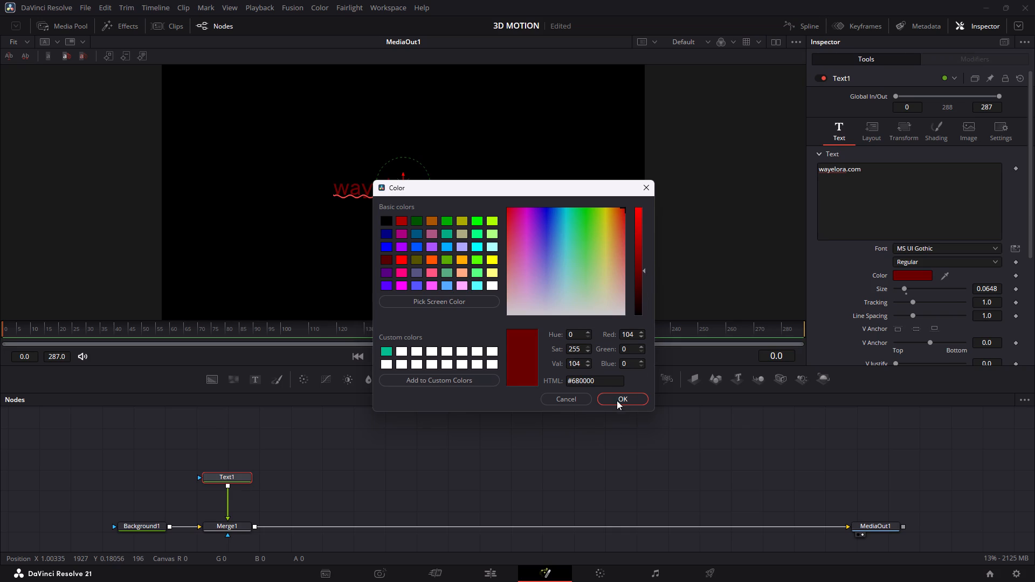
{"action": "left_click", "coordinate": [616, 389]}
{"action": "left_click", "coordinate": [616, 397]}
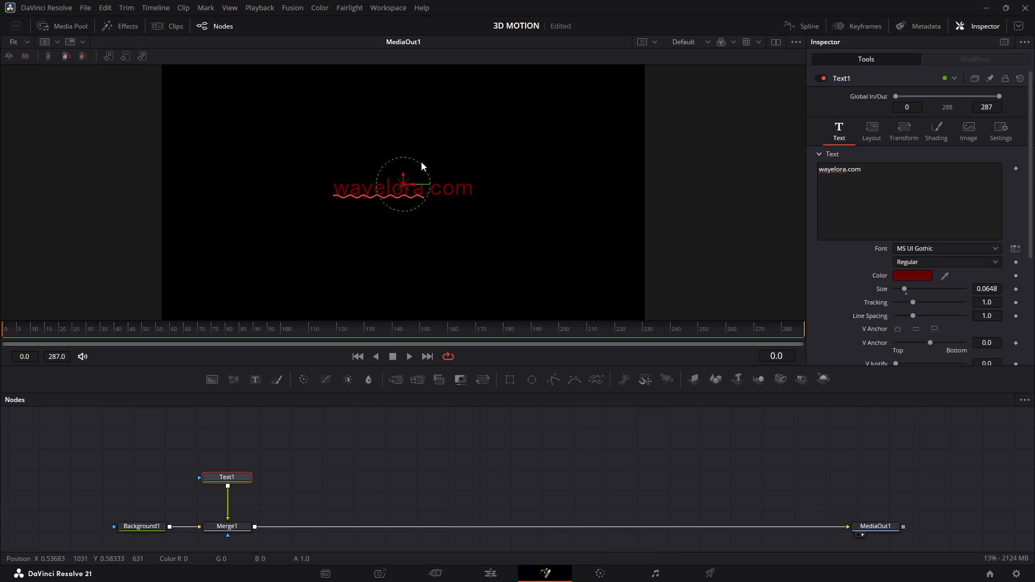
Change the Text1 text colour to the saved custom green #00bd8b.
{"action": "left_click", "coordinate": [914, 276]}
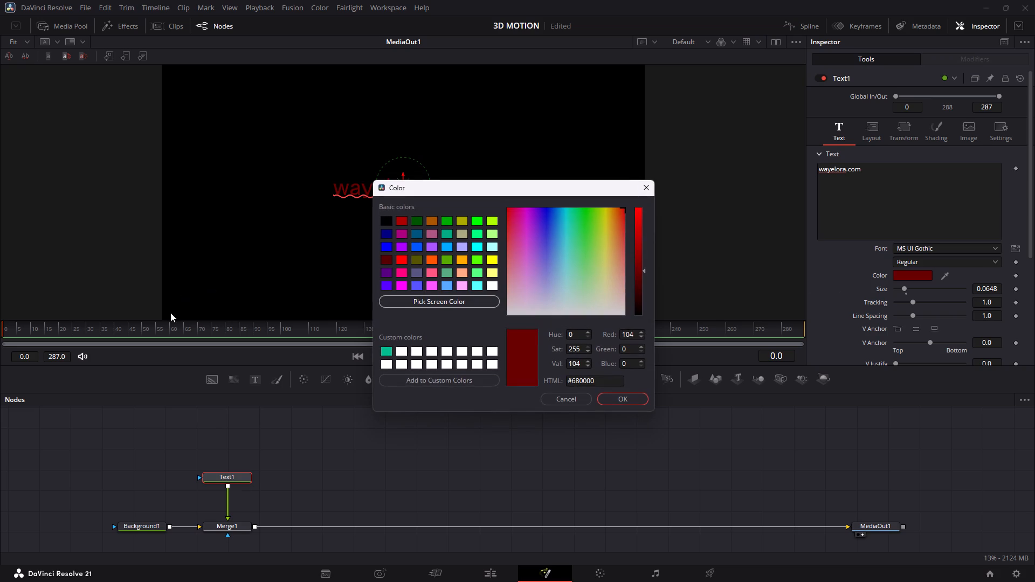
{"action": "left_click", "coordinate": [384, 352]}
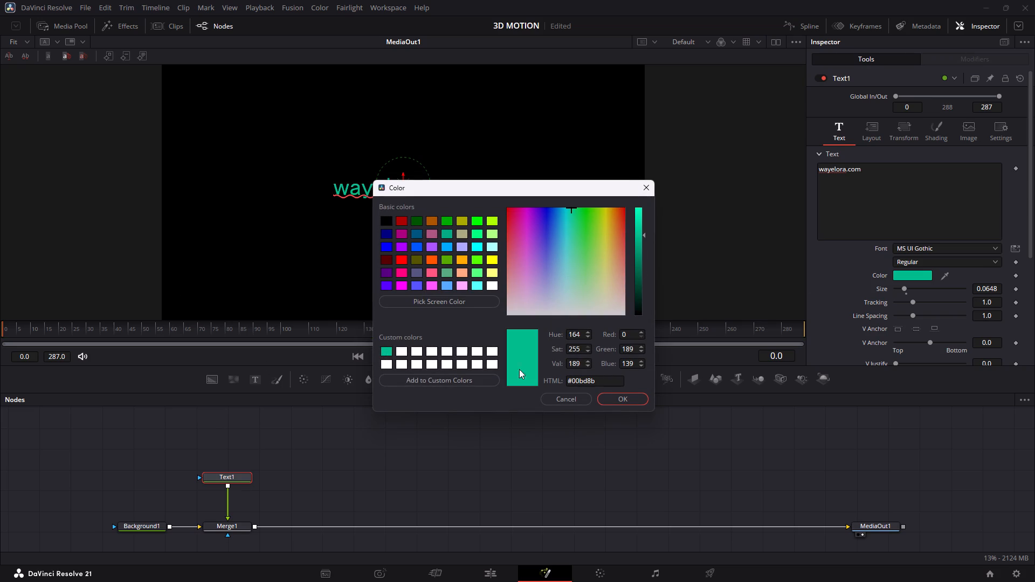
{"action": "left_click", "coordinate": [633, 400]}
{"action": "left_click", "coordinate": [633, 400]}
{"action": "left_click", "coordinate": [633, 400]}
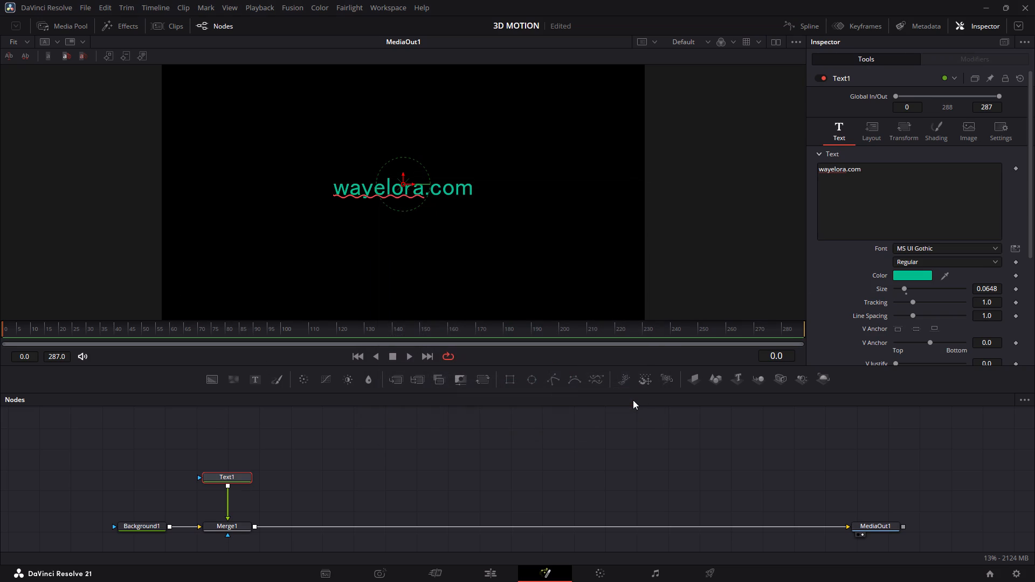
{"action": "left_click", "coordinate": [539, 442]}
Move the Text1 node higher in the graph and insert a Soft Glow node between Text1 and Merge1, spaced midway.
{"action": "left_click_drag", "start_coordinate": [234, 475], "coordinate": [233, 456]}
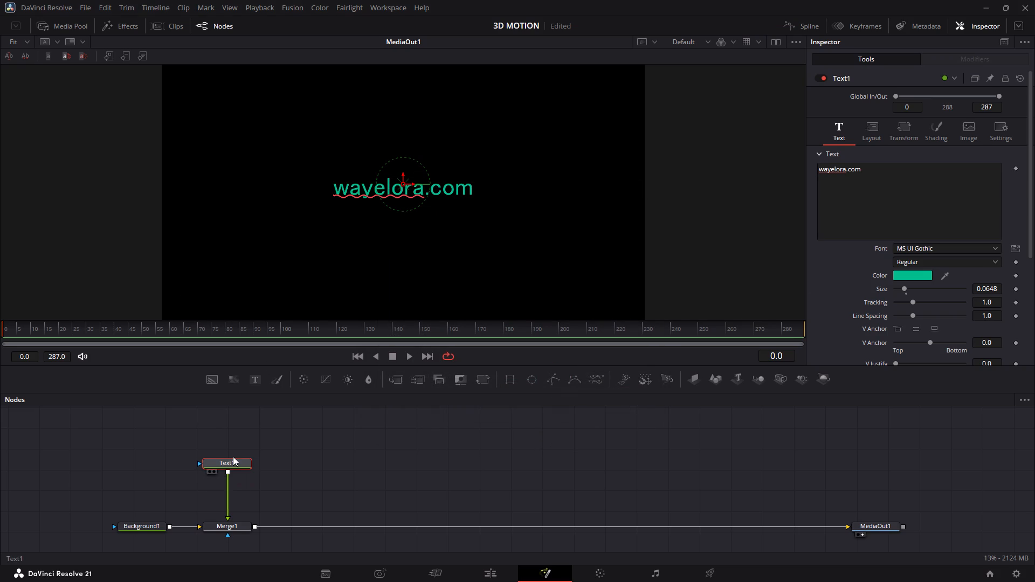
{"action": "left_click_drag", "start_coordinate": [233, 456], "coordinate": [239, 441]}
{"action": "left_click", "coordinate": [239, 441]}
{"action": "key", "text": "shift+space"}
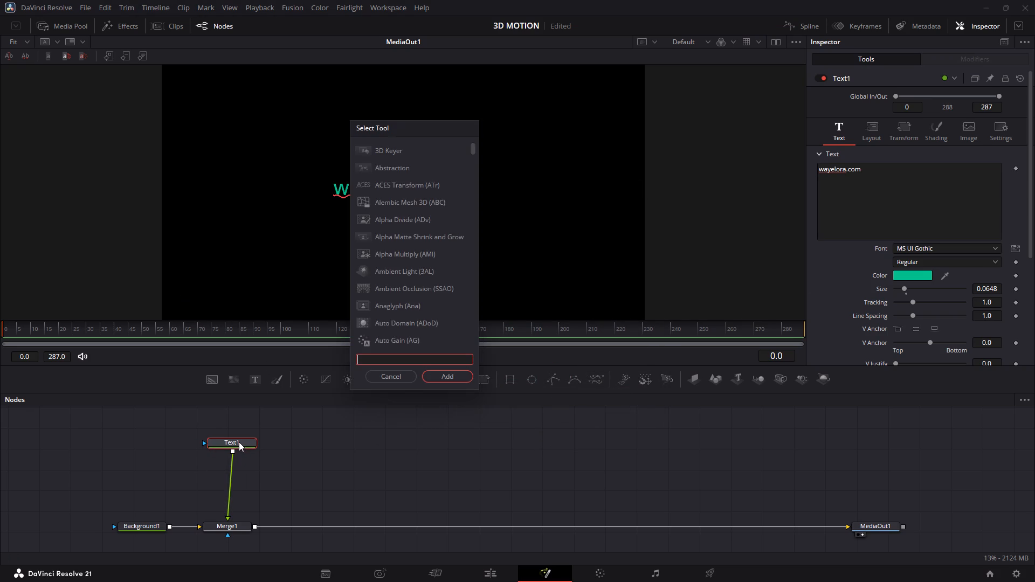
{"action": "key", "text": "s"}
{"action": "key", "text": "BackSpace"}
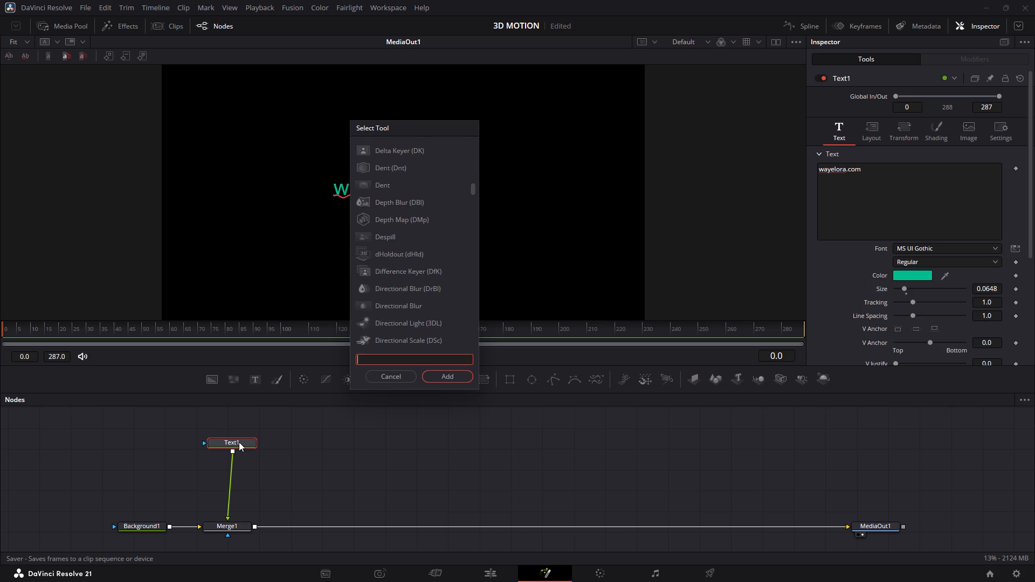
{"action": "type", "text": "so"}
{"action": "key", "text": "Down"}
{"action": "key", "text": "Up"}
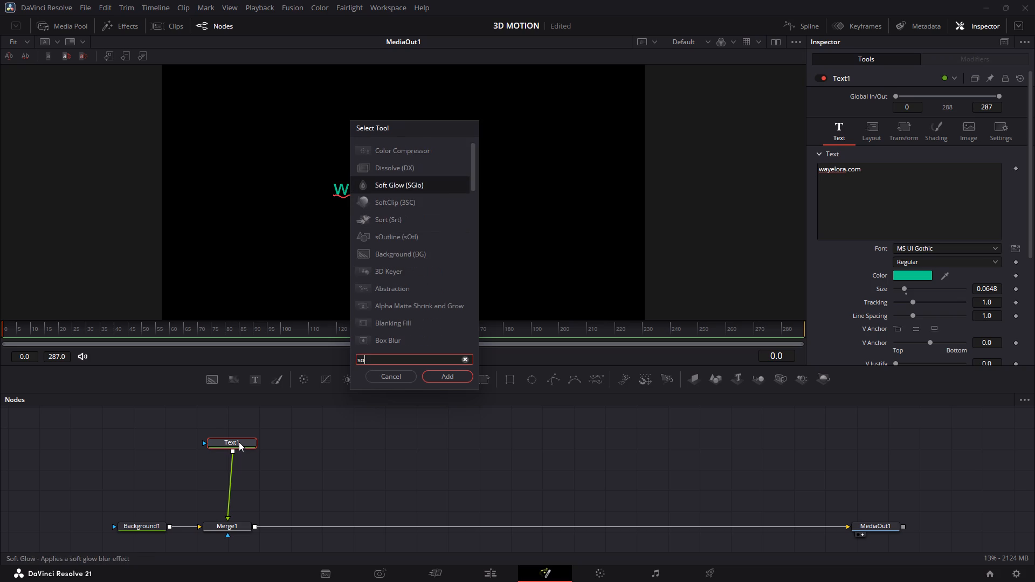
{"action": "key", "text": "Up"}
{"action": "key", "text": "Down"}
{"action": "key", "text": "Return"}
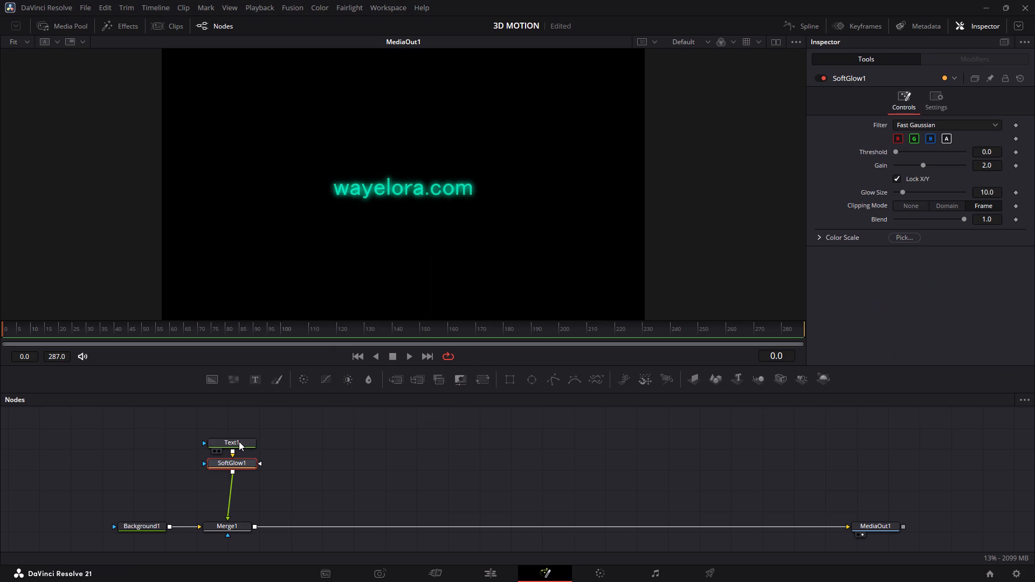
{"action": "left_click_drag", "start_coordinate": [245, 461], "coordinate": [245, 482]}
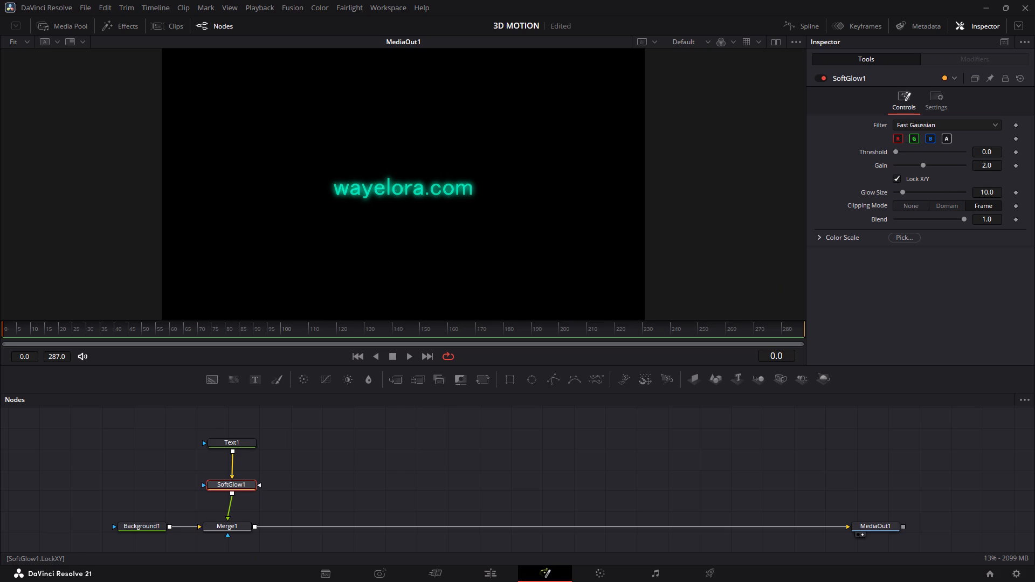
Lower the Soft Glow gain to about 1.945.
{"action": "left_click_drag", "start_coordinate": [997, 168], "coordinate": [915, 141]}
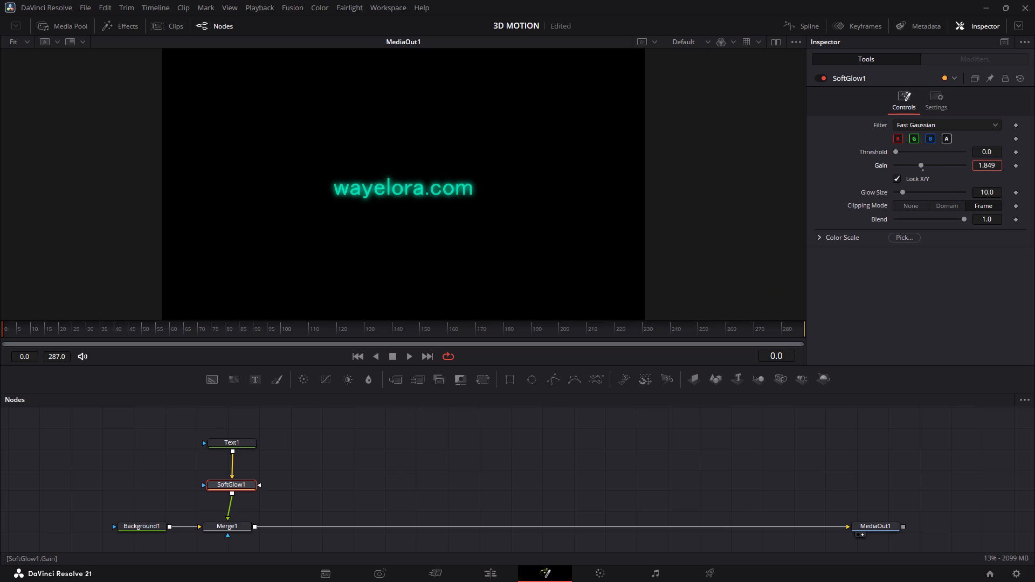
{"action": "left_click_drag", "start_coordinate": [915, 141], "coordinate": [967, 141]}
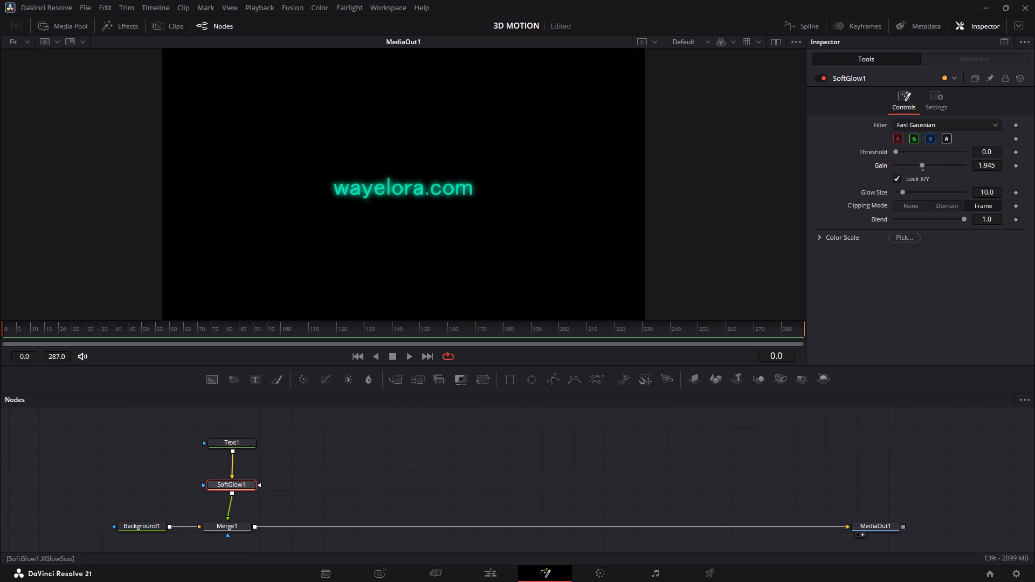
Try smaller glow sizes on the Soft Glow node, and finally set Glow Size to 100.
{"action": "left_click_drag", "start_coordinate": [996, 193], "coordinate": [959, 180]}
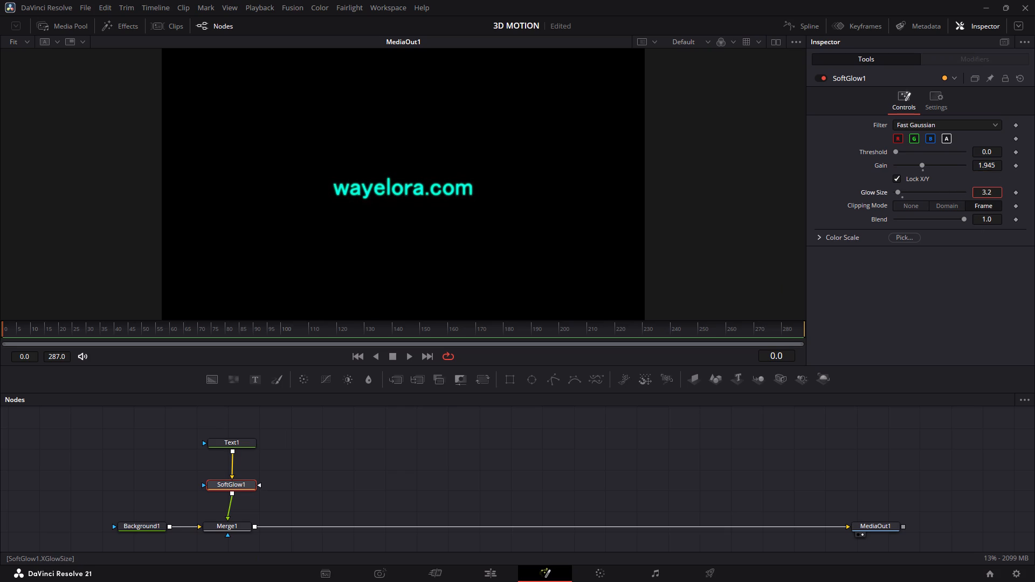
{"action": "left_click_drag", "start_coordinate": [959, 180], "coordinate": [928, 173]}
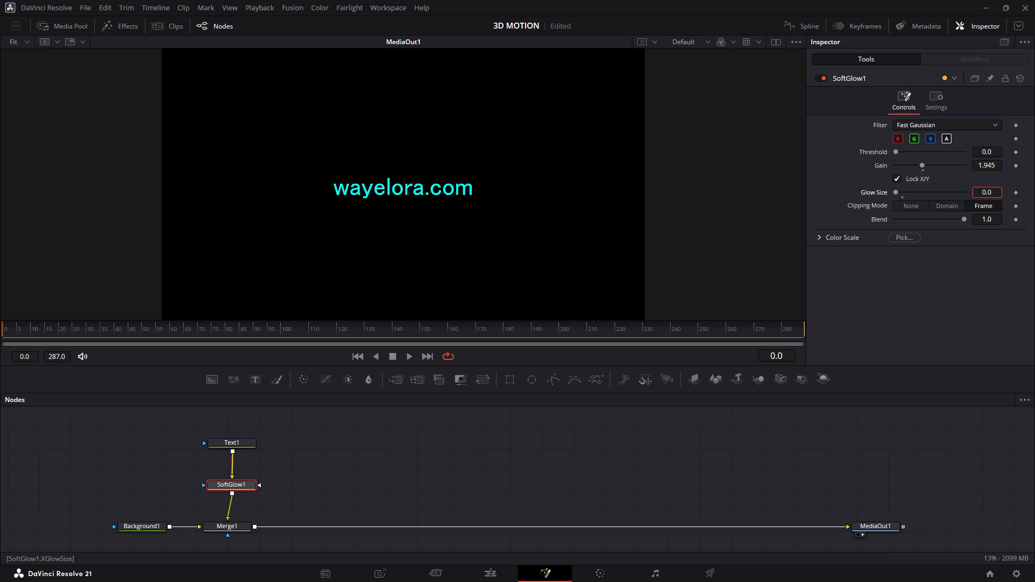
{"action": "left_click_drag", "start_coordinate": [928, 173], "coordinate": [926, 170]}
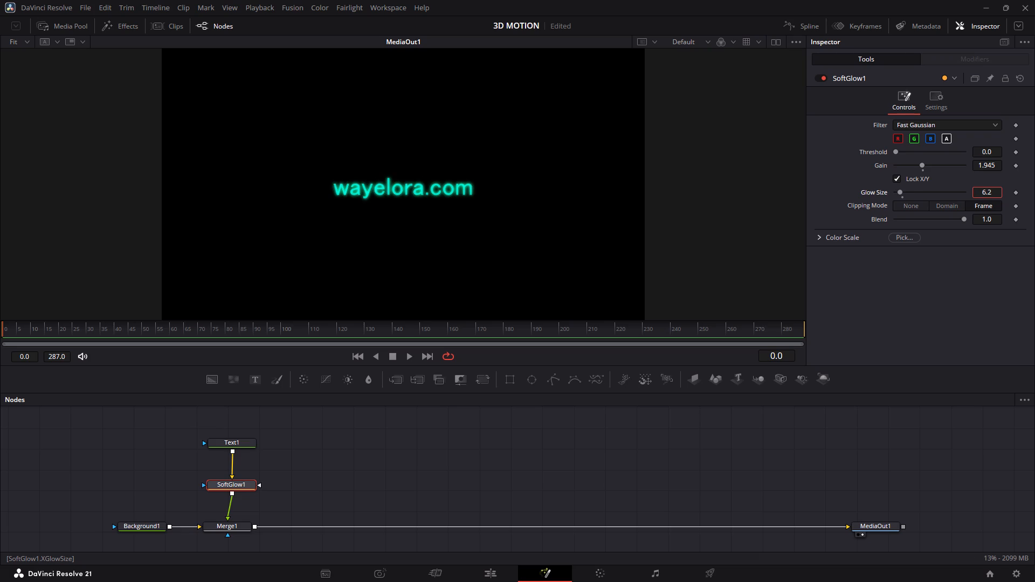
{"action": "left_click_drag", "start_coordinate": [926, 170], "coordinate": [944, 169]}
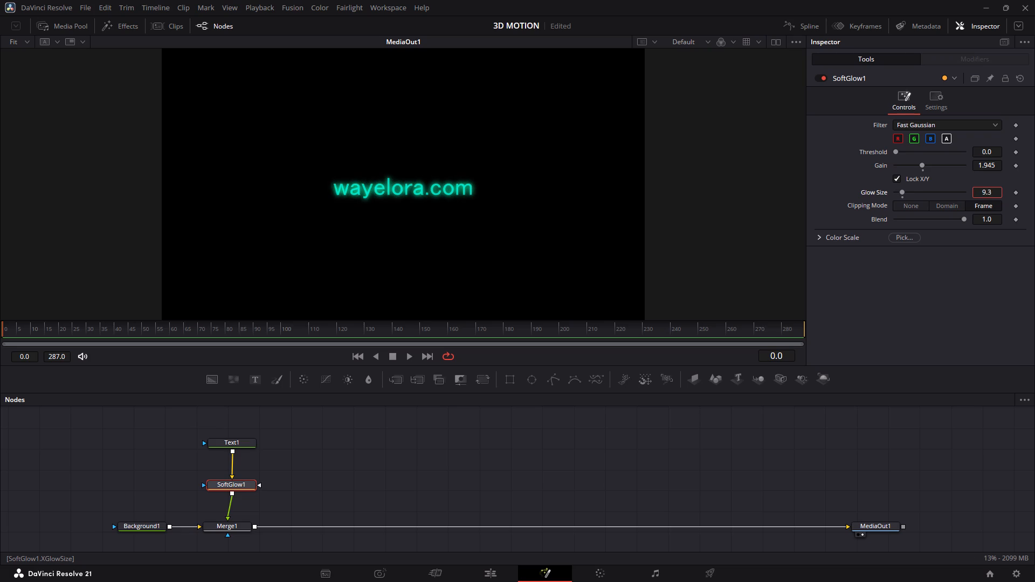
{"action": "left_click_drag", "start_coordinate": [944, 169], "coordinate": [900, 119]}
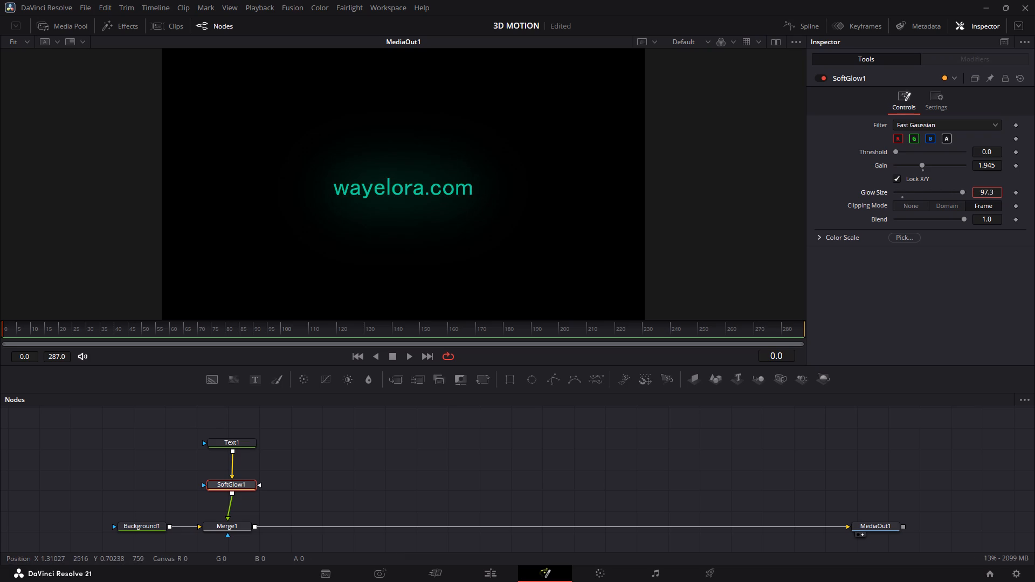
{"action": "left_click_drag", "start_coordinate": [900, 119], "coordinate": [550, 108]}
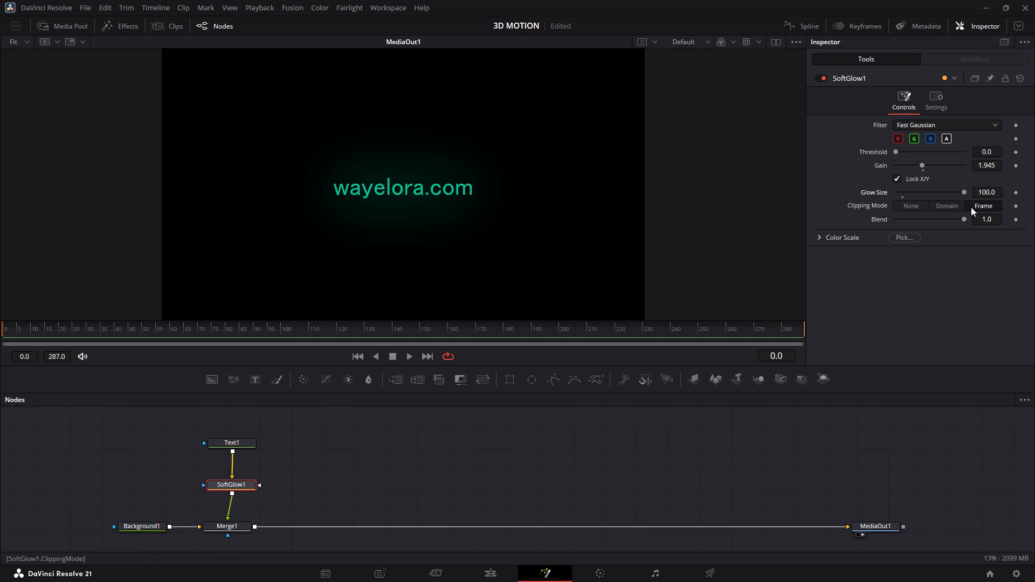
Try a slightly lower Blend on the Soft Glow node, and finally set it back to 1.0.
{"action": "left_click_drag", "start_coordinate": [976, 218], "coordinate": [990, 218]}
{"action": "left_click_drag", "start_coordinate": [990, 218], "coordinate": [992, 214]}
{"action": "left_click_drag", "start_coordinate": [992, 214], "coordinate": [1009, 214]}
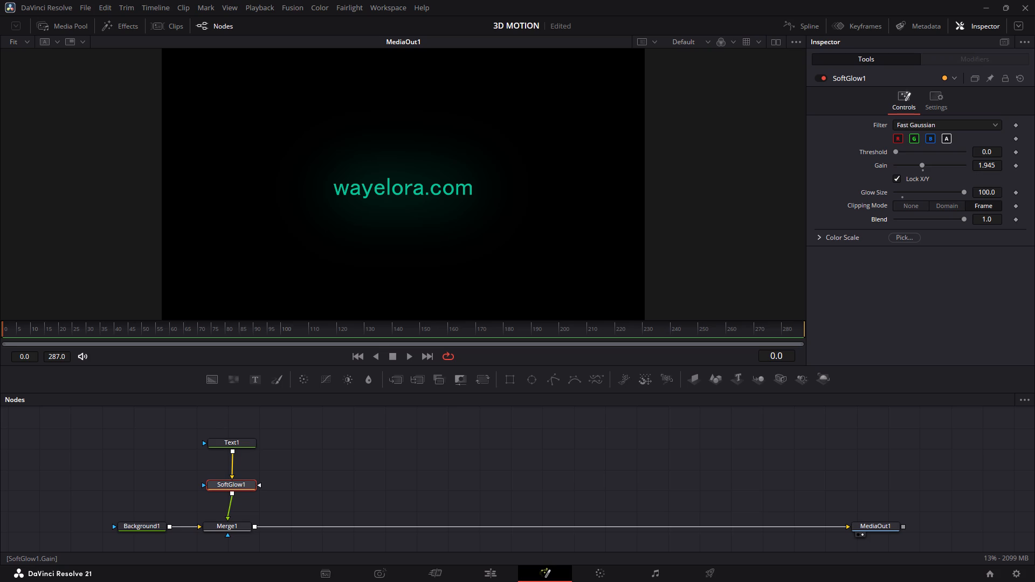
Try gain values from about 1.88 to 2.09 on the Soft Glow node, and finally set Gain to 1.889.
{"action": "left_click_drag", "start_coordinate": [972, 164], "coordinate": [411, 187]}
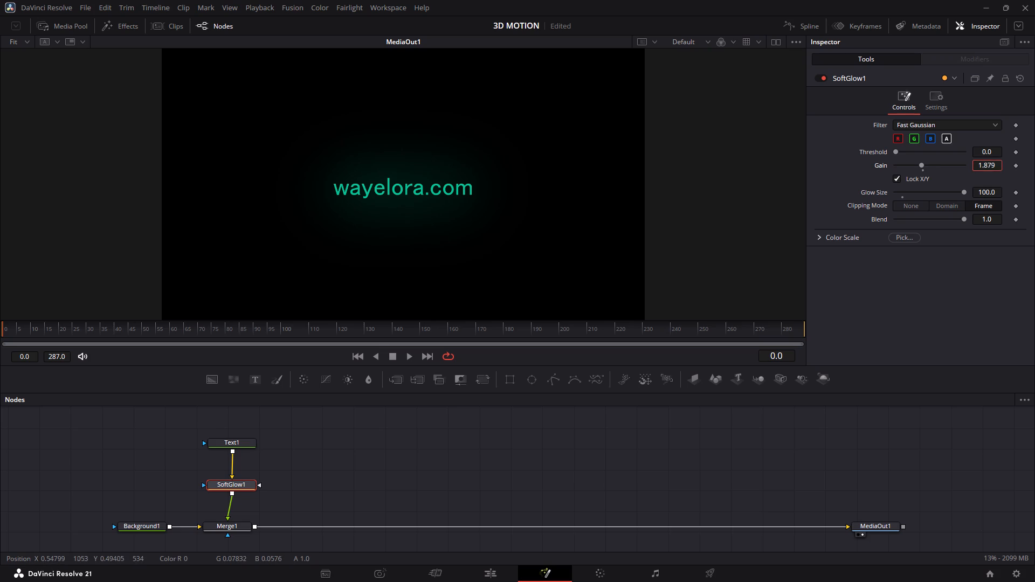
{"action": "left_click_drag", "start_coordinate": [411, 187], "coordinate": [538, 177]}
{"action": "left_click_drag", "start_coordinate": [538, 177], "coordinate": [446, 194]}
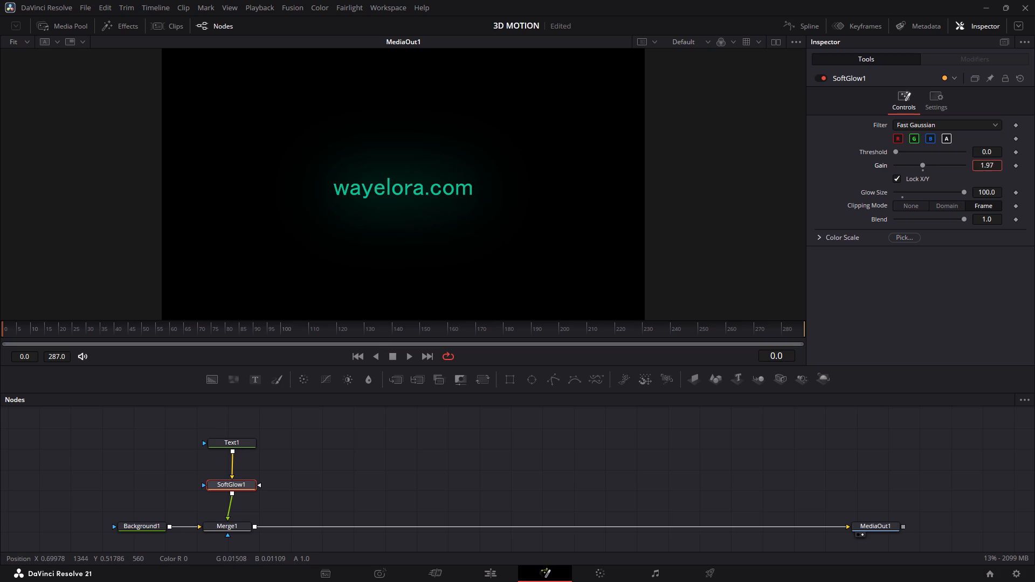
{"action": "left_click_drag", "start_coordinate": [446, 194], "coordinate": [432, 200]}
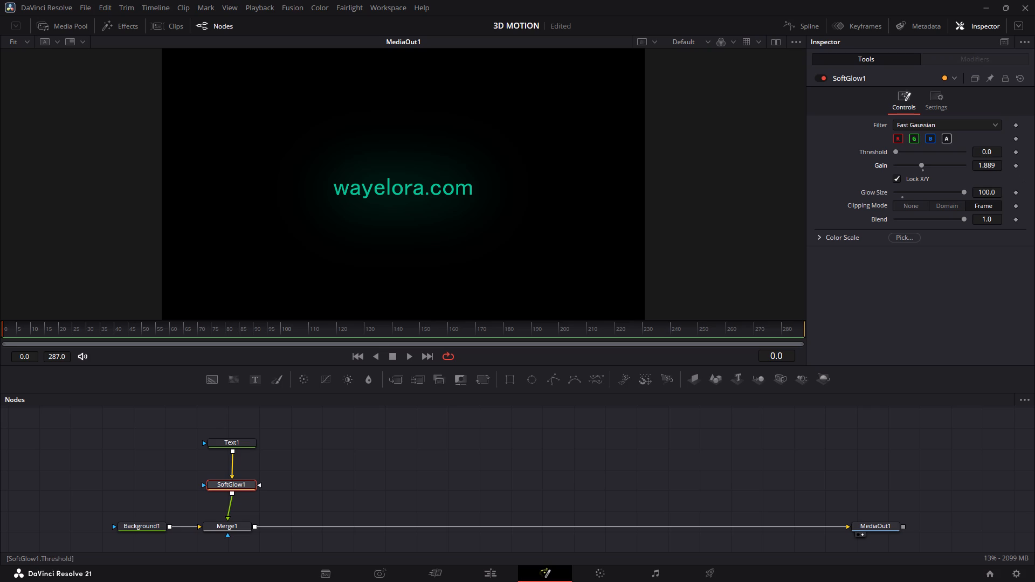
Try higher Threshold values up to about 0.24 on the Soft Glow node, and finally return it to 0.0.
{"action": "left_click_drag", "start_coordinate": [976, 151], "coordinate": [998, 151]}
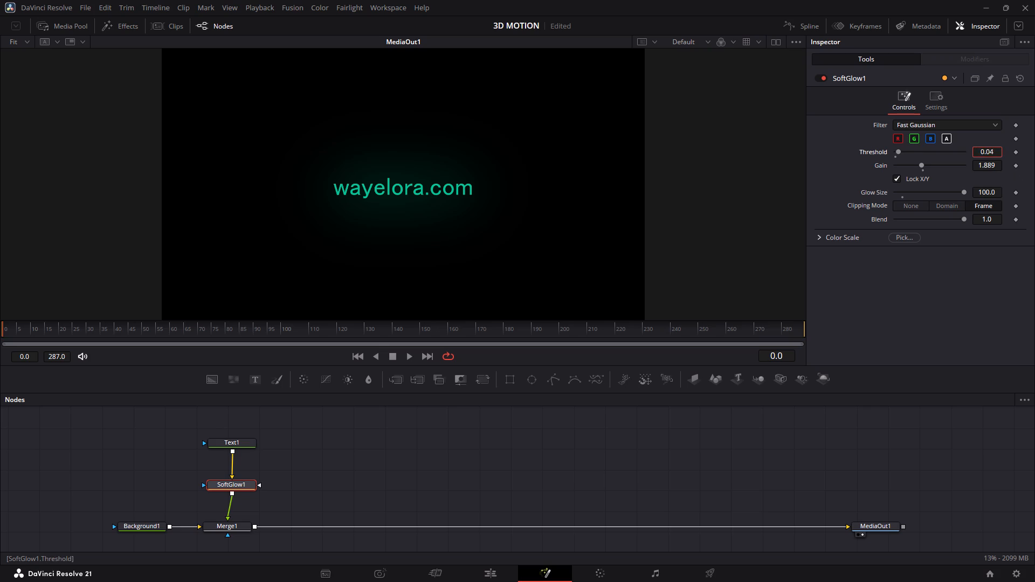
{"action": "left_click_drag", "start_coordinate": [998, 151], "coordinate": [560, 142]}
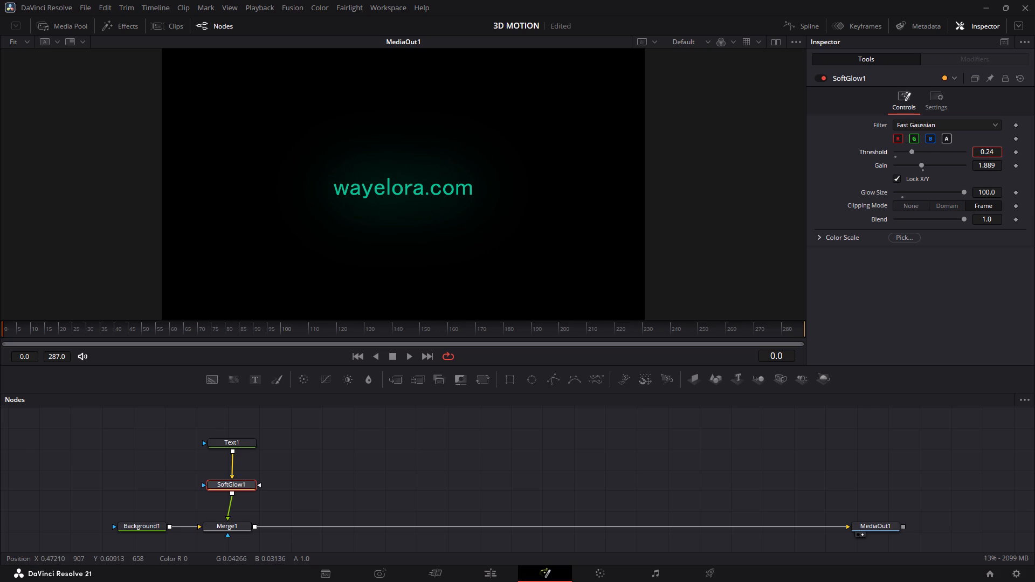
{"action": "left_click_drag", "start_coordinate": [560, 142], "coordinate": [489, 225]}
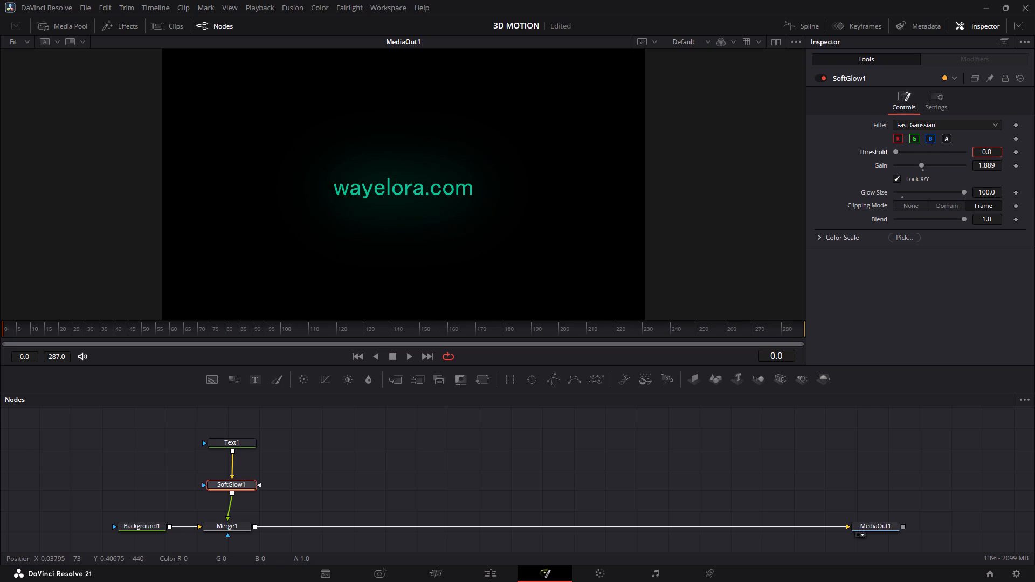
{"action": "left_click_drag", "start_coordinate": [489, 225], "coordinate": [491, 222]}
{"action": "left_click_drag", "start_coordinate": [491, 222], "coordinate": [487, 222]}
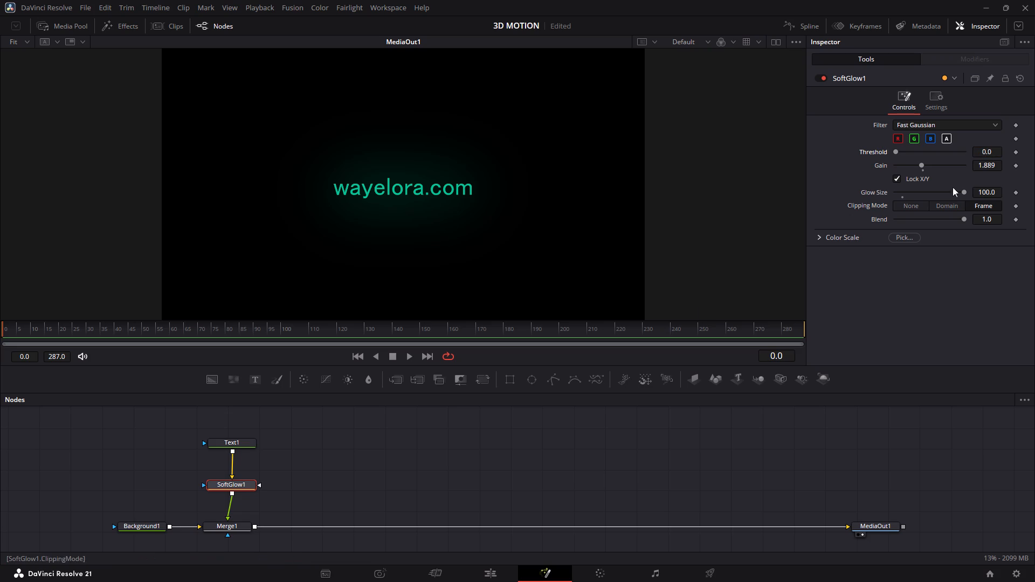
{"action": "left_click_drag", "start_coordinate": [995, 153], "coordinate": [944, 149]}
Move the SoftGlow1 node up closer to Text1 in the node graph and deselect it.
{"action": "double_click", "coordinate": [628, 466]}
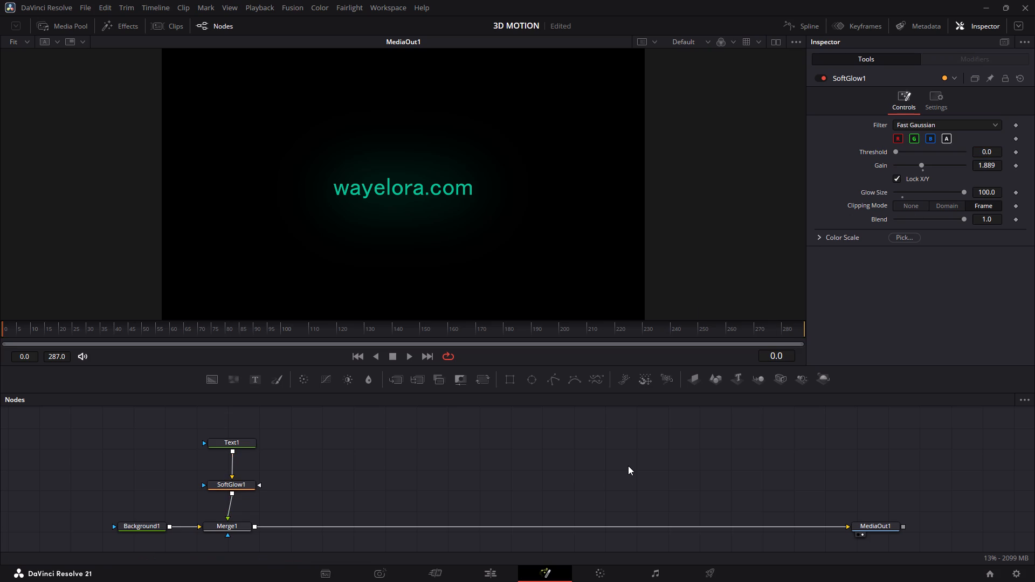
{"action": "left_click_drag", "start_coordinate": [236, 484], "coordinate": [236, 469]}
{"action": "left_click", "coordinate": [294, 465]}
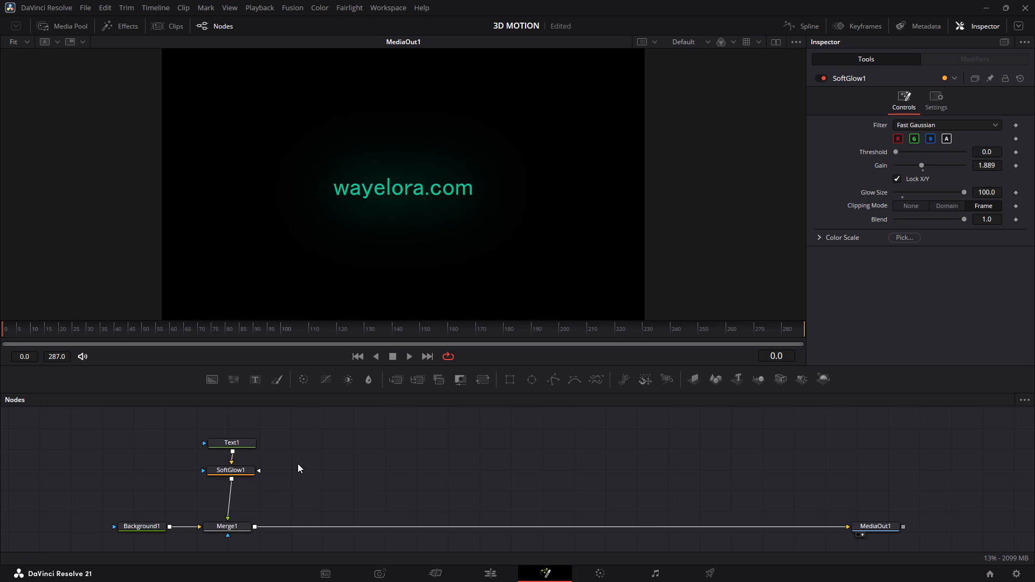
With Text1 selected, set the render range to end at frame 49 and zoom the time ruler to about 50 frames.
{"action": "left_click", "coordinate": [254, 441]}
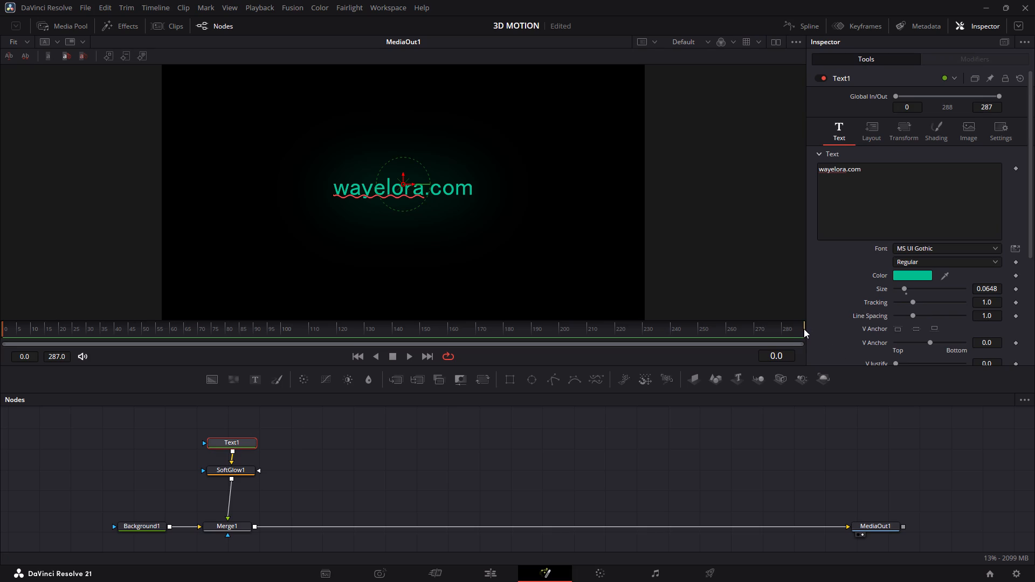
{"action": "left_click_drag", "start_coordinate": [803, 329], "coordinate": [63, 309]}
{"action": "left_click_drag", "start_coordinate": [63, 309], "coordinate": [142, 330]}
{"action": "left_click_drag", "start_coordinate": [801, 347], "coordinate": [300, 344]}
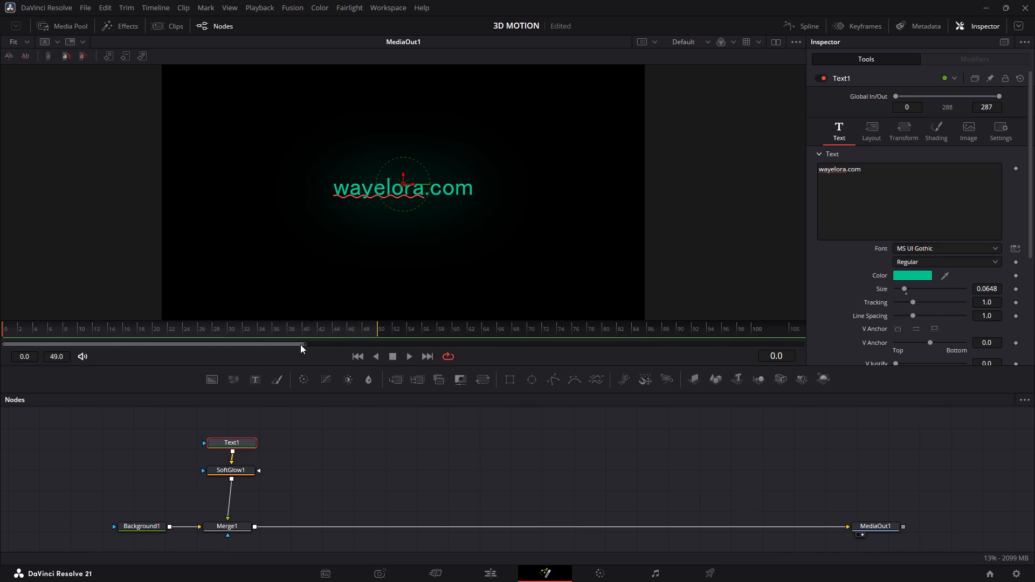
{"action": "left_click_drag", "start_coordinate": [300, 344], "coordinate": [139, 354]}
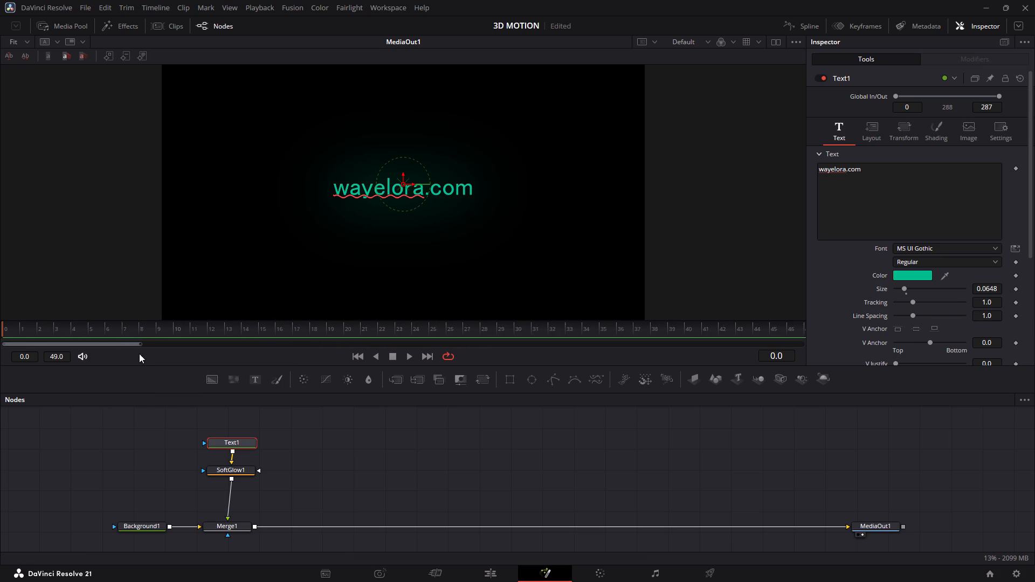
{"action": "left_click_drag", "start_coordinate": [139, 354], "coordinate": [150, 355]}
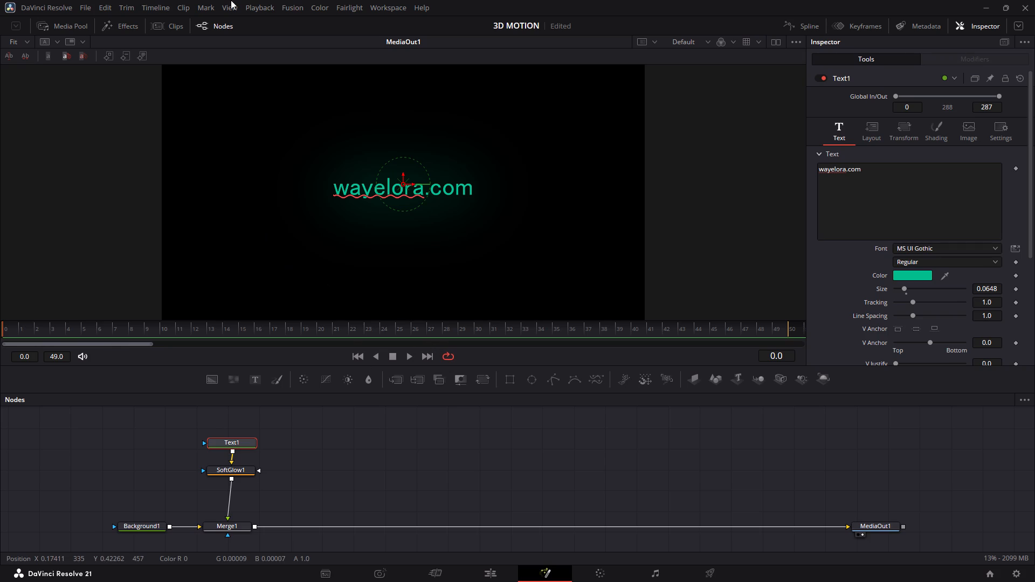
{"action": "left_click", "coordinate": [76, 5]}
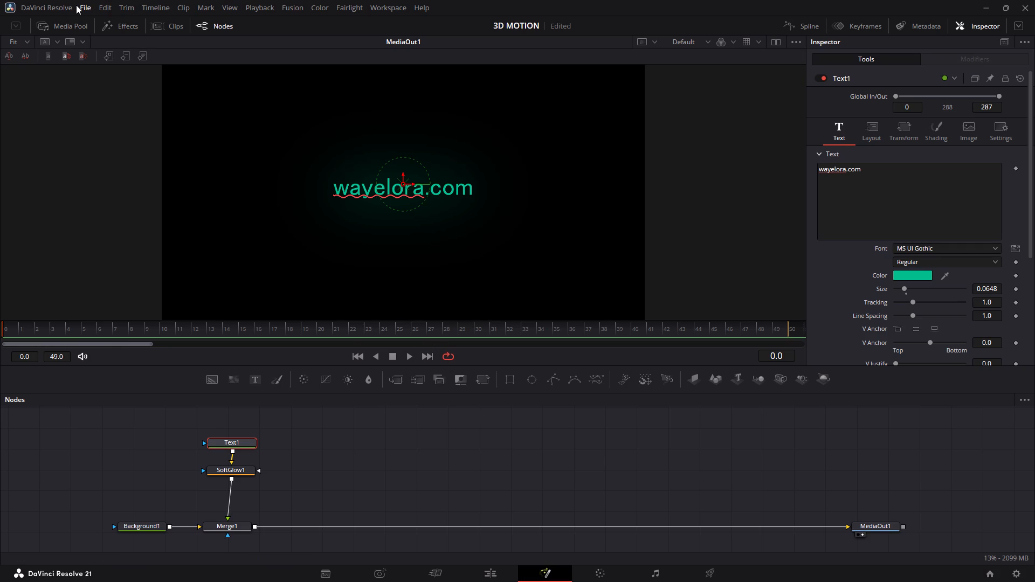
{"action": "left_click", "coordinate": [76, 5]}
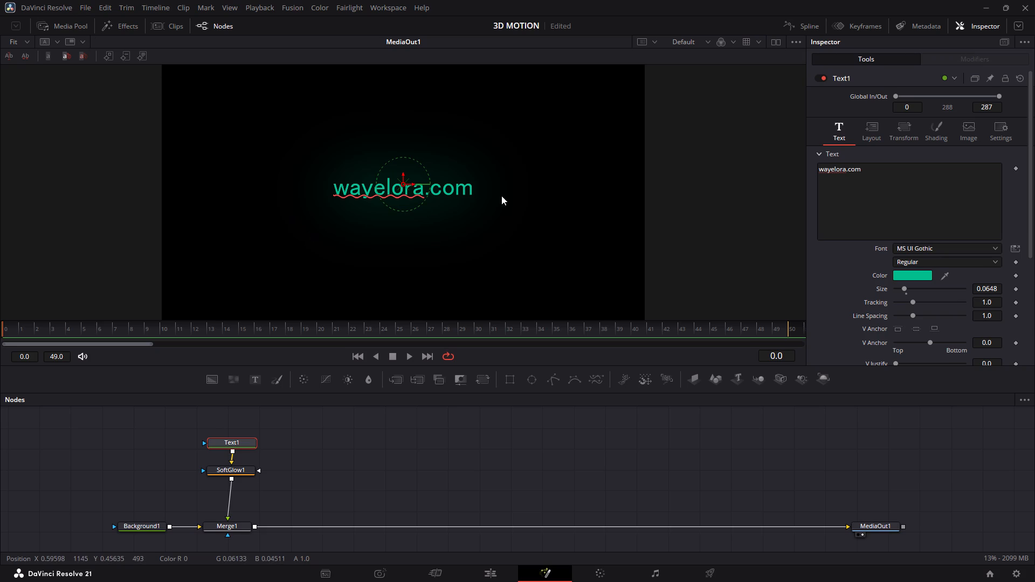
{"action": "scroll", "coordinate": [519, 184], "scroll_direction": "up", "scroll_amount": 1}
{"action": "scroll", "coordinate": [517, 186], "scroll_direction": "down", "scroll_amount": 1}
Make the viewer area slightly taller above the node graph and fit the composition image vertically within it.
{"action": "left_click_drag", "start_coordinate": [518, 319], "coordinate": [519, 332]}
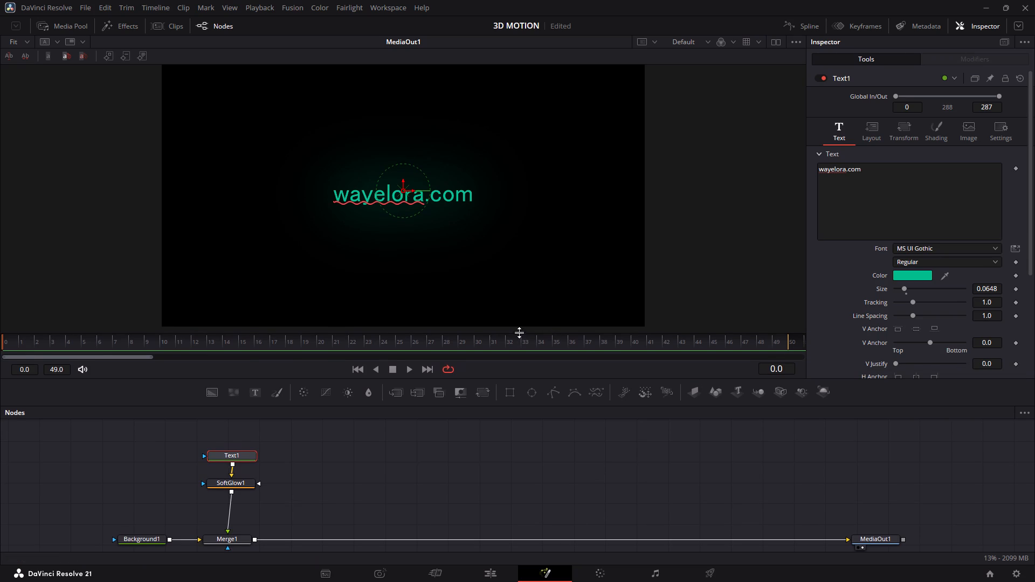
{"action": "left_click_drag", "start_coordinate": [519, 332], "coordinate": [520, 361]}
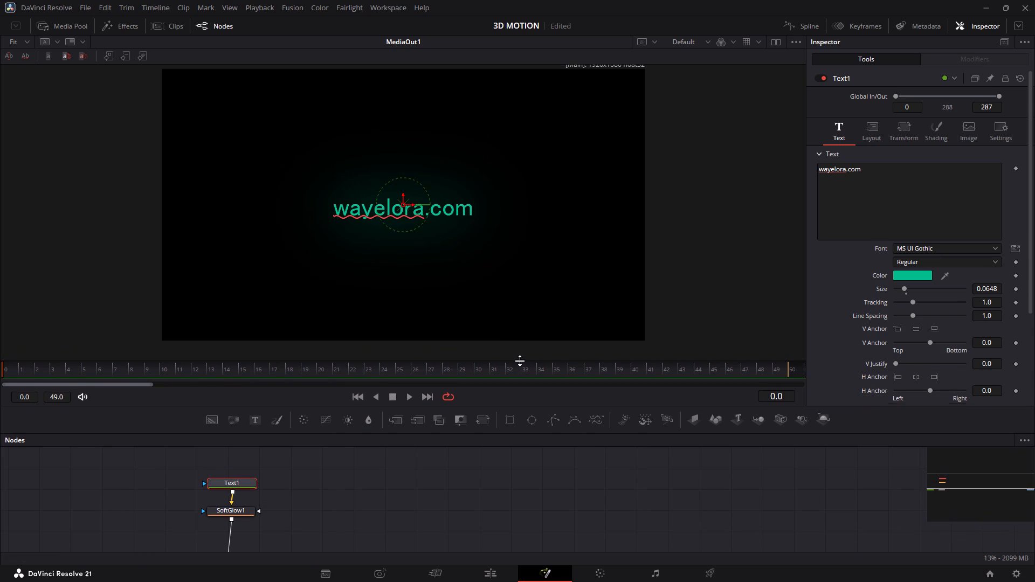
{"action": "left_click_drag", "start_coordinate": [520, 361], "coordinate": [520, 337]}
{"action": "scroll", "coordinate": [525, 257], "scroll_direction": "up", "scroll_amount": 1}
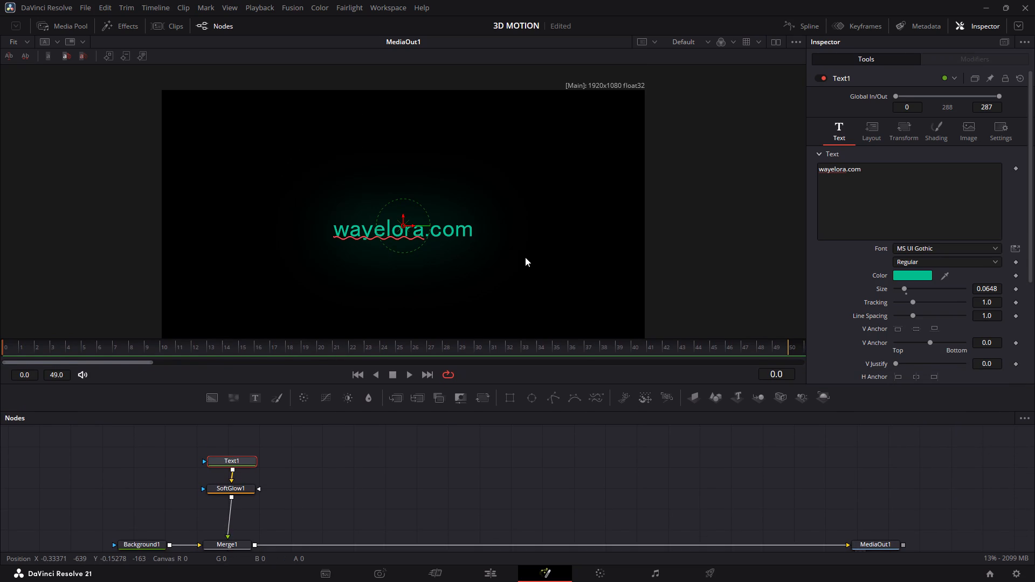
{"action": "scroll", "coordinate": [525, 257], "scroll_direction": "down", "scroll_amount": 1}
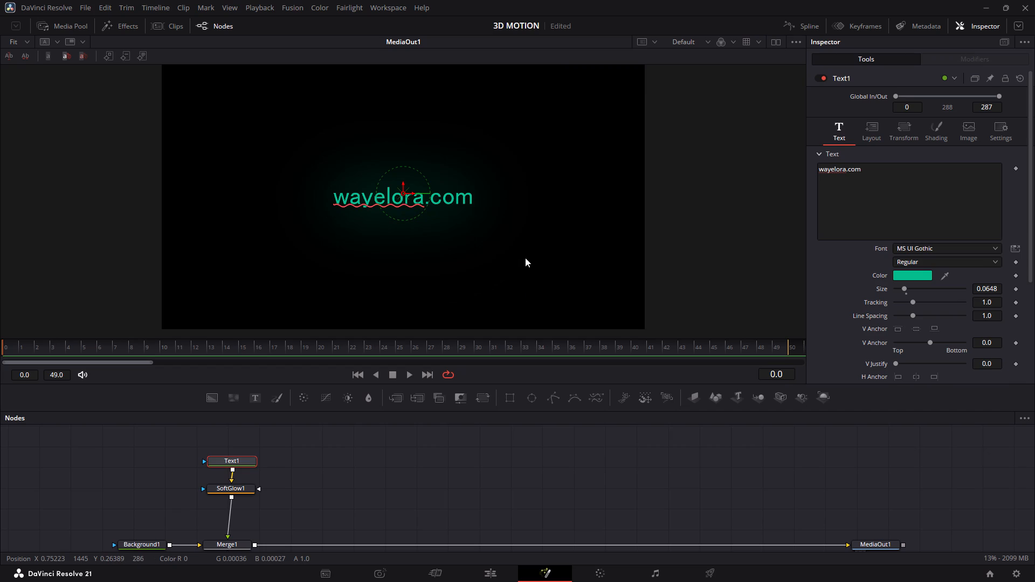
{"action": "scroll", "coordinate": [525, 258], "scroll_direction": "up", "scroll_amount": 1}
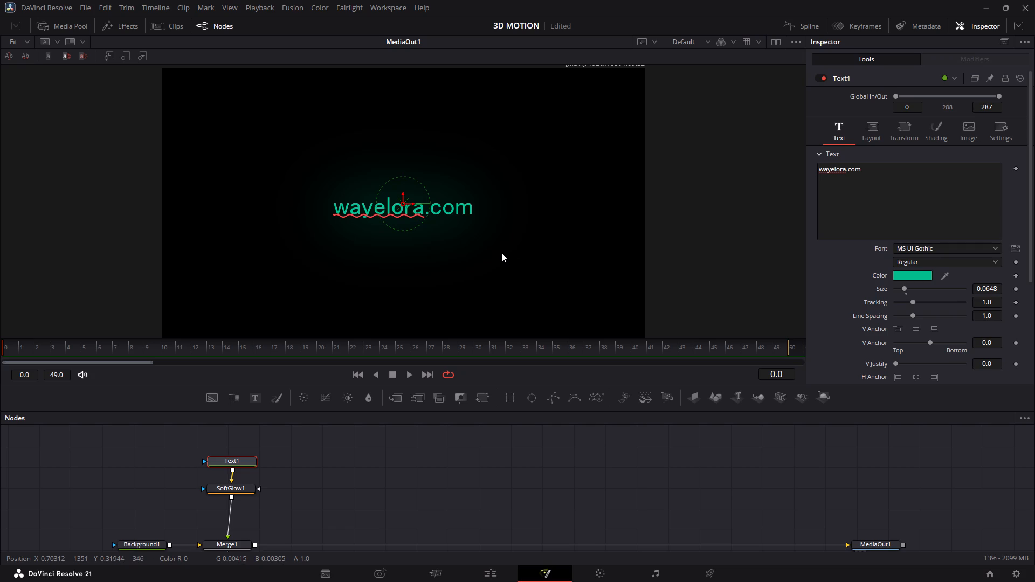
{"action": "scroll", "coordinate": [501, 253], "scroll_direction": "down", "scroll_amount": 1}
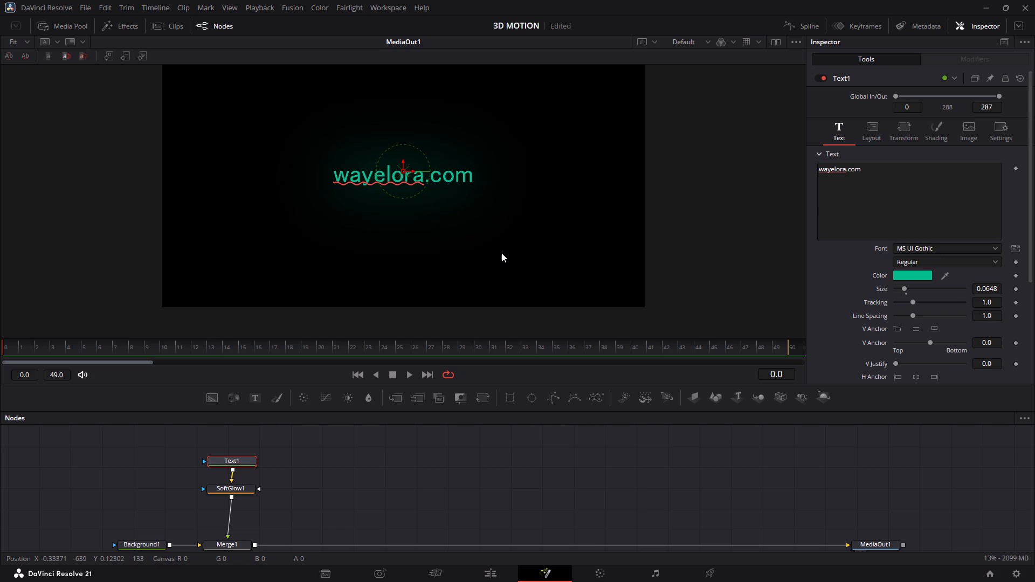
{"action": "scroll", "coordinate": [501, 253], "scroll_direction": "up", "scroll_amount": 2}
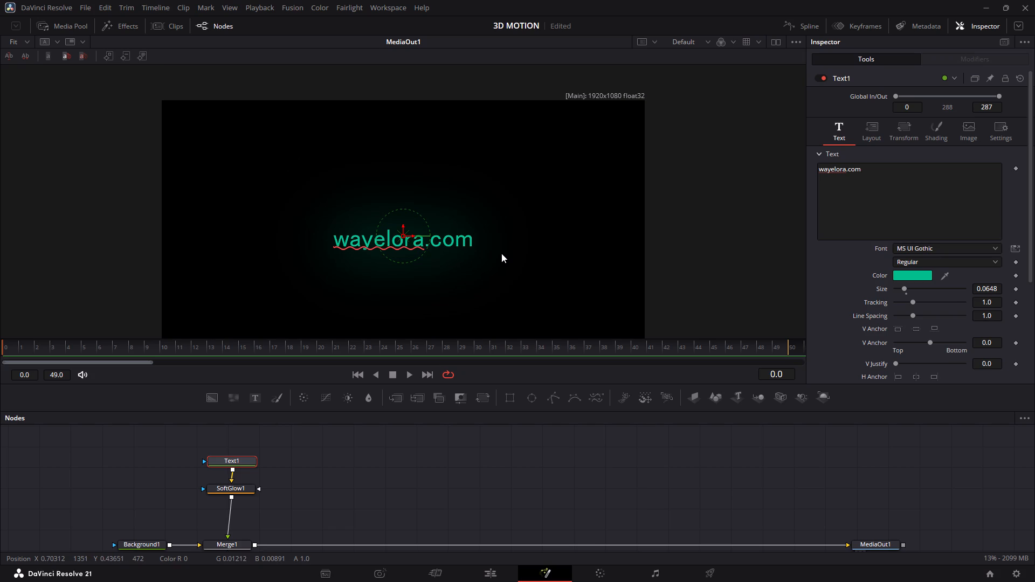
{"action": "scroll", "coordinate": [501, 253], "scroll_direction": "down", "scroll_amount": 1}
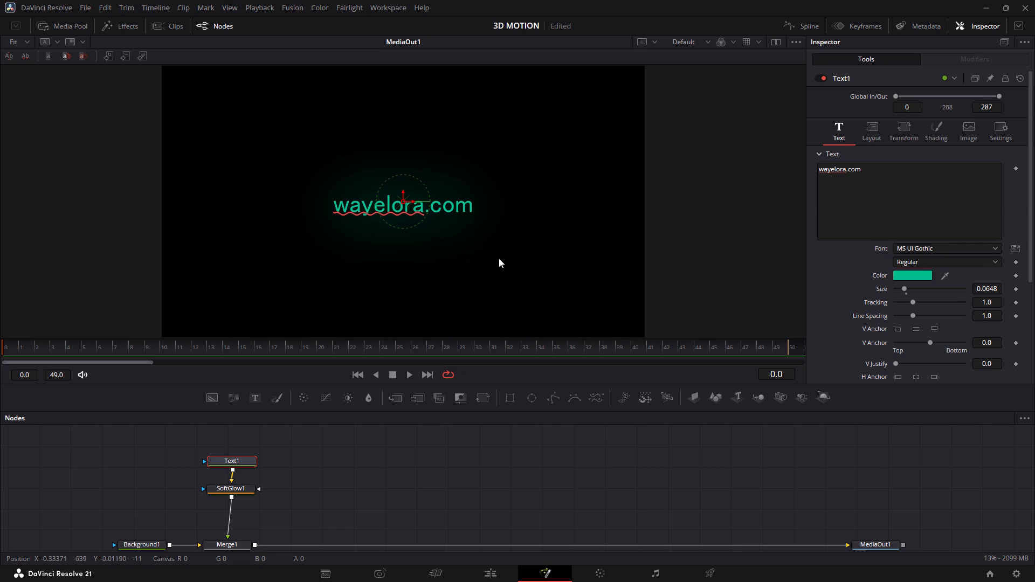
At frame 12, add keyframes to Text1's Write On and shading Opacity, keeping Write On 0.0 to 1.0 and Opacity 1.0.
{"action": "left_click", "coordinate": [423, 470]}
{"action": "left_click", "coordinate": [225, 463]}
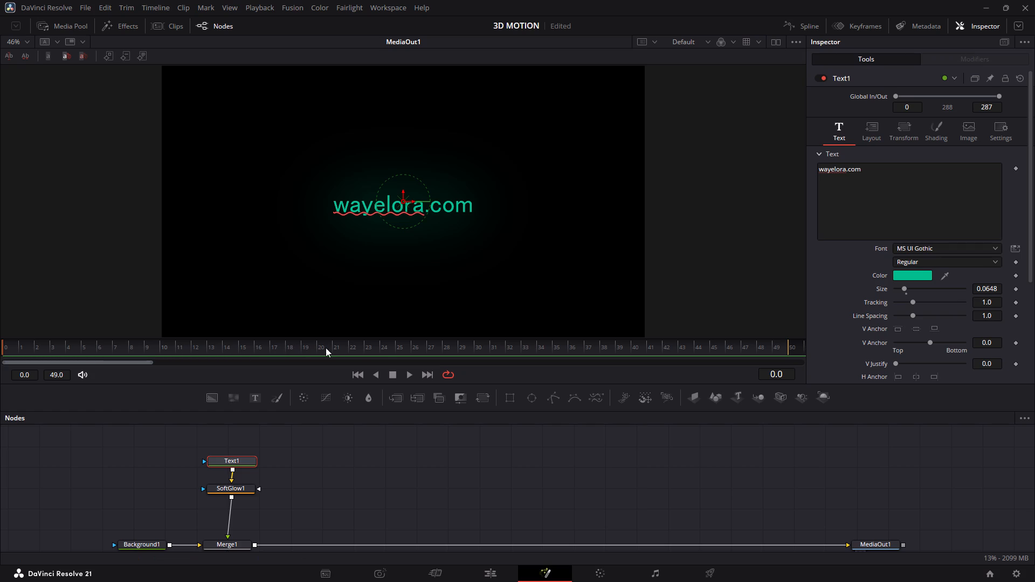
{"action": "left_click", "coordinate": [193, 343]}
{"action": "scroll", "coordinate": [992, 234], "scroll_direction": "down", "scroll_amount": 7}
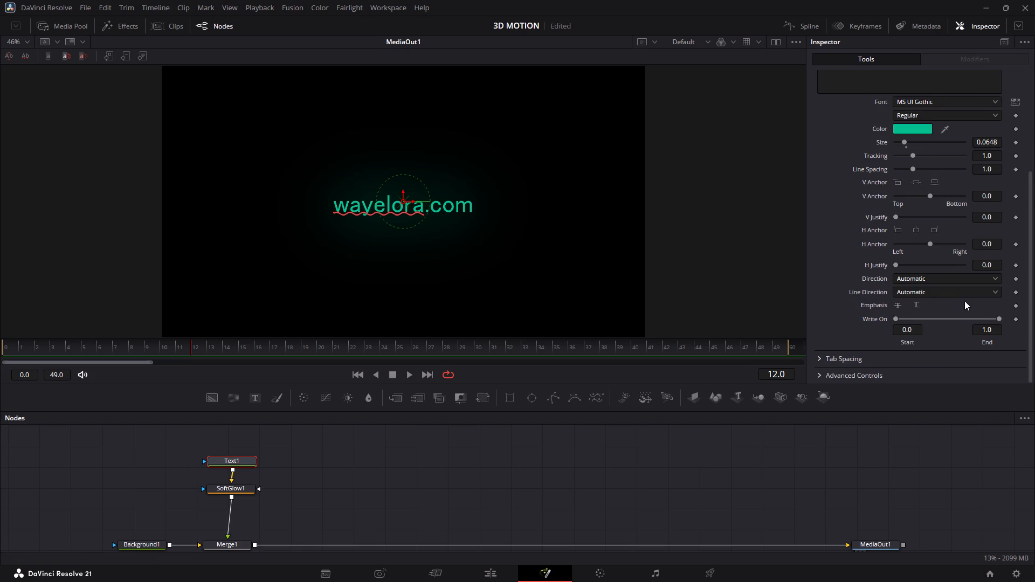
{"action": "left_click", "coordinate": [1015, 318]}
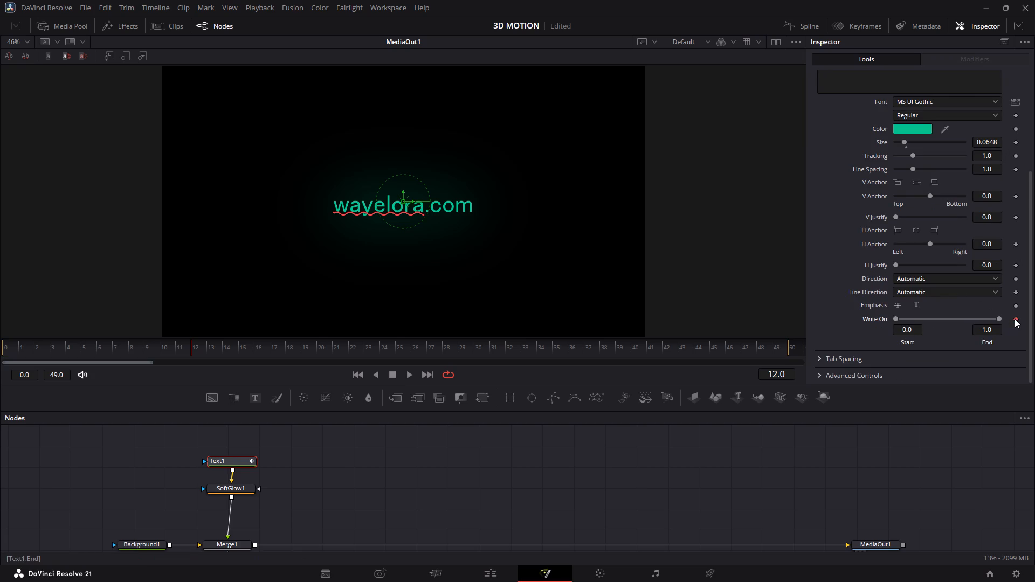
{"action": "scroll", "coordinate": [947, 264], "scroll_direction": "up", "scroll_amount": 7}
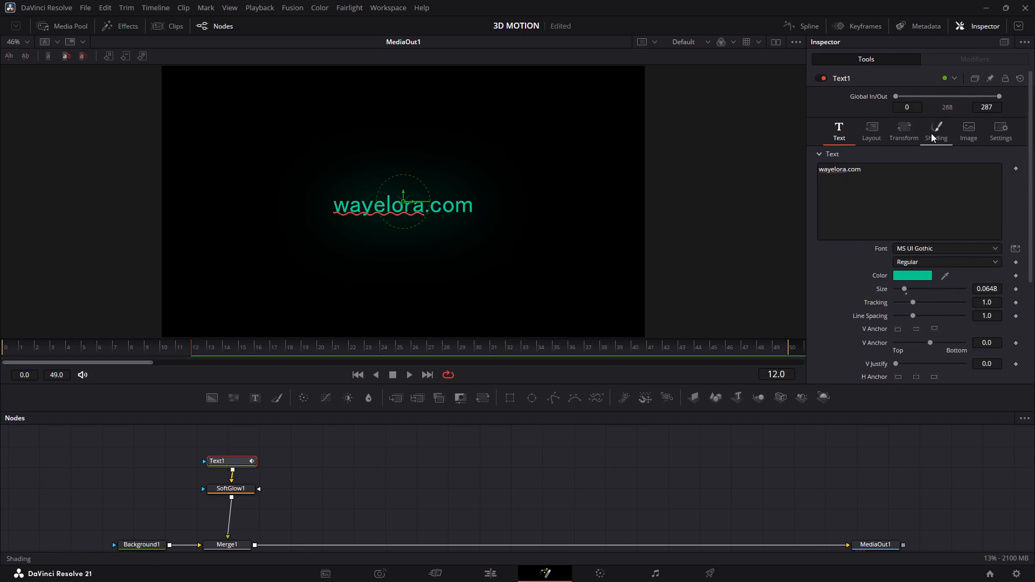
{"action": "left_click", "coordinate": [931, 133]}
{"action": "left_click", "coordinate": [1018, 240]}
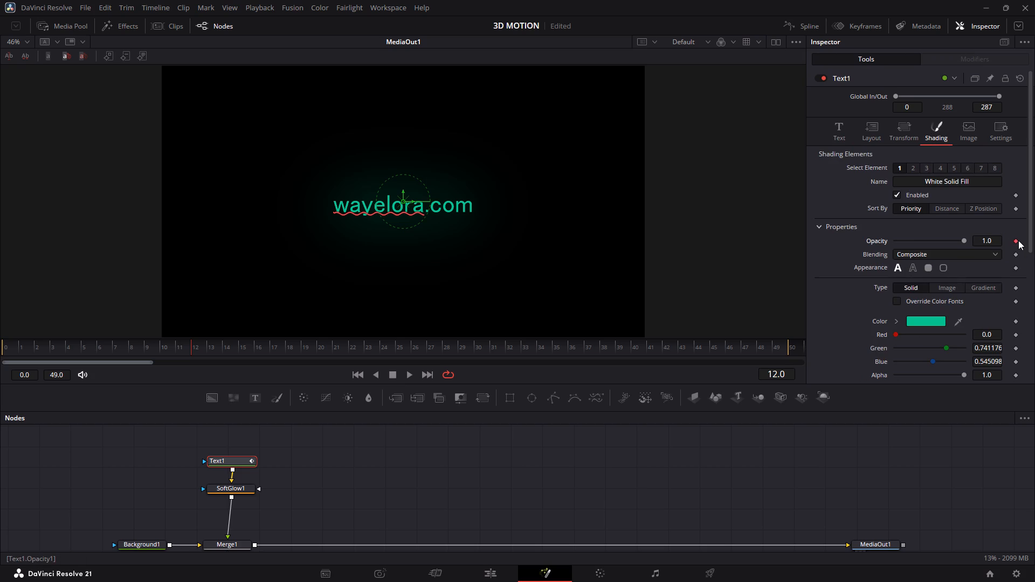
At frame 0, lower Text1's shading Opacity to its minimum and set the Write On End value to 0.0.
{"action": "left_click", "coordinate": [4, 345]}
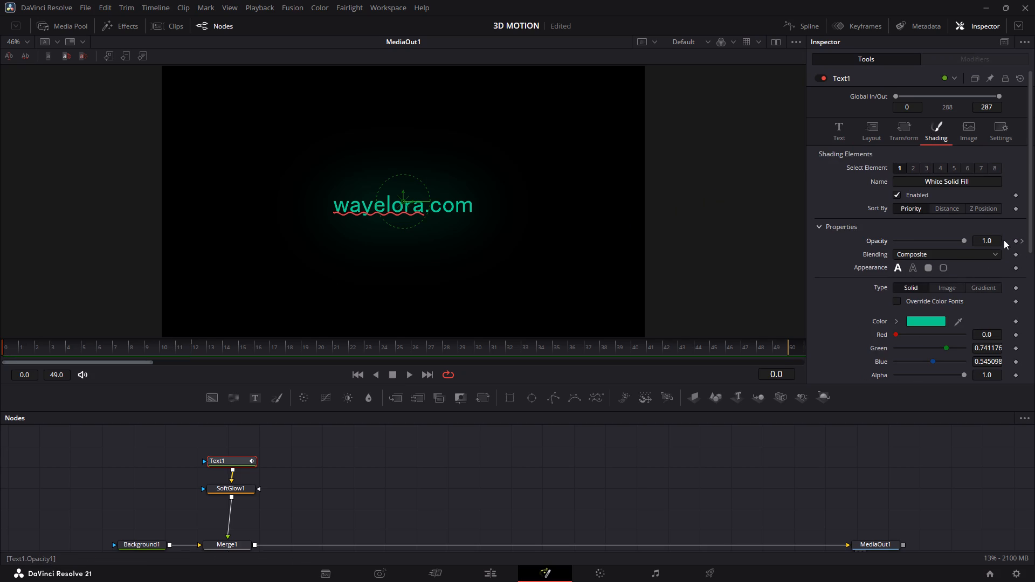
{"action": "left_click_drag", "start_coordinate": [963, 241], "coordinate": [785, 253]}
{"action": "left_click", "coordinate": [840, 138]}
{"action": "scroll", "coordinate": [895, 227], "scroll_direction": "down", "scroll_amount": 7}
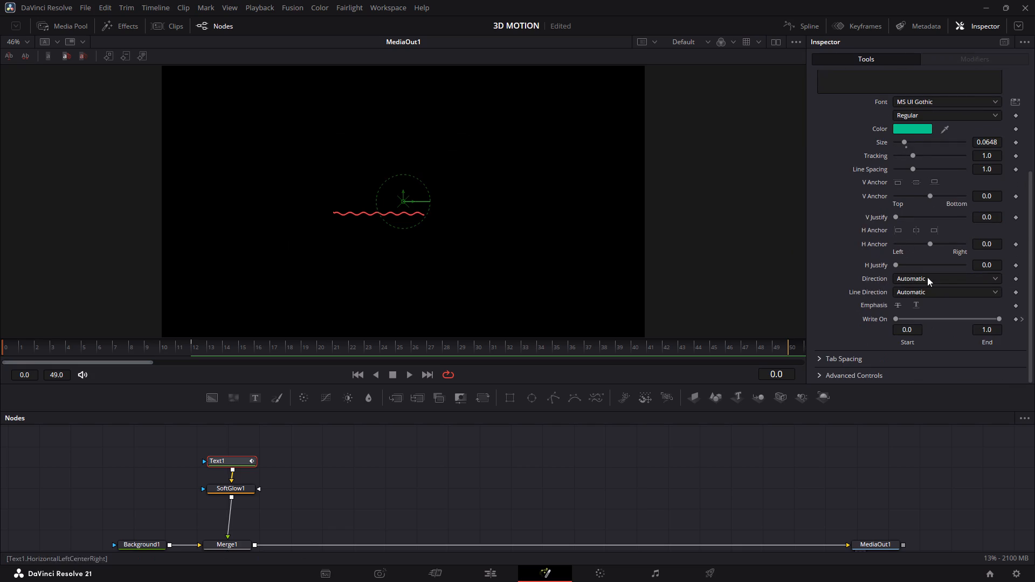
{"action": "left_click_drag", "start_coordinate": [997, 320], "coordinate": [898, 328]}
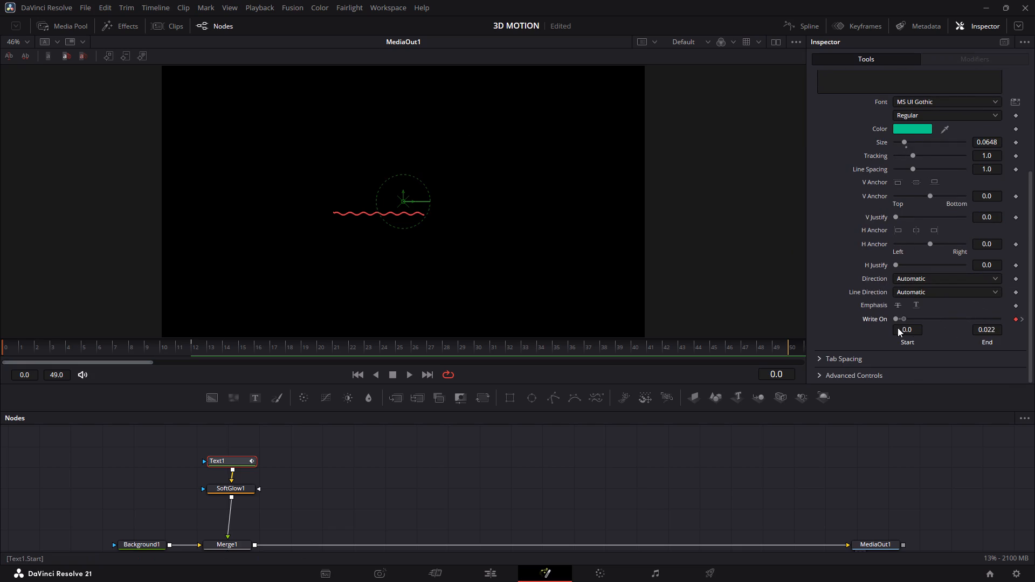
{"action": "left_click_drag", "start_coordinate": [898, 328], "coordinate": [882, 329]}
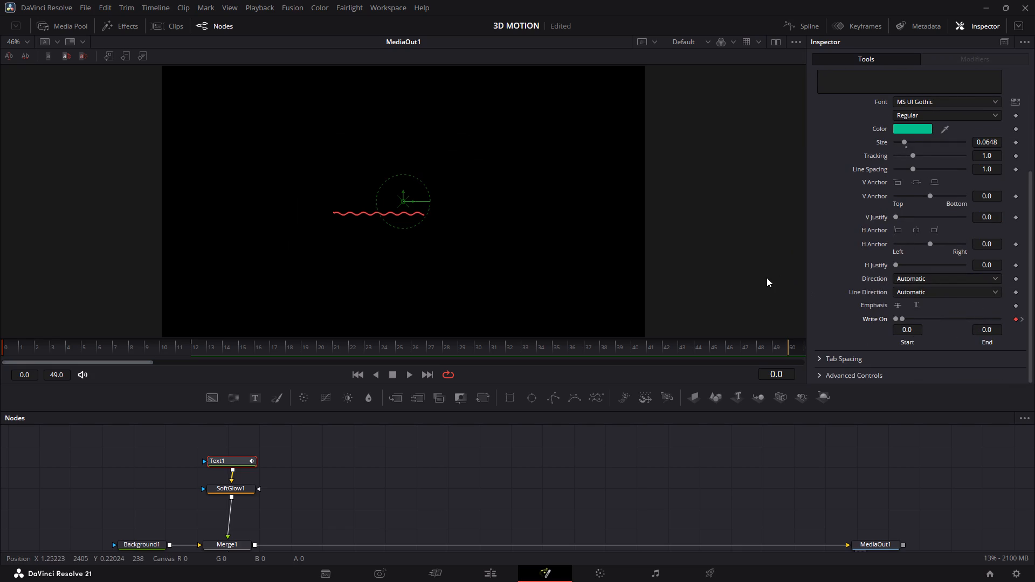
Open the Spline editor, display only Text1's Write On Start and Write On End curves, and fit them to view.
{"action": "left_click", "coordinate": [812, 27]}
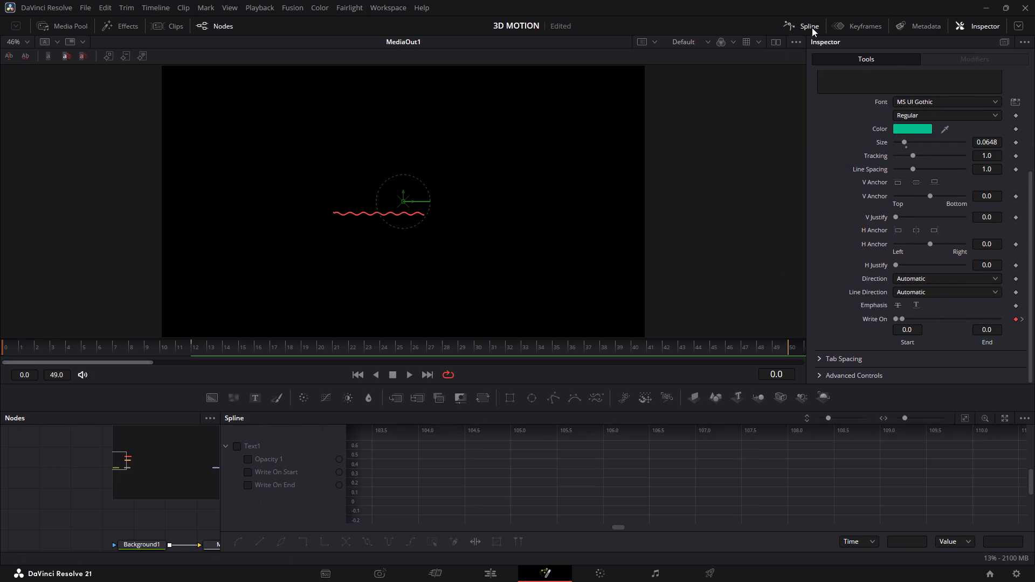
{"action": "left_click", "coordinate": [237, 438]}
{"action": "left_click", "coordinate": [233, 446]}
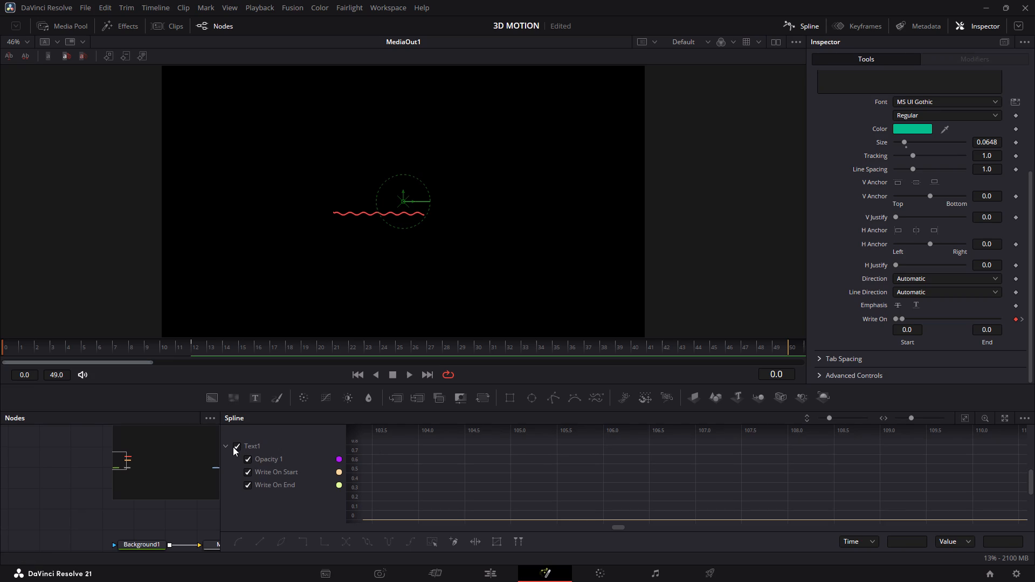
{"action": "left_click", "coordinate": [256, 455]}
{"action": "left_click", "coordinate": [256, 455]}
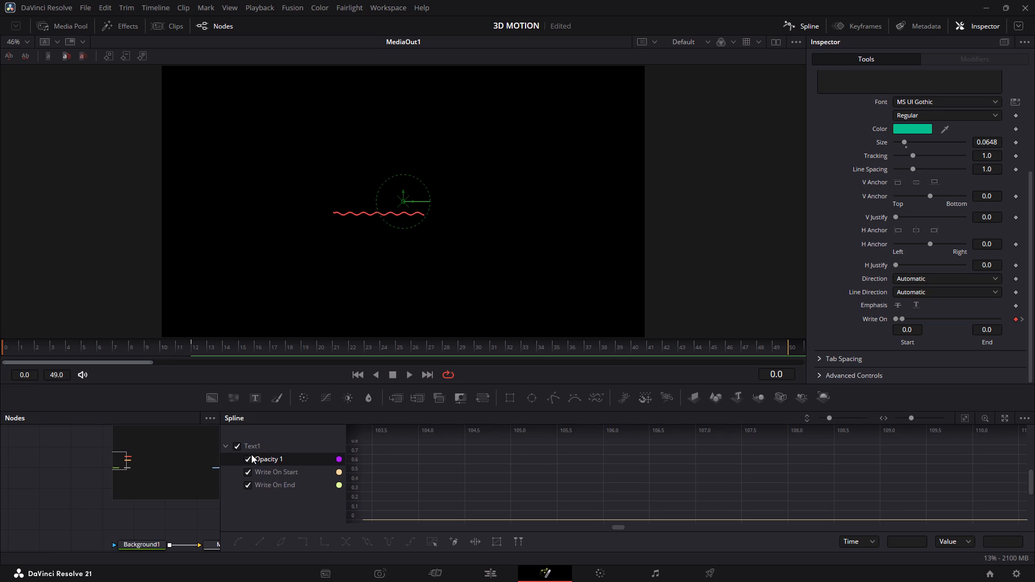
{"action": "double_click", "coordinate": [248, 459]}
{"action": "left_click", "coordinate": [962, 418]}
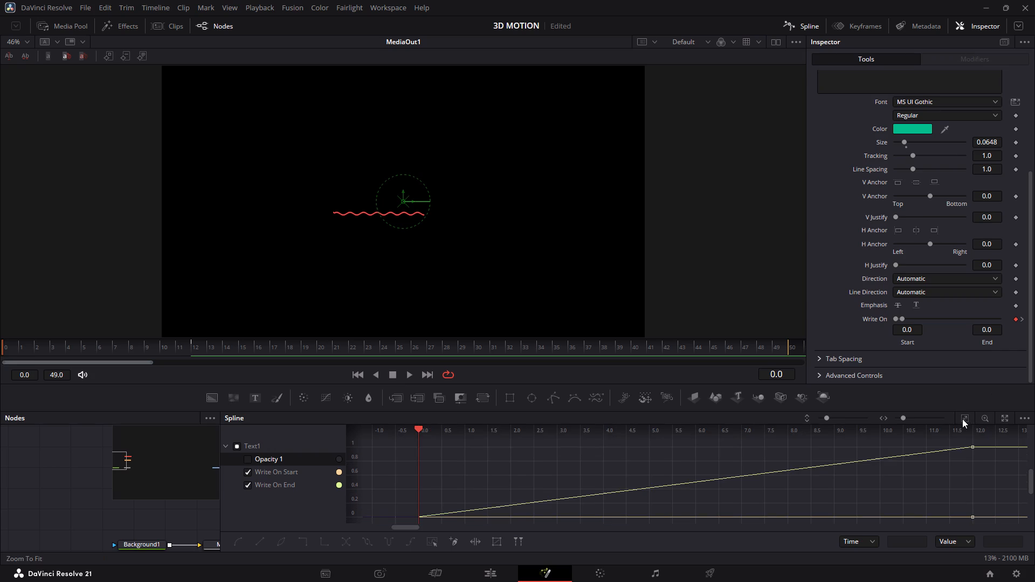
Select all keyframes of the Write On Start and Write On End curves and smooth them, then deselect them.
{"action": "left_click", "coordinate": [992, 439]}
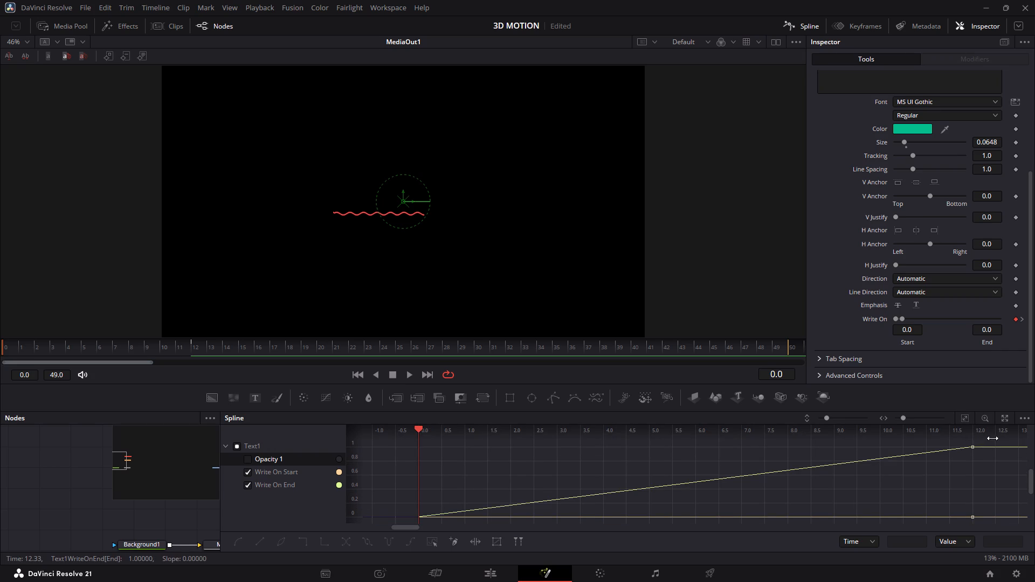
{"action": "left_click_drag", "start_coordinate": [990, 440], "coordinate": [381, 539]}
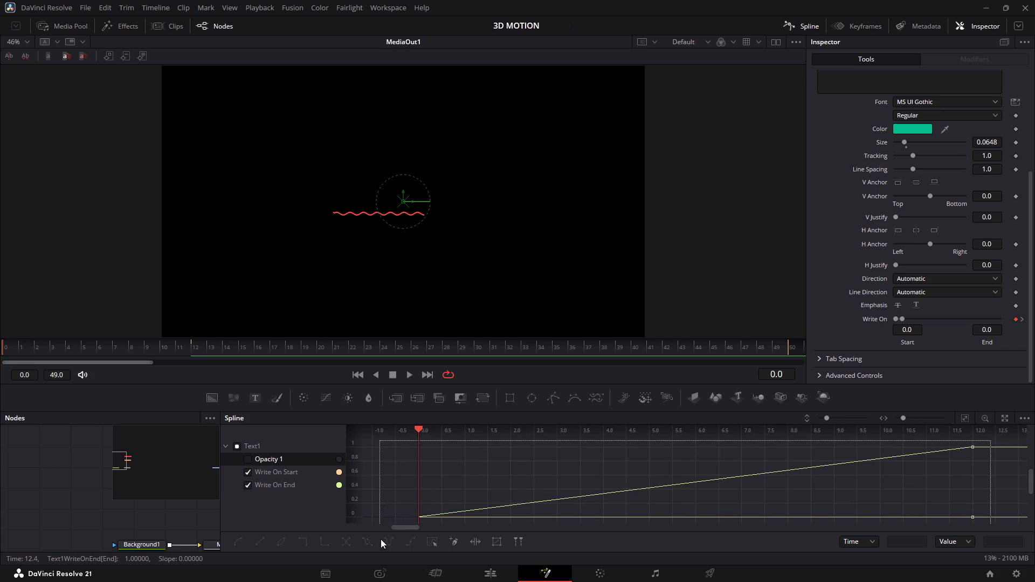
{"action": "left_click_drag", "start_coordinate": [381, 539], "coordinate": [415, 519]}
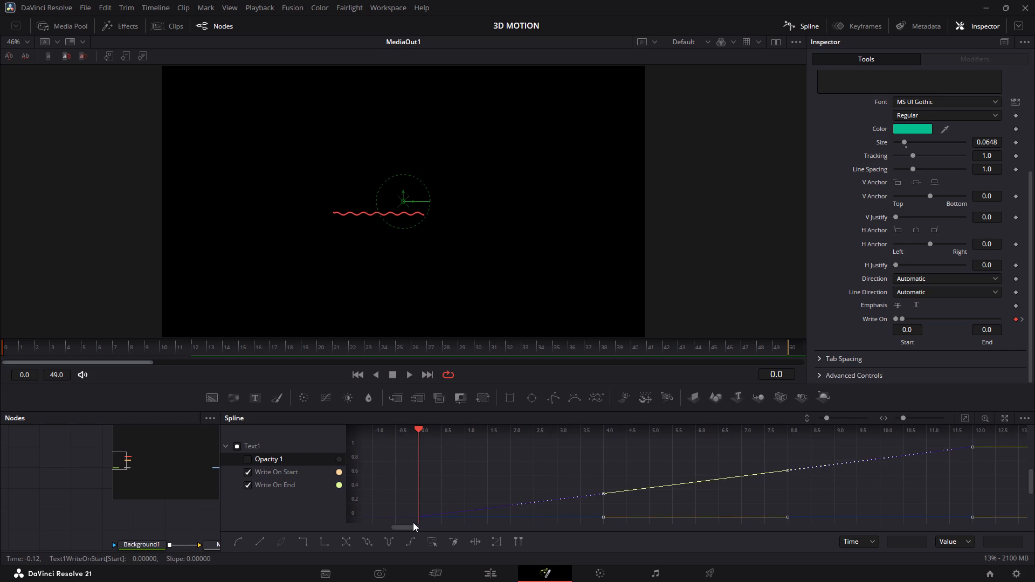
{"action": "key", "text": "s"}
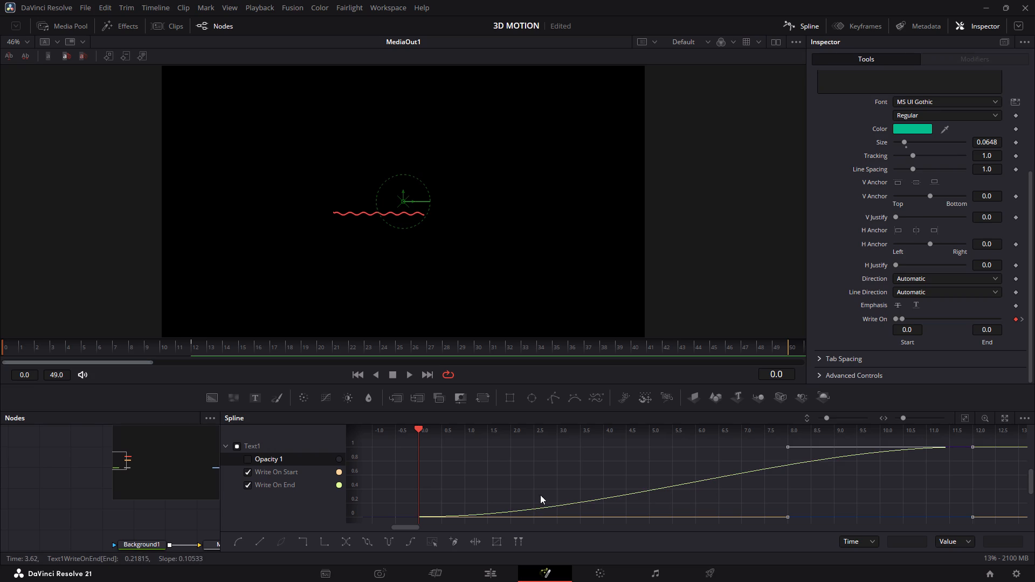
{"action": "left_click", "coordinate": [463, 492]}
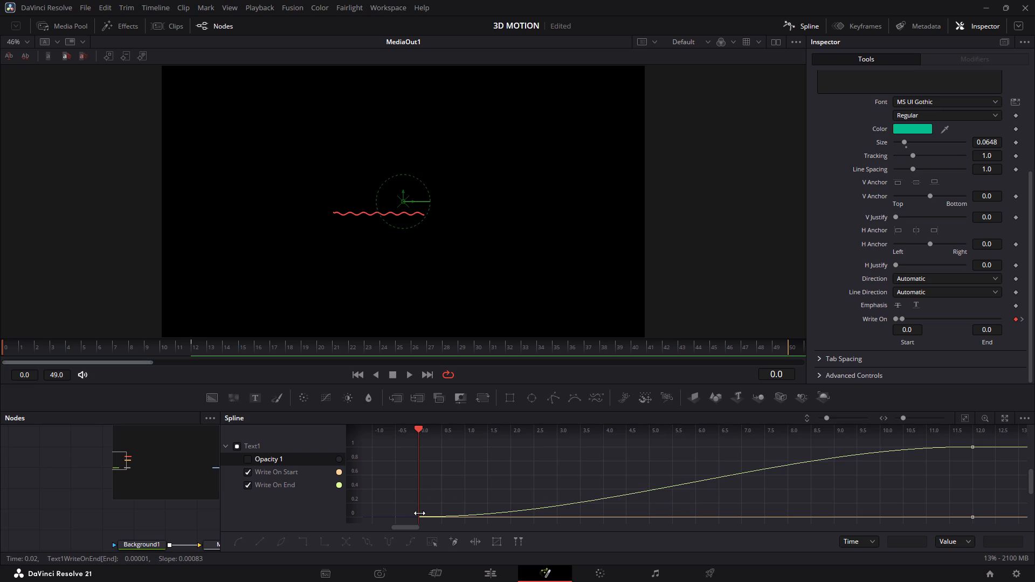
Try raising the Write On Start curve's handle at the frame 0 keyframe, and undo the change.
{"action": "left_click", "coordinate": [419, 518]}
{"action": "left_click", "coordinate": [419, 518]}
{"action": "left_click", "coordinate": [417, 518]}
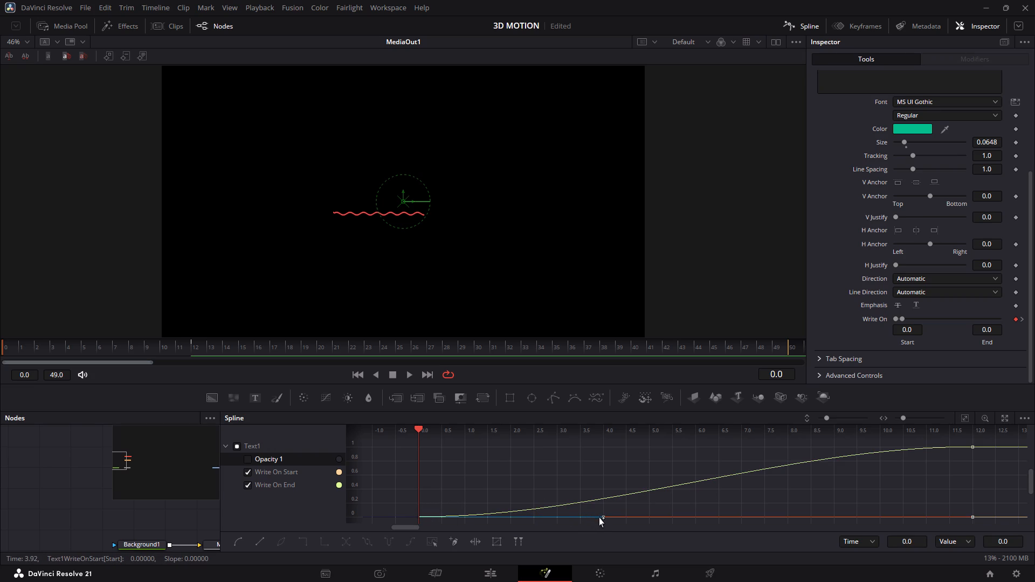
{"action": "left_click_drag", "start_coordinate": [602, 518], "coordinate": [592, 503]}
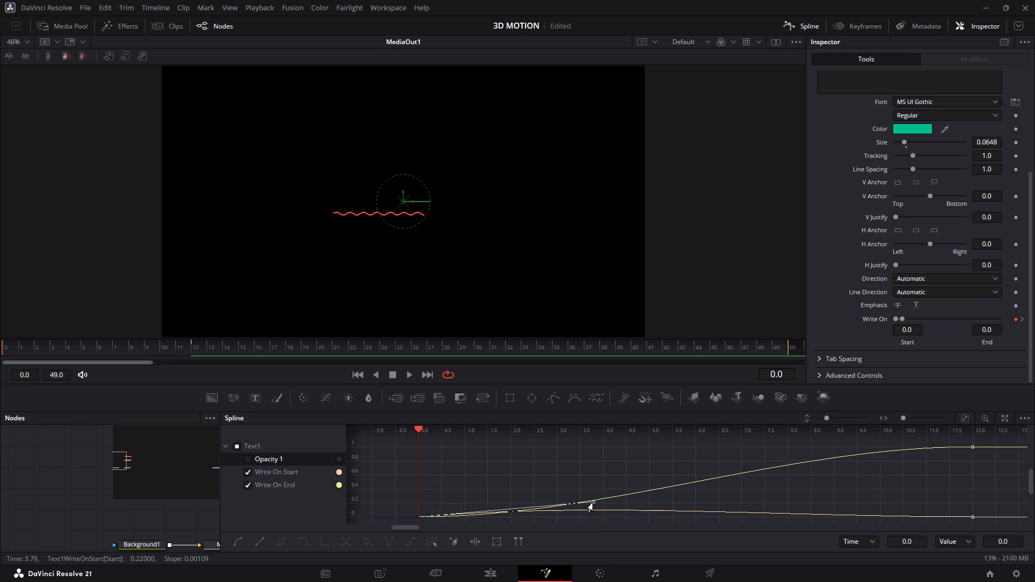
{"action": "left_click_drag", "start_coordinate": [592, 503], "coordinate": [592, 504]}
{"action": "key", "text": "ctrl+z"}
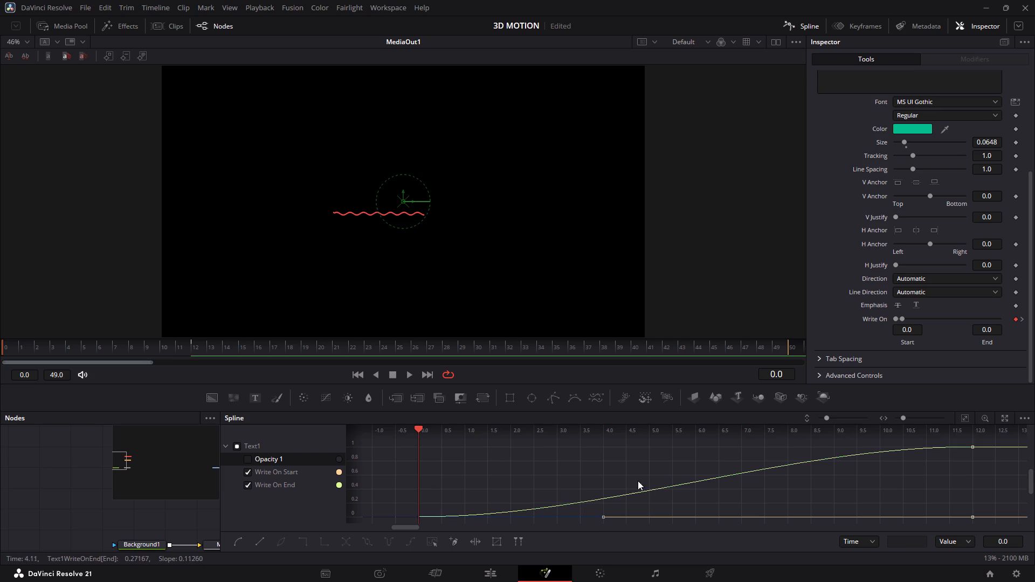
Reselect all Write On keyframes and play back the composition several times to check the smoothed text reveal.
{"action": "left_click_drag", "start_coordinate": [993, 442], "coordinate": [377, 533]}
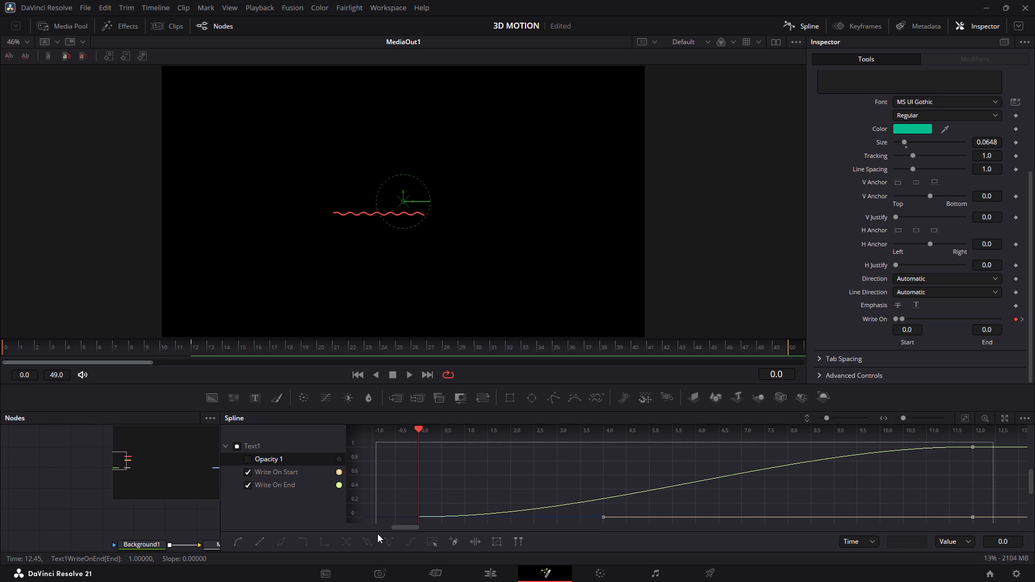
{"action": "left_click_drag", "start_coordinate": [377, 533], "coordinate": [414, 522]}
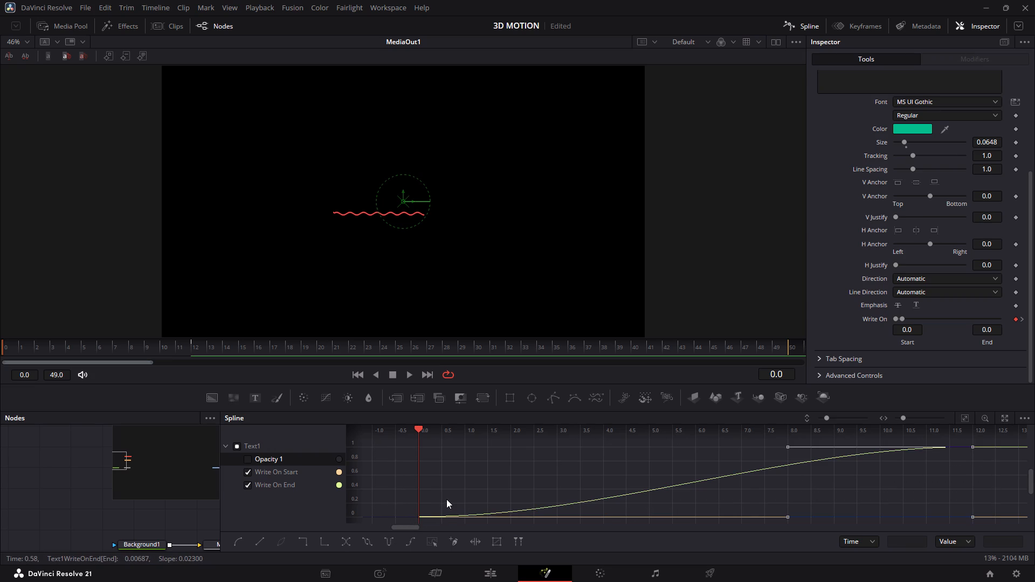
{"action": "key", "text": "space"}
{"action": "key", "text": "space"}
{"action": "key", "text": "space"}
{"action": "key", "text": "space"}
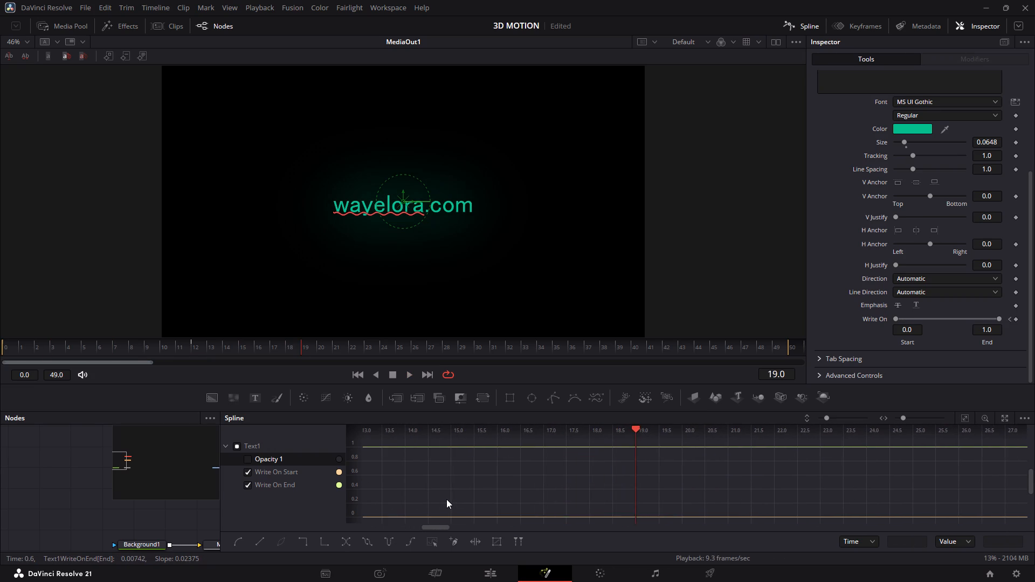
{"action": "key", "text": "space"}
{"action": "key", "text": "space"}
{"action": "key", "text": "space"}
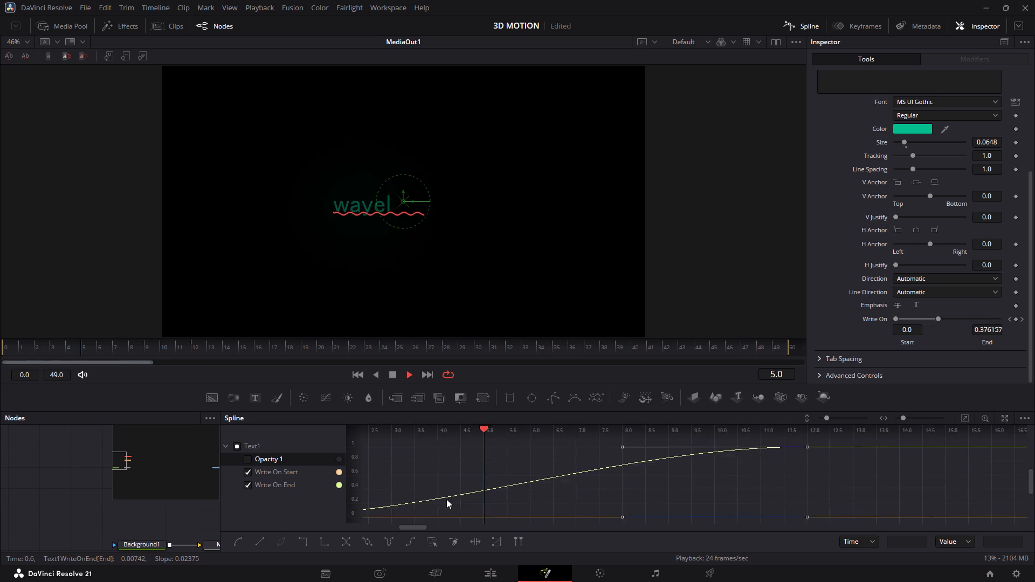
{"action": "key", "text": "space"}
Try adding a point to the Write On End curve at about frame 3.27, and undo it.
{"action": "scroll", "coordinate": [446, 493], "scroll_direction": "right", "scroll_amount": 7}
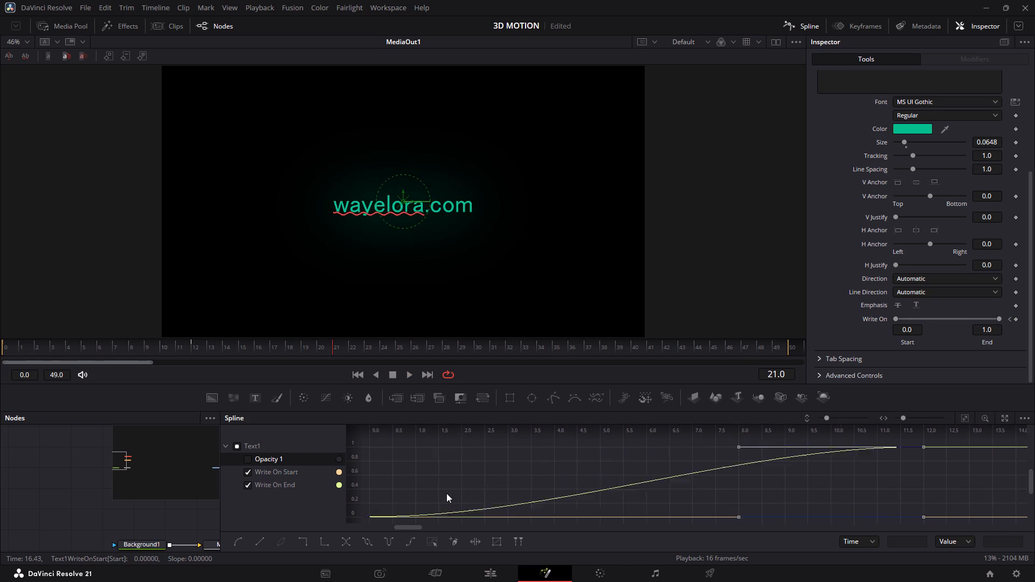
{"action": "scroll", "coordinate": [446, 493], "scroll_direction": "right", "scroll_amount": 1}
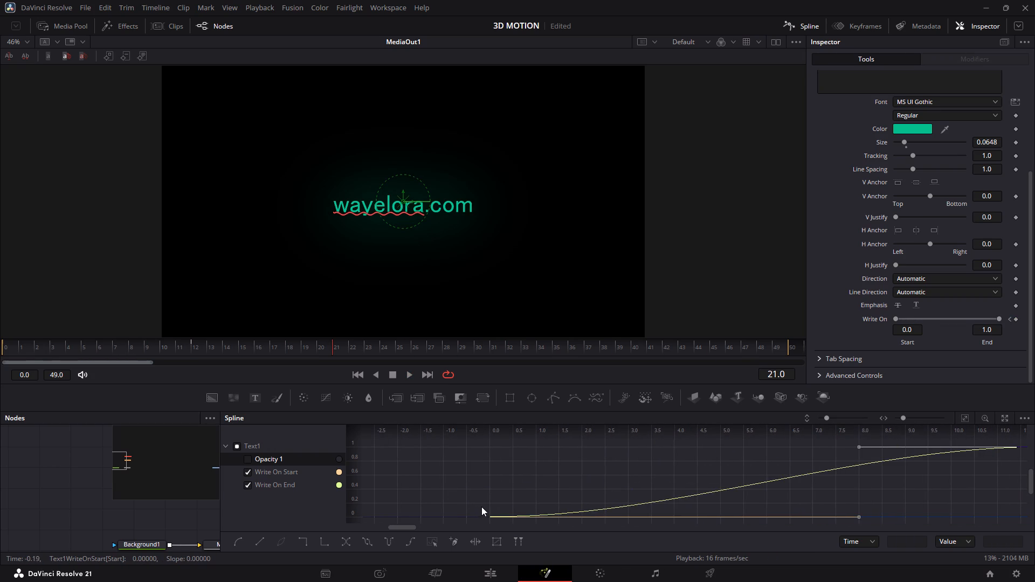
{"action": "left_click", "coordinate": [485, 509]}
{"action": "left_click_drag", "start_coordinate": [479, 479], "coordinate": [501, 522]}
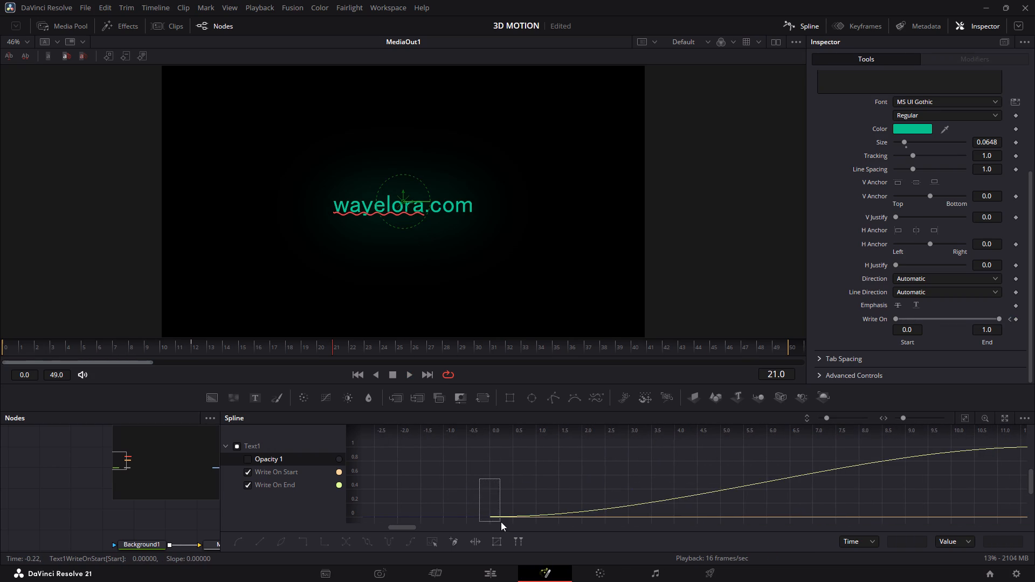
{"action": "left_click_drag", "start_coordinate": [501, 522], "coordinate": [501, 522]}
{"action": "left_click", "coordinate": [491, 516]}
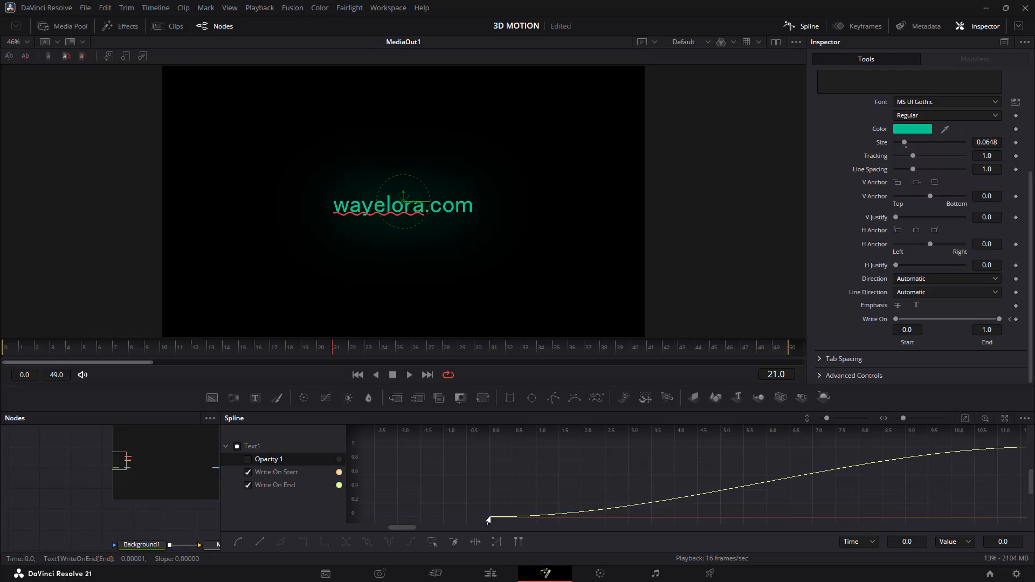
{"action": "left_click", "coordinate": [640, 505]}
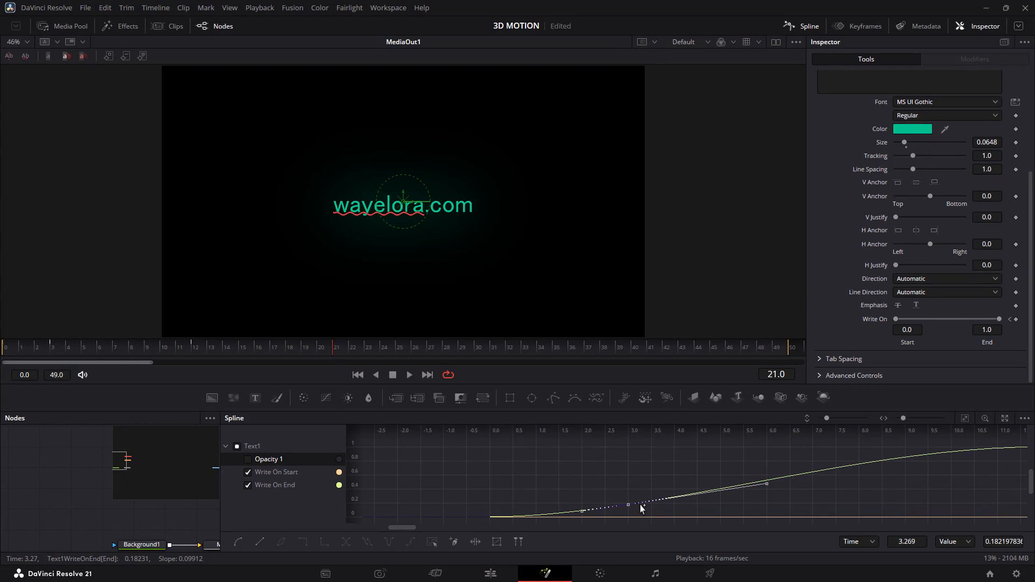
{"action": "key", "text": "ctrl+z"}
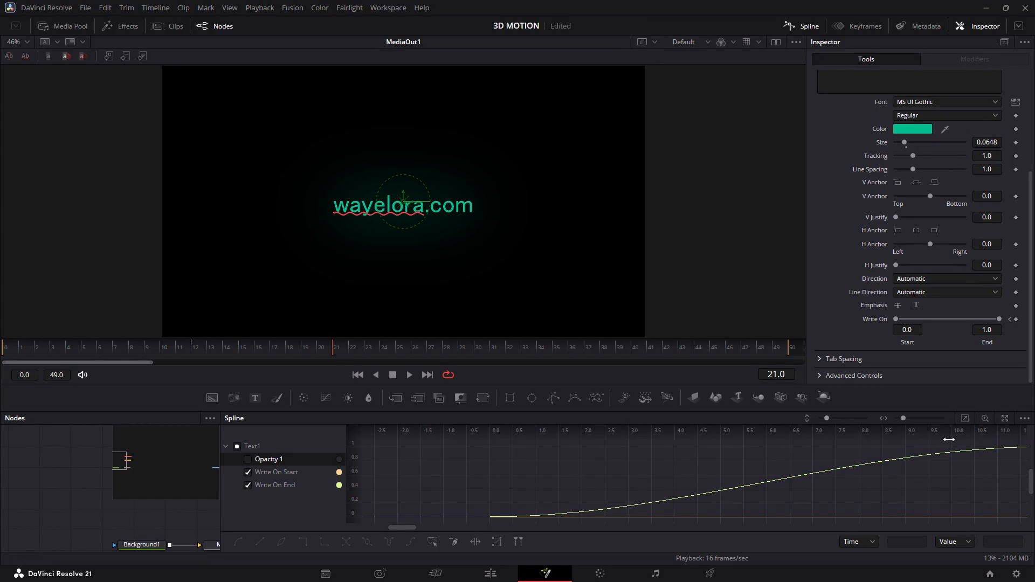
Show the Ease In and Ease Out values in the spline editor.
{"action": "key", "text": "t"}
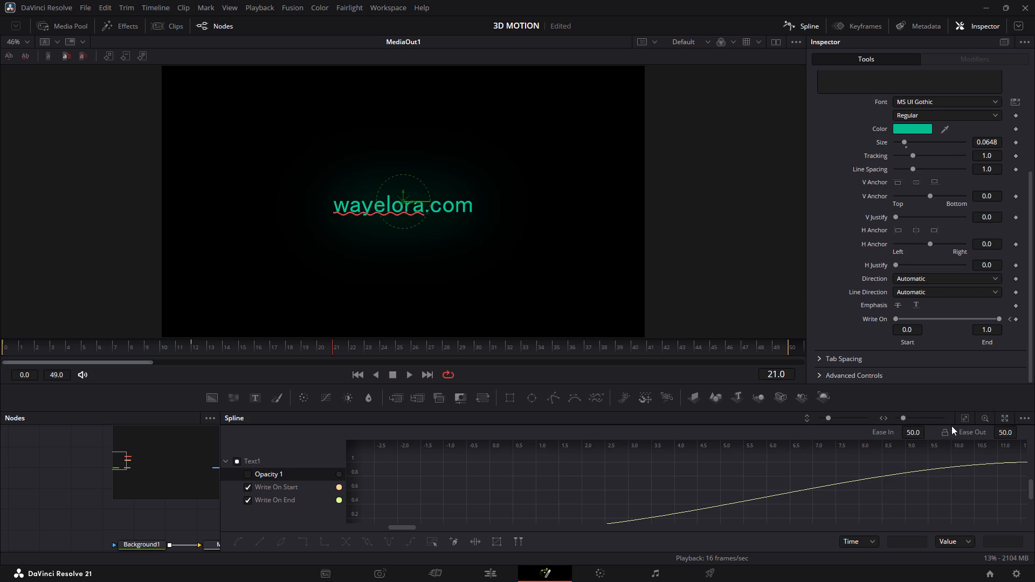
{"action": "left_click", "coordinate": [963, 421]}
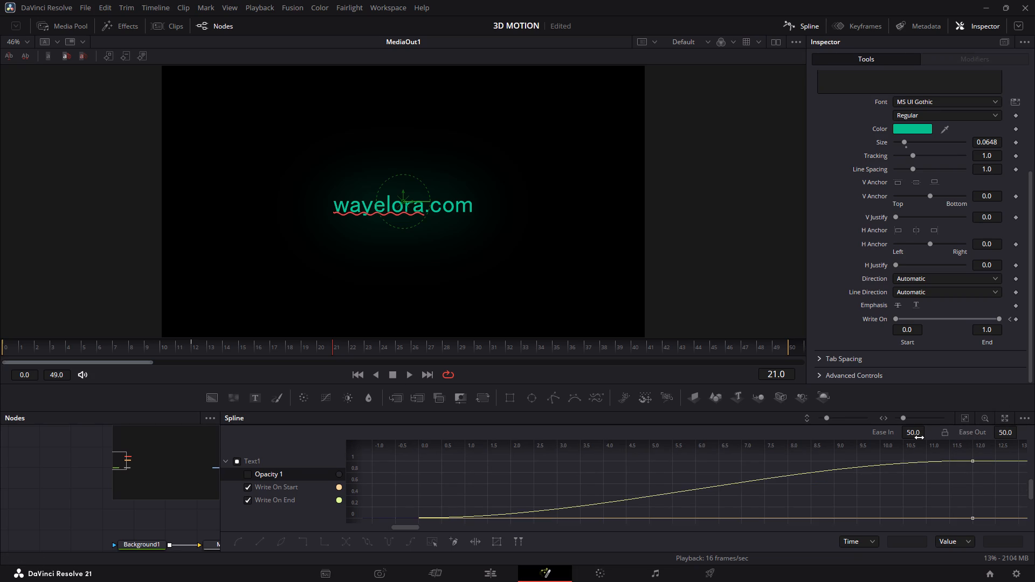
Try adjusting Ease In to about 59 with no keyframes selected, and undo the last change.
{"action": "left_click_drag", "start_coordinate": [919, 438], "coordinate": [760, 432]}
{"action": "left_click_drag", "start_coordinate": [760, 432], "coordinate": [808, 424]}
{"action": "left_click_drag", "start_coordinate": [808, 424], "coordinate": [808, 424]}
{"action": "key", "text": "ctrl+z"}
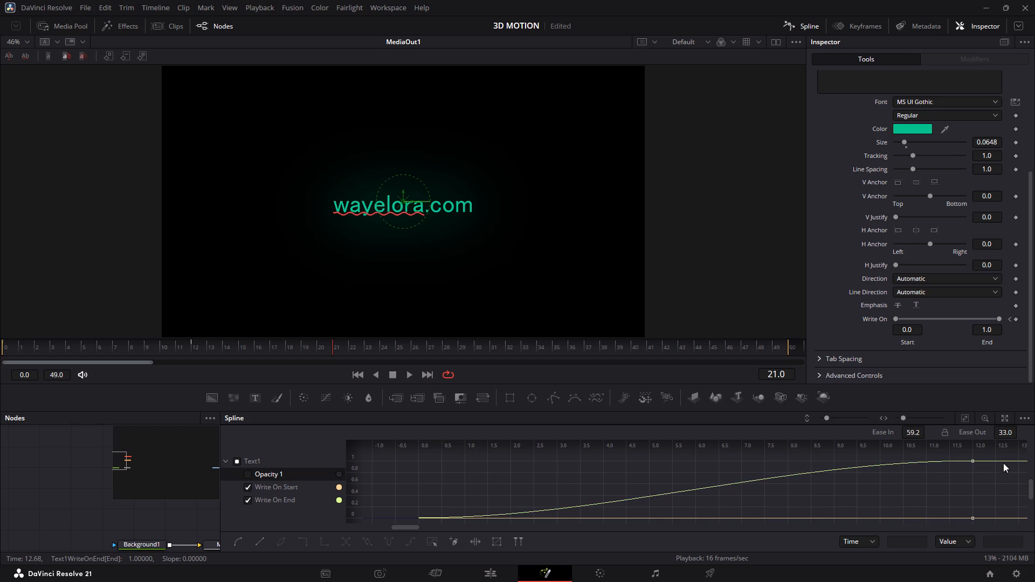
Select all keyframes of both Write On curves and set Ease In to 100 and Ease Out to about 26.3.
{"action": "left_click_drag", "start_coordinate": [1000, 451], "coordinate": [983, 470]}
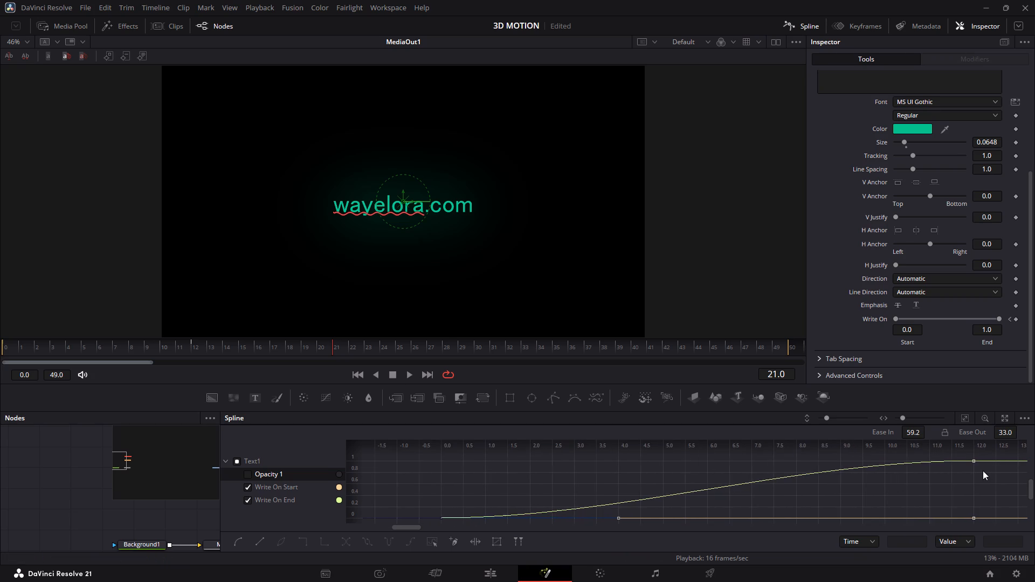
{"action": "left_click_drag", "start_coordinate": [988, 455], "coordinate": [436, 525]}
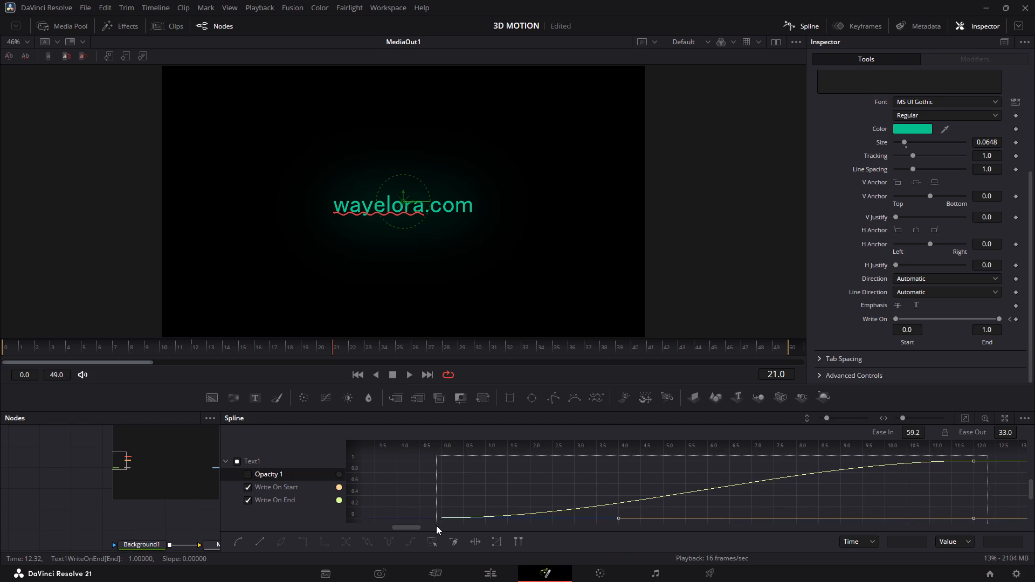
{"action": "left_click_drag", "start_coordinate": [436, 525], "coordinate": [448, 523]}
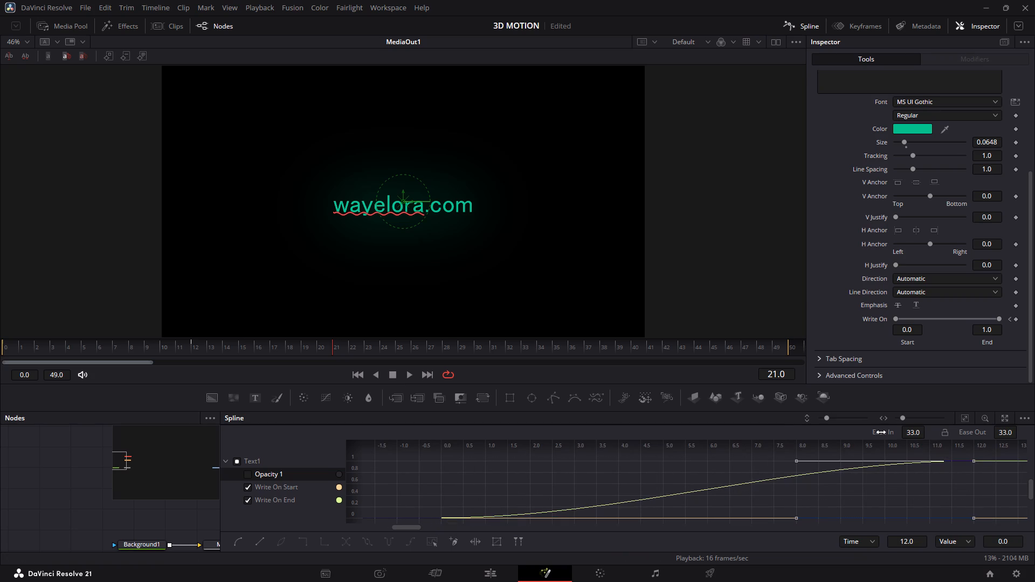
{"action": "left_click_drag", "start_coordinate": [915, 434], "coordinate": [1019, 426]}
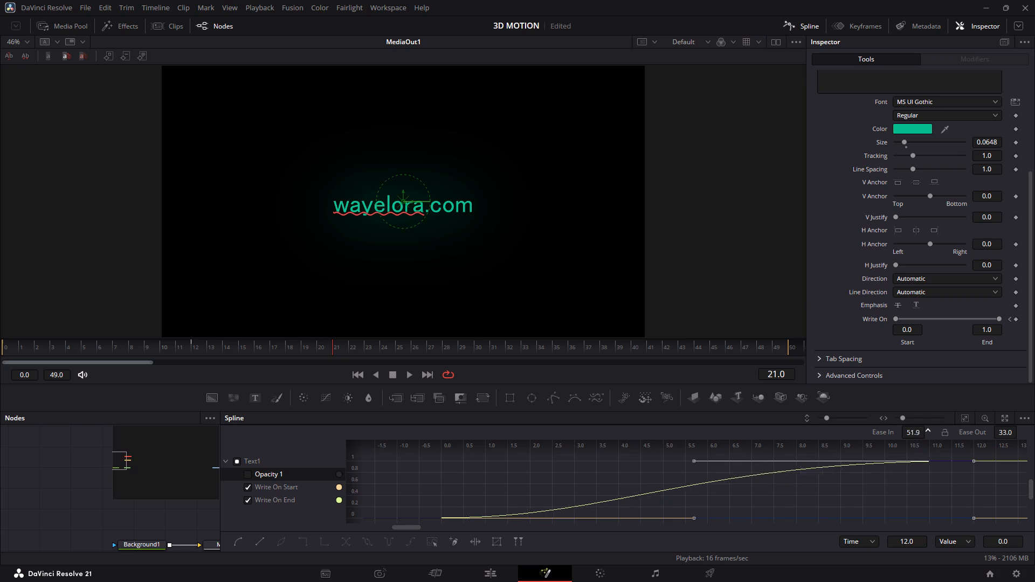
{"action": "left_click_drag", "start_coordinate": [1019, 426], "coordinate": [852, 284]}
{"action": "left_click_drag", "start_coordinate": [1009, 434], "coordinate": [960, 436]}
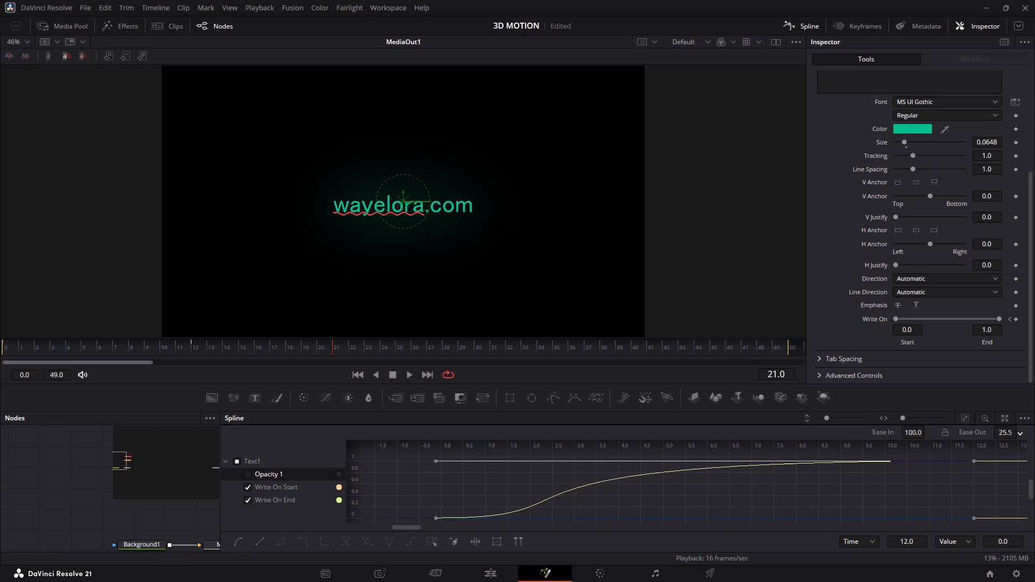
{"action": "left_click_drag", "start_coordinate": [960, 436], "coordinate": [940, 434]}
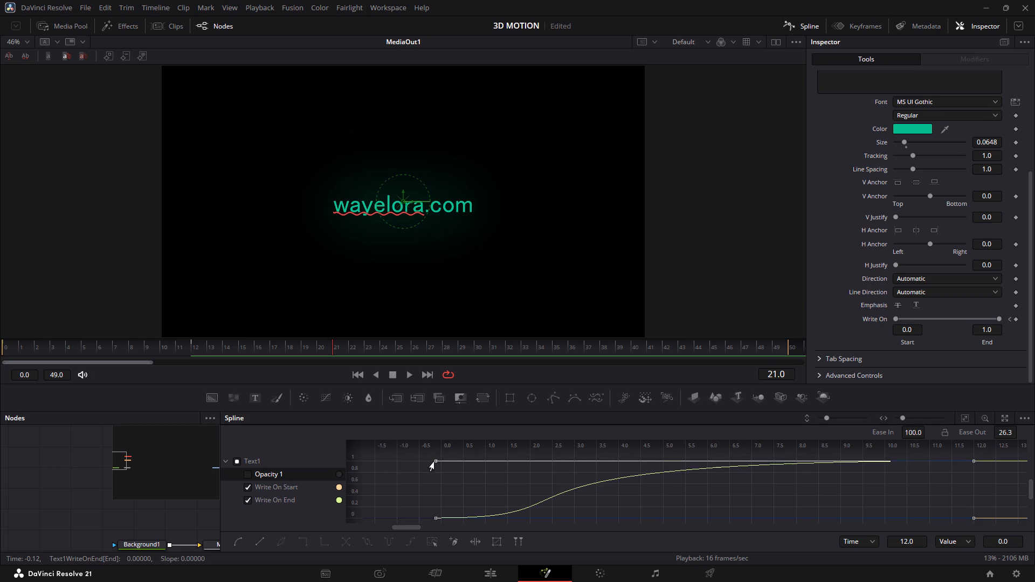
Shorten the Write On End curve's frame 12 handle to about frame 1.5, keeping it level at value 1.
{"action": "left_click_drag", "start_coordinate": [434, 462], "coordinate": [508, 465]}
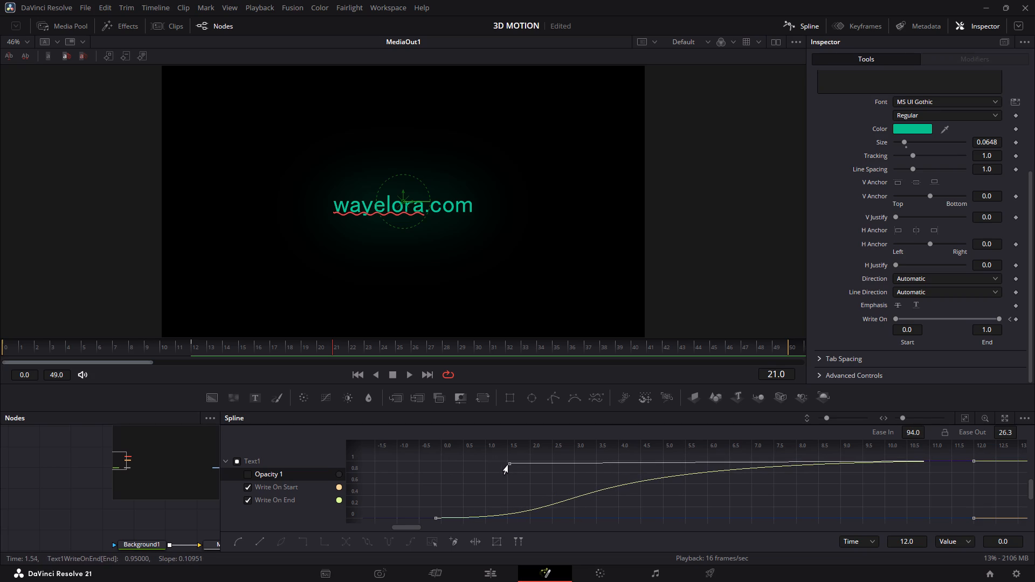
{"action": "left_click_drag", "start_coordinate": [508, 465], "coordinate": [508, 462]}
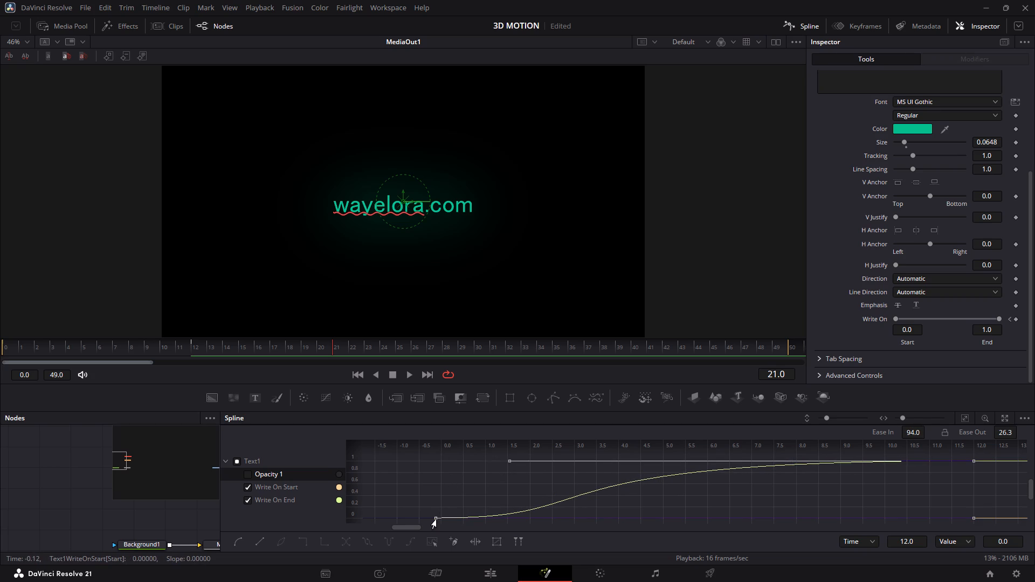
Hide the Write On Start curve so that only Write On End is shown in the spline editor.
{"action": "left_click", "coordinate": [436, 519]}
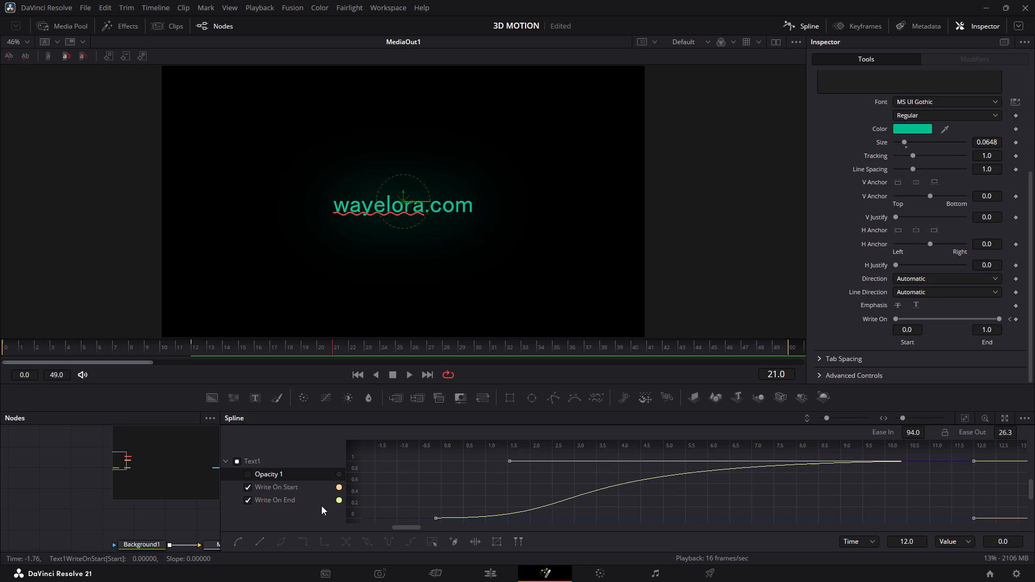
{"action": "left_click", "coordinate": [247, 498]}
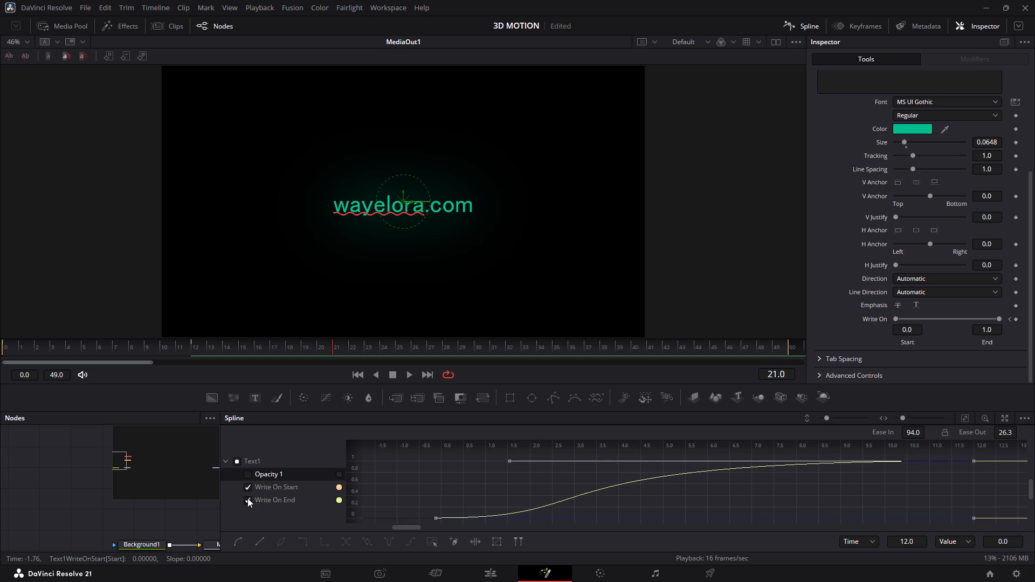
{"action": "left_click", "coordinate": [247, 498]}
{"action": "left_click", "coordinate": [247, 498]}
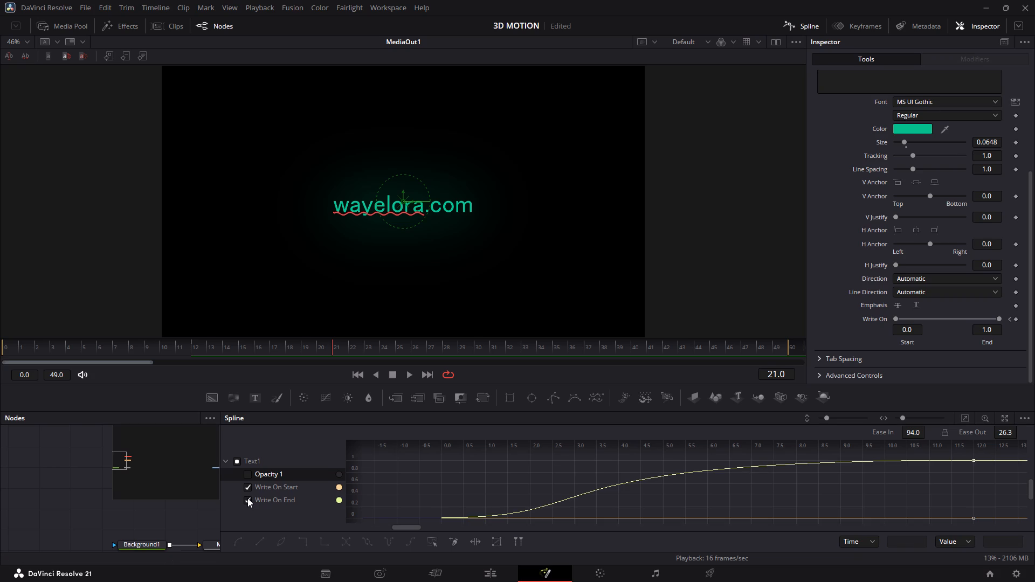
{"action": "left_click", "coordinate": [245, 486]}
{"action": "left_click", "coordinate": [245, 486]}
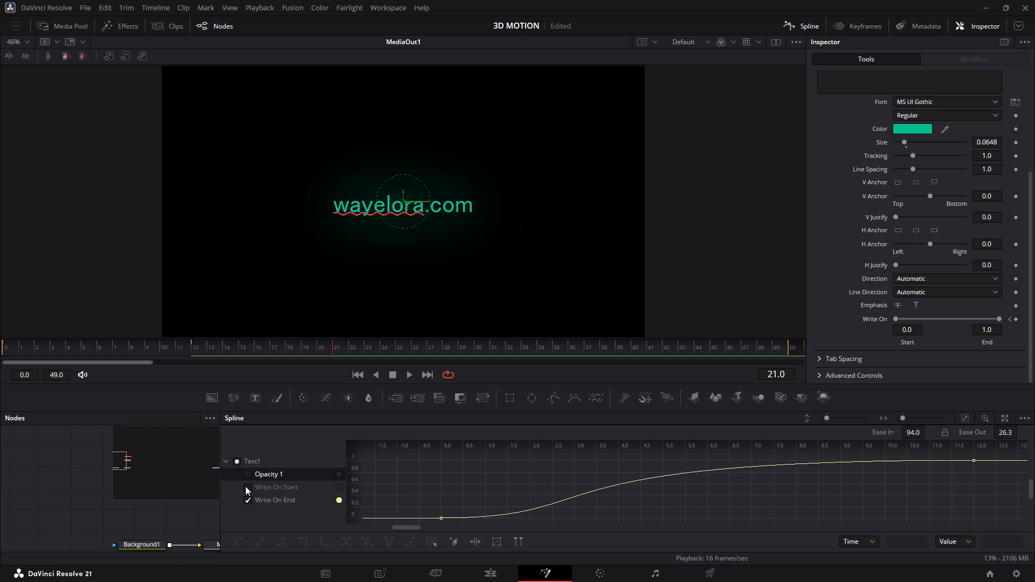
Raise the Write On End curve's frame 0 handle to about frame 2.3 and value 0.7, for a faster start.
{"action": "left_click", "coordinate": [442, 517]}
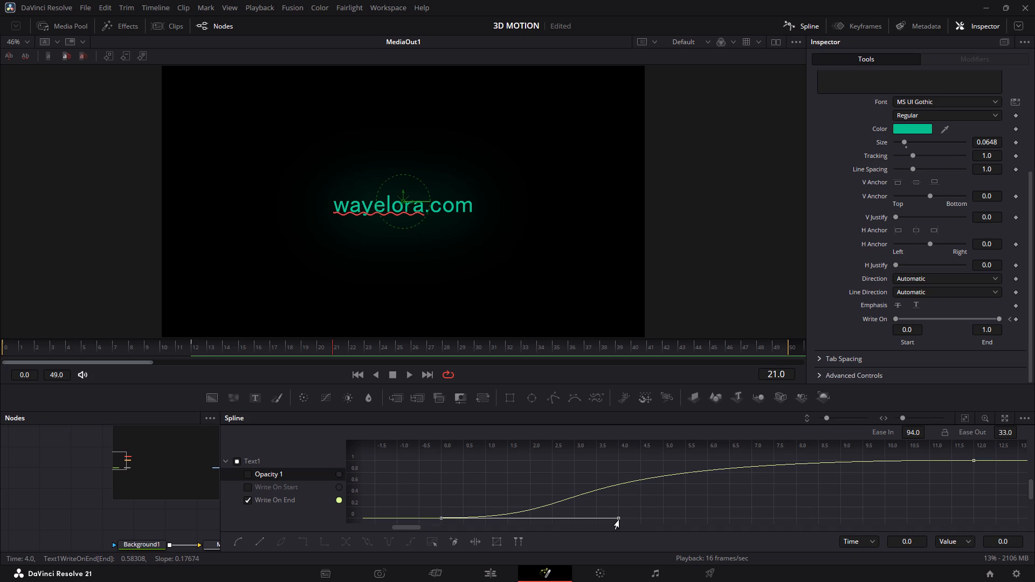
{"action": "left_click_drag", "start_coordinate": [619, 520], "coordinate": [536, 474]}
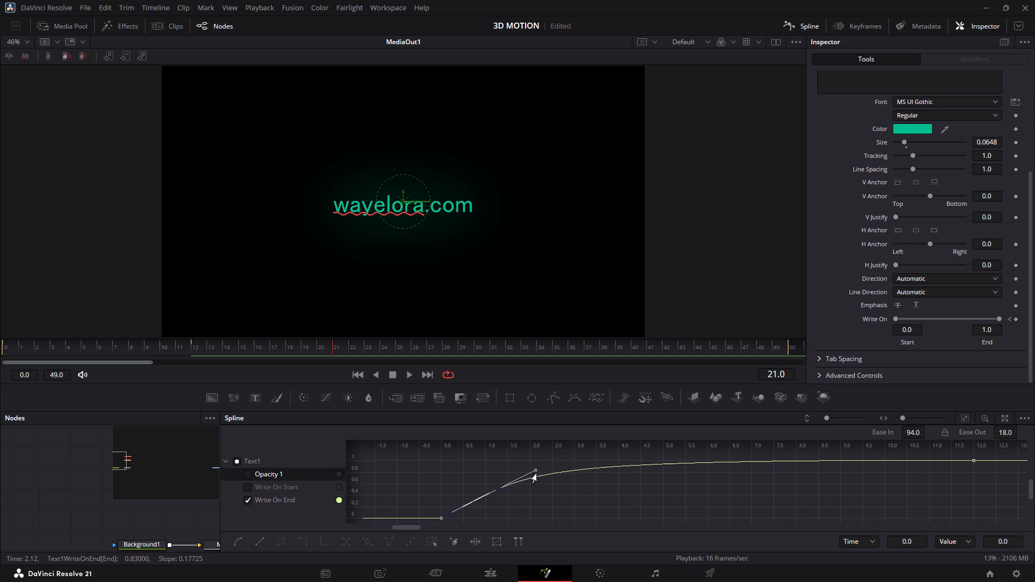
{"action": "left_click_drag", "start_coordinate": [536, 474], "coordinate": [544, 479]}
Enlarge the spline editor's area and fit the Write On End curve to it.
{"action": "left_click", "coordinate": [967, 417]}
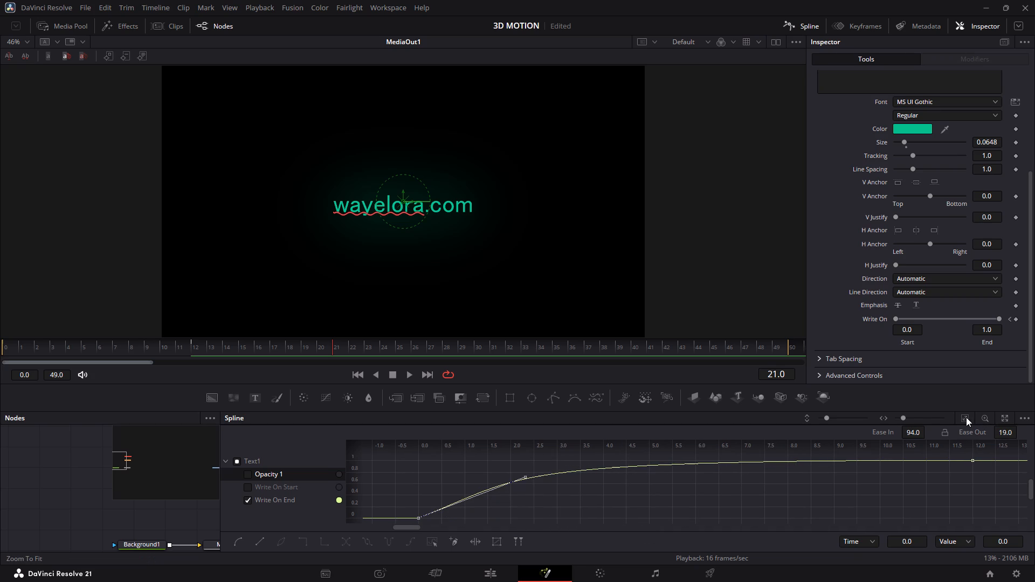
{"action": "left_click_drag", "start_coordinate": [748, 339], "coordinate": [766, 256]}
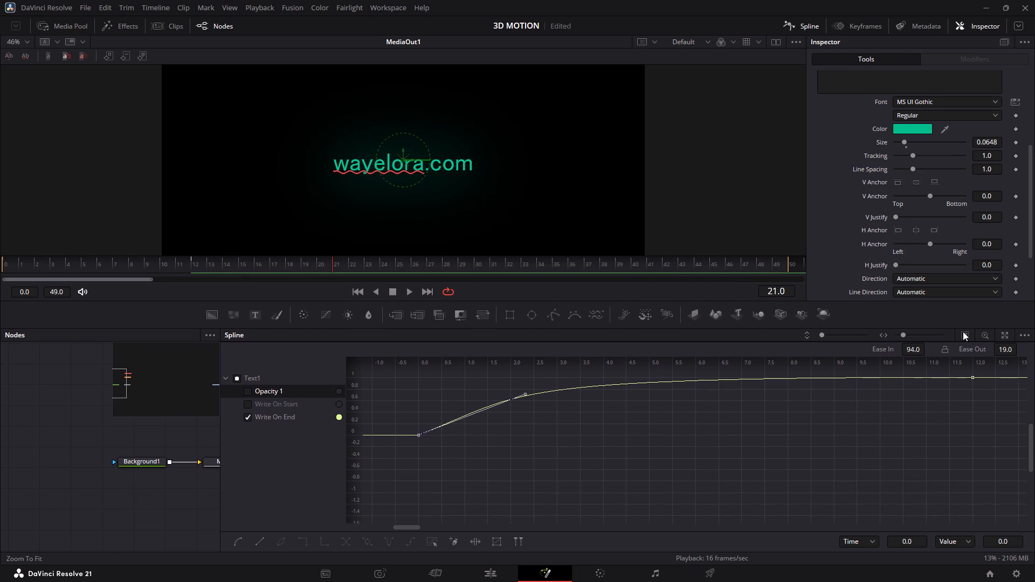
{"action": "left_click", "coordinate": [963, 331]}
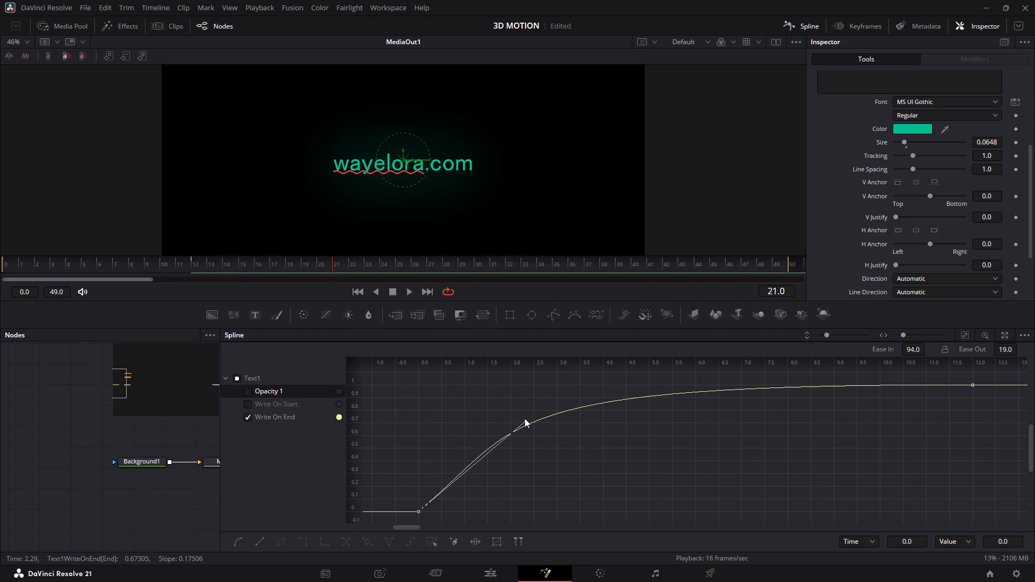
Select all Write On End keyframes and set their Ease In to about 43.7.
{"action": "left_click_drag", "start_coordinate": [909, 352], "coordinate": [990, 367]}
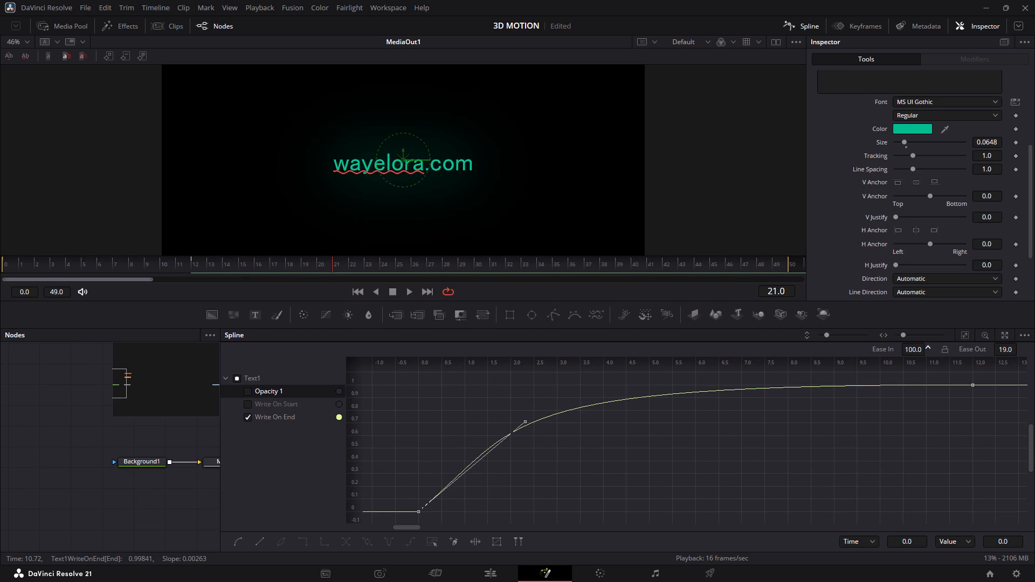
{"action": "left_click_drag", "start_coordinate": [990, 367], "coordinate": [993, 368]}
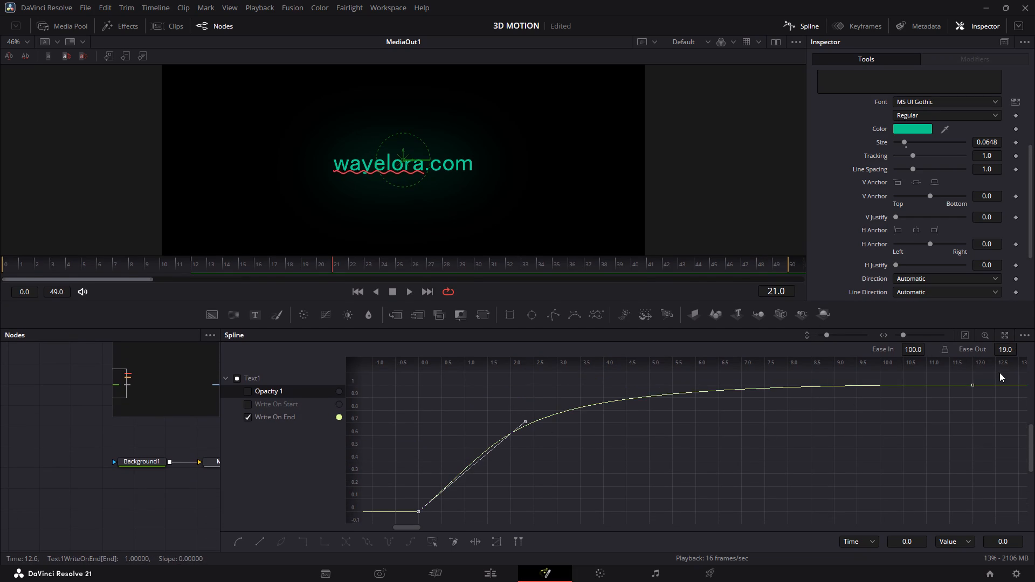
{"action": "left_click_drag", "start_coordinate": [999, 373], "coordinate": [371, 522]}
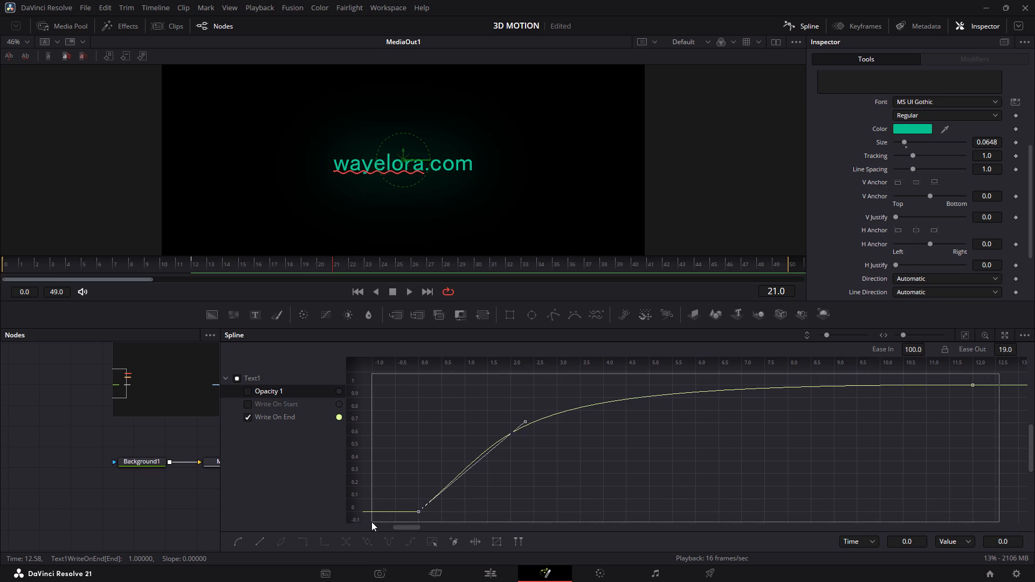
{"action": "left_click_drag", "start_coordinate": [371, 522], "coordinate": [407, 517]}
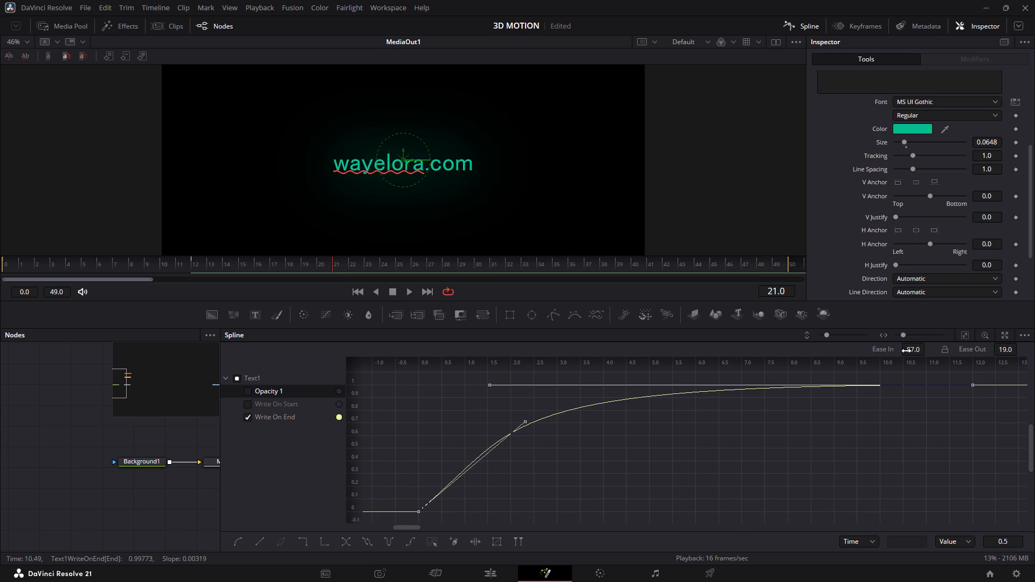
{"action": "left_click_drag", "start_coordinate": [906, 351], "coordinate": [263, 322]}
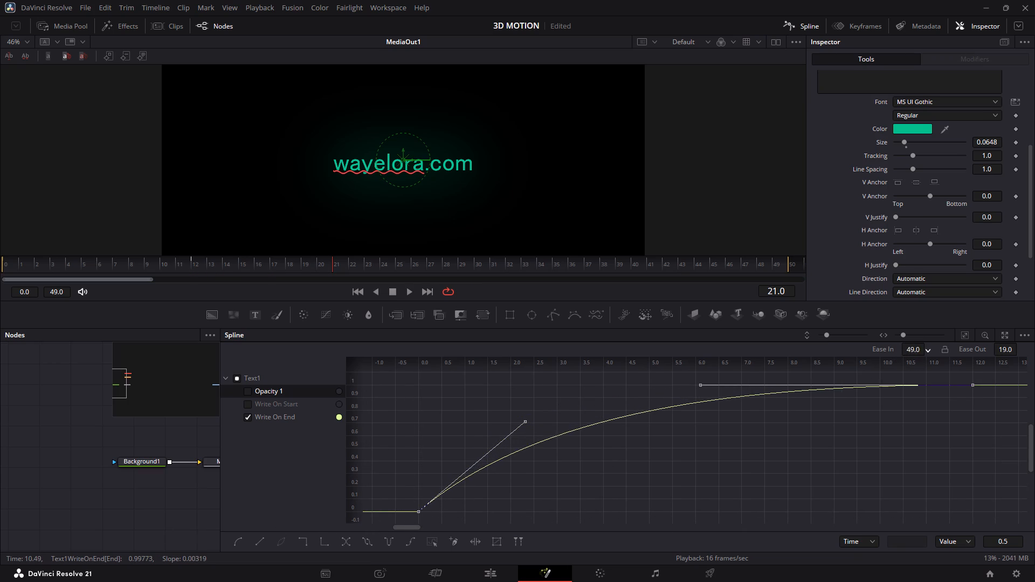
{"action": "left_click_drag", "start_coordinate": [263, 322], "coordinate": [232, 328]}
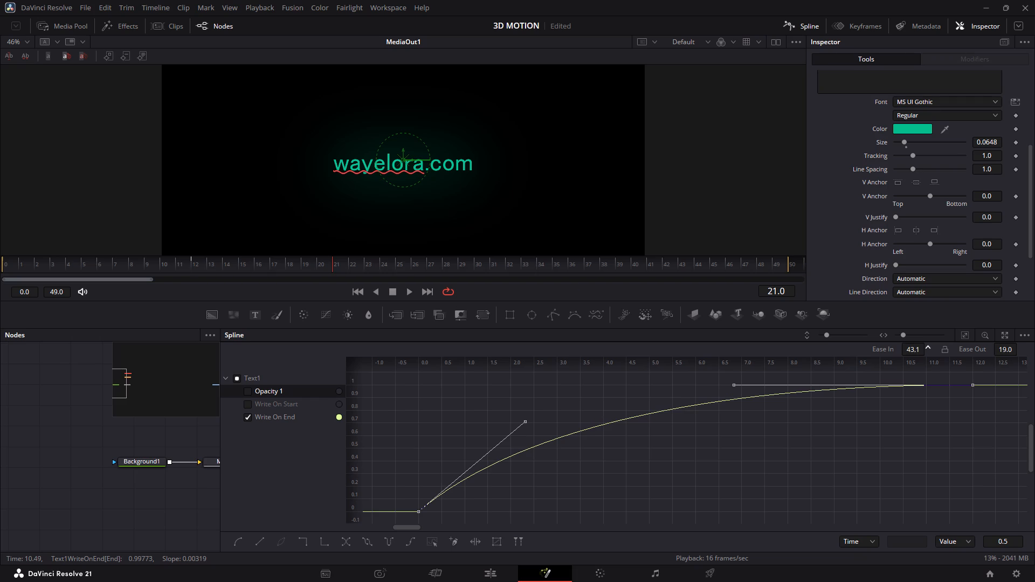
{"action": "left_click_drag", "start_coordinate": [232, 328], "coordinate": [234, 327]}
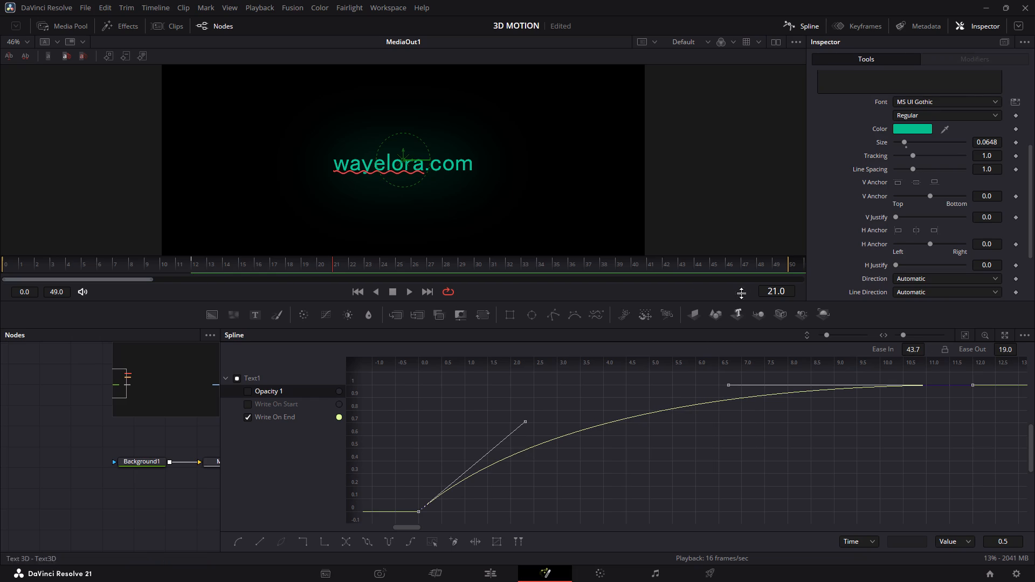
Shorten the playback range so that it ends at frame 23.
{"action": "left_click_drag", "start_coordinate": [786, 269], "coordinate": [270, 294]}
{"action": "left_click_drag", "start_coordinate": [270, 294], "coordinate": [390, 291]}
{"action": "left_click_drag", "start_coordinate": [390, 291], "coordinate": [386, 291]}
Play back the frame 0 to 23 range repeatedly to check the timing of the text reveal.
{"action": "key", "text": "space"}
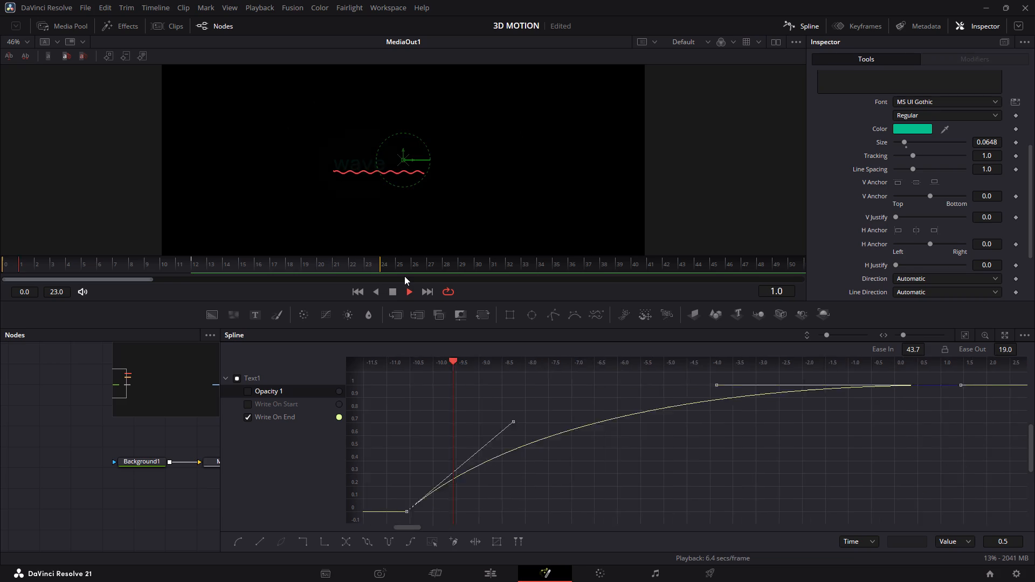
{"action": "key", "text": "space"}
{"action": "key", "text": "space"}
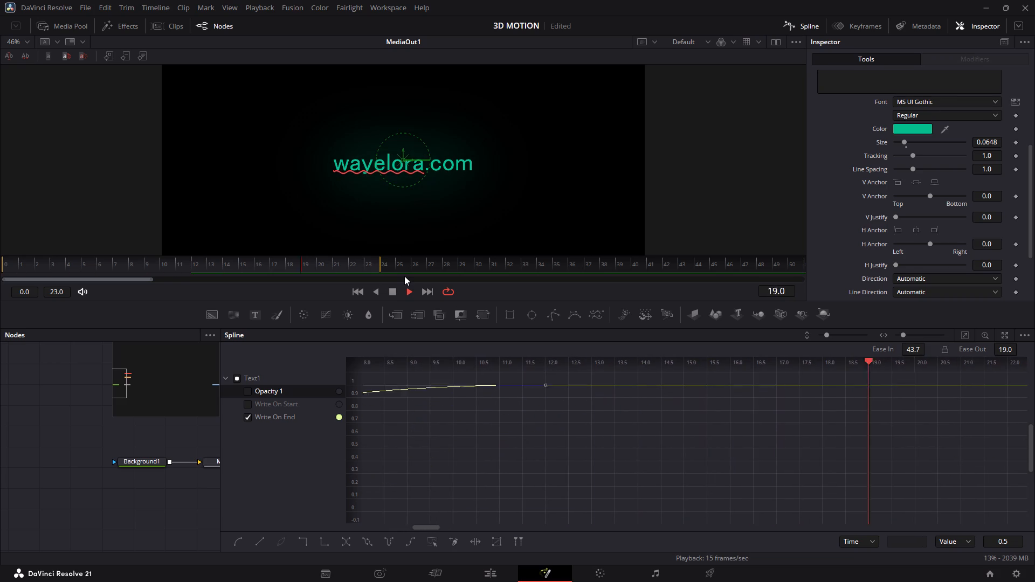
{"action": "key", "text": "space"}
{"action": "key", "text": "space"}
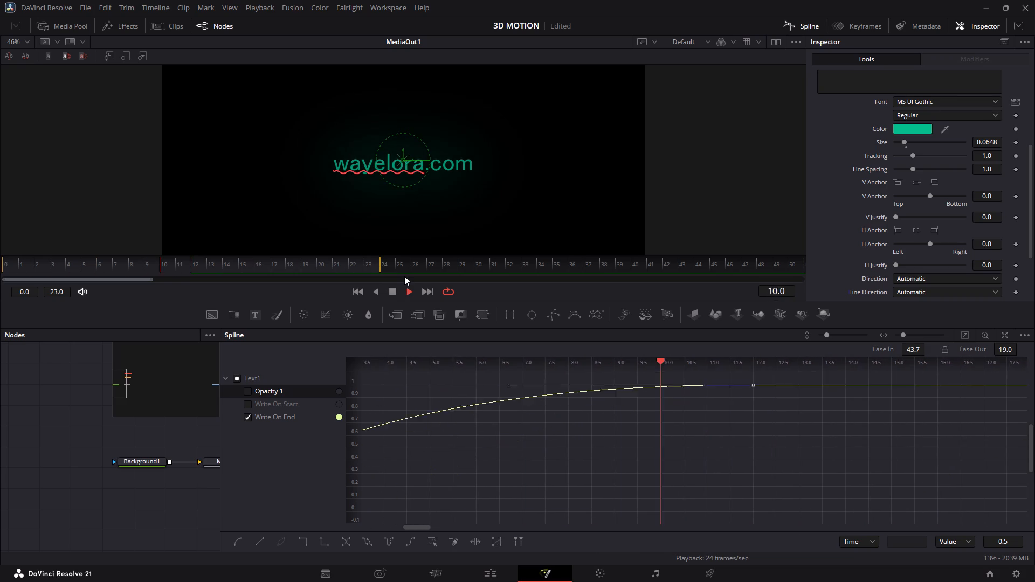
{"action": "key", "text": "space"}
{"action": "key", "text": "space"}
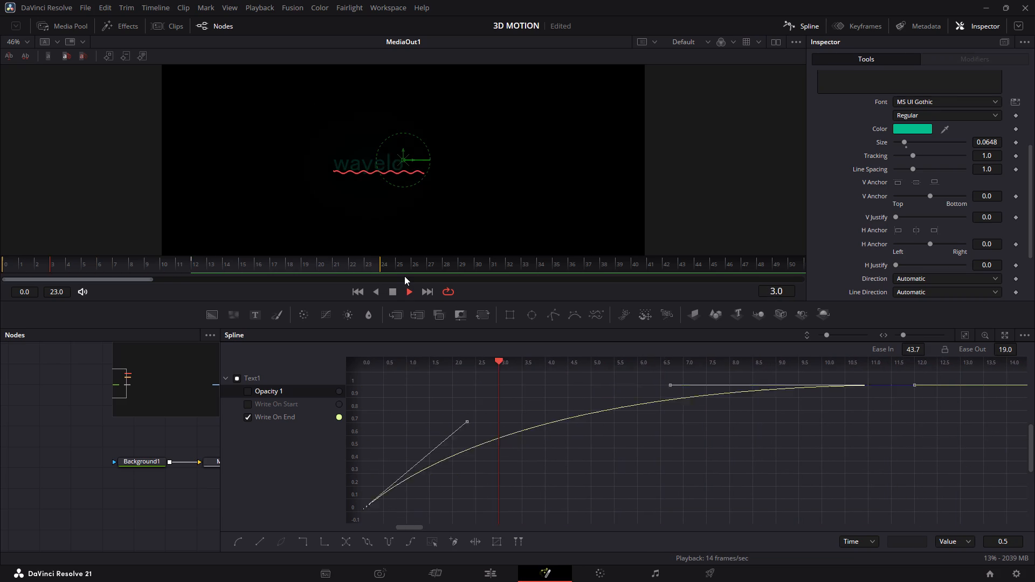
Replay the text reveal to judge how the Write On End easing looks over its opening frames.
{"action": "key", "text": "space"}
{"action": "key", "text": "space"}
{"action": "key", "text": "space"}
{"action": "key", "text": "space"}
{"action": "key", "text": "space"}
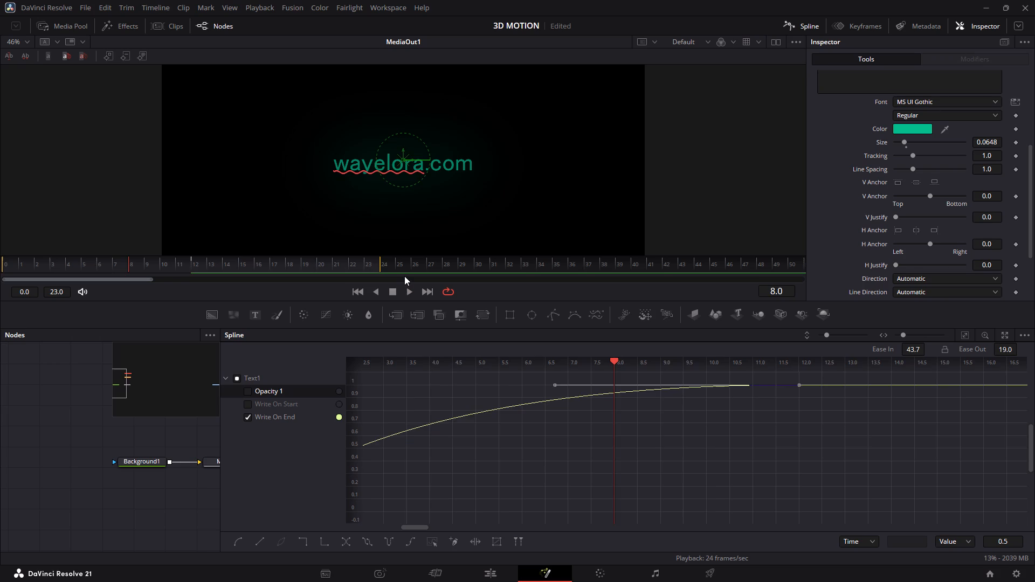
{"action": "key", "text": "space"}
{"action": "key", "text": "space"}
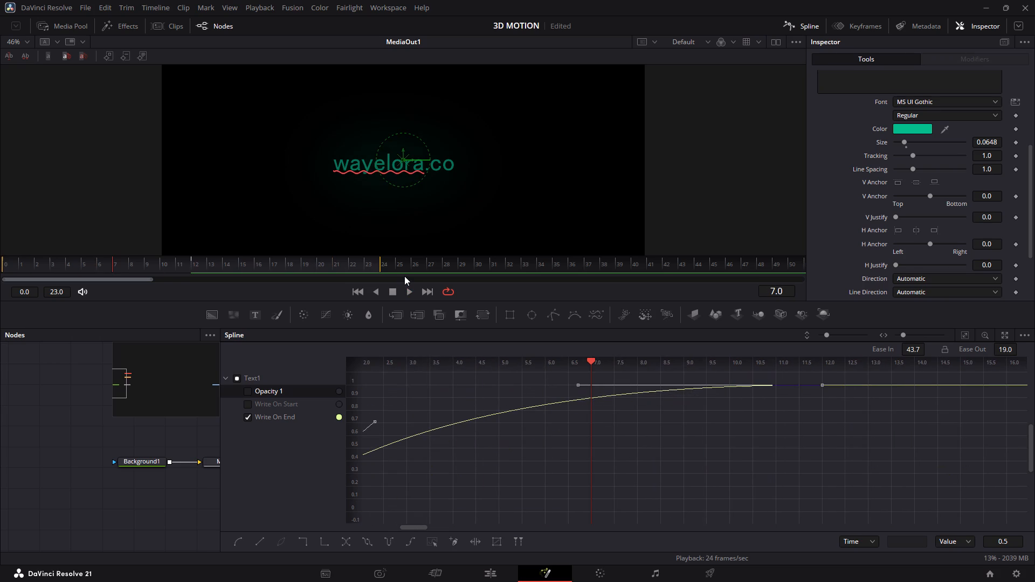
Lower the first Write On End keyframe's outgoing handle to about 0.49 with Ease Out 20, then preview the reveal.
{"action": "scroll", "coordinate": [426, 439], "scroll_direction": "right", "scroll_amount": 3}
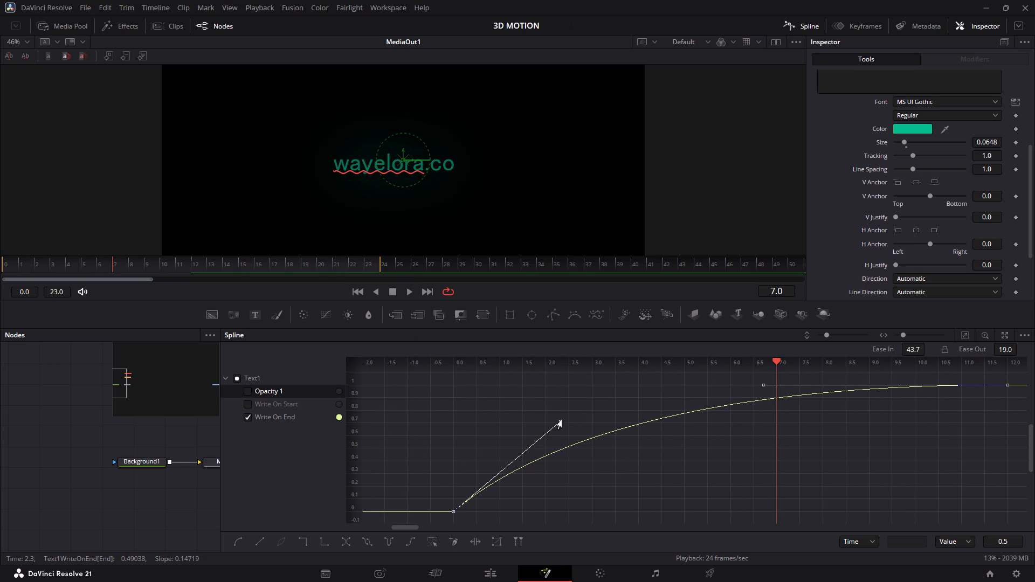
{"action": "left_click_drag", "start_coordinate": [562, 420], "coordinate": [564, 445]}
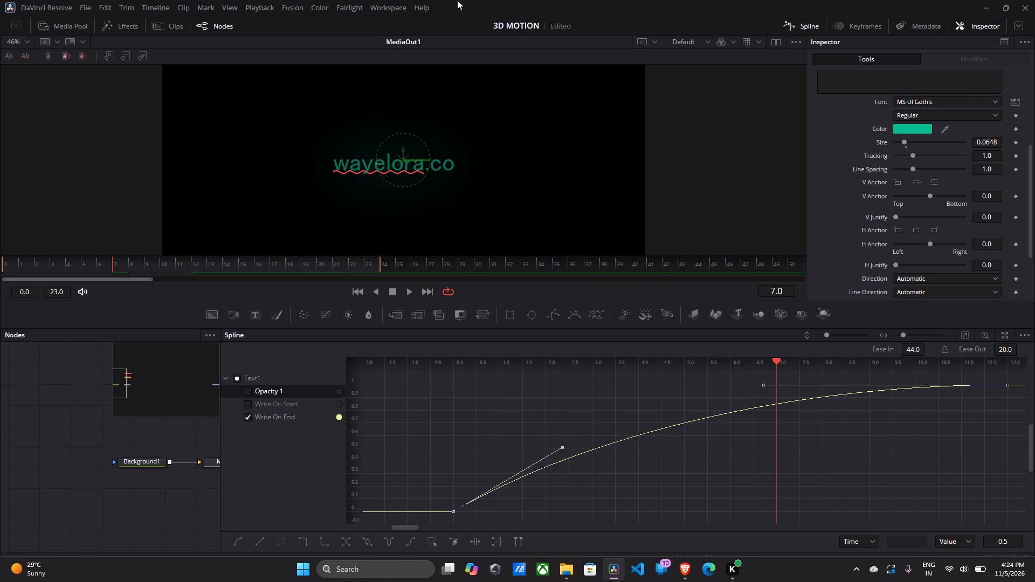
{"action": "key", "text": "space"}
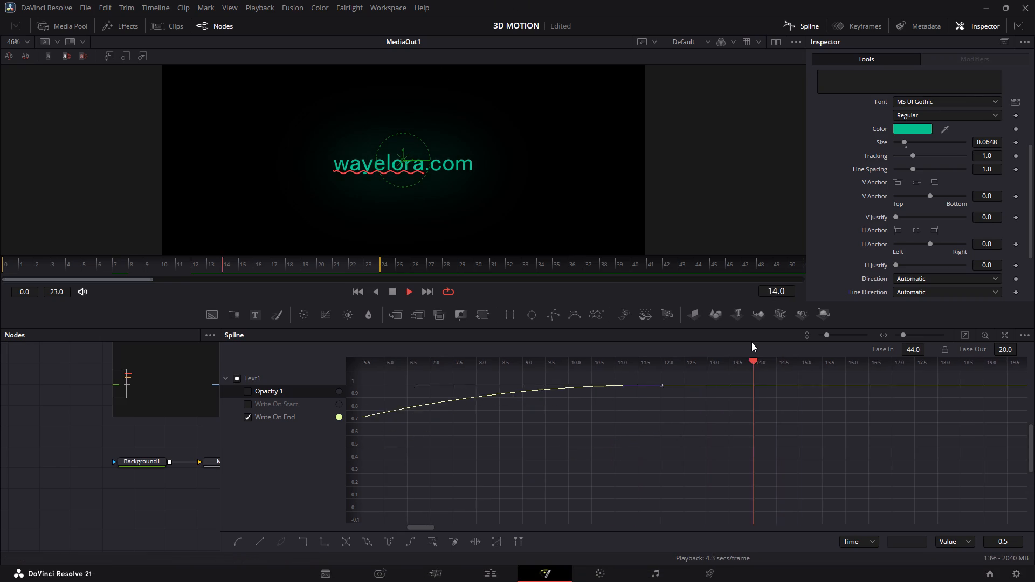
{"action": "key", "text": "space"}
{"action": "key", "text": "space"}
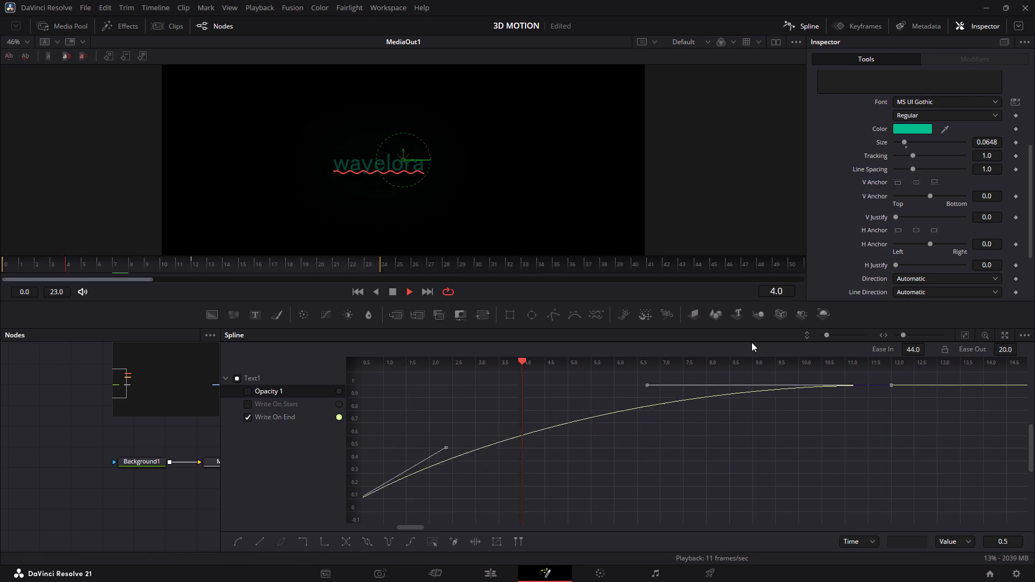
{"action": "key", "text": "space"}
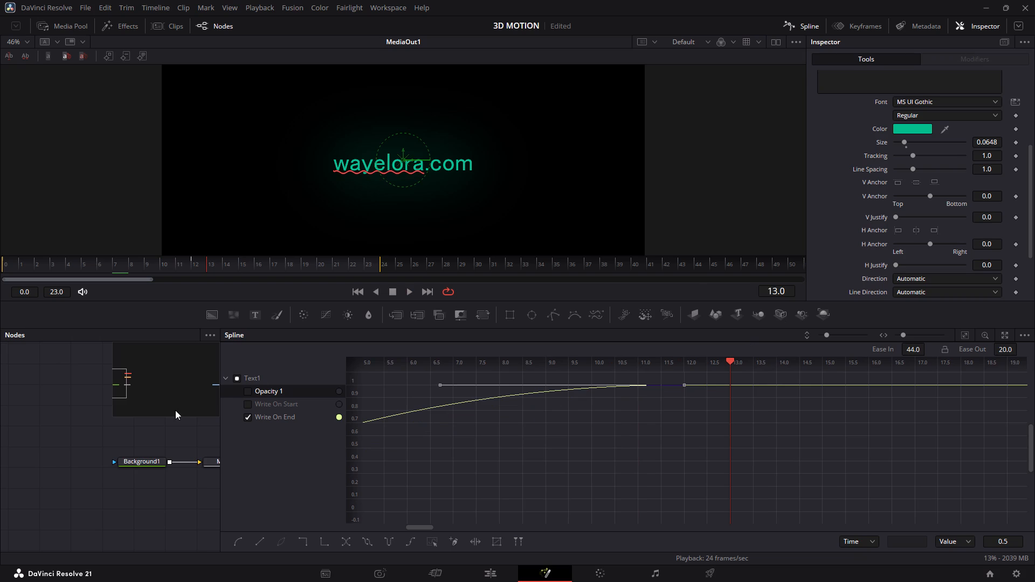
Show only the Opacity 1 curve in the spline editor and fit it to the view.
{"action": "left_click", "coordinate": [248, 391]}
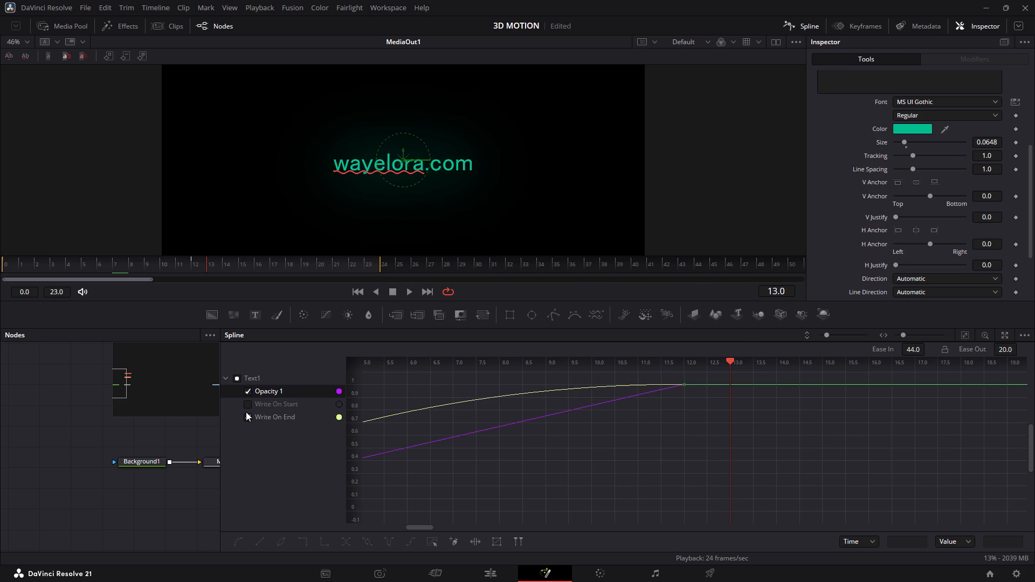
{"action": "left_click", "coordinate": [246, 405]}
{"action": "left_click", "coordinate": [246, 405]}
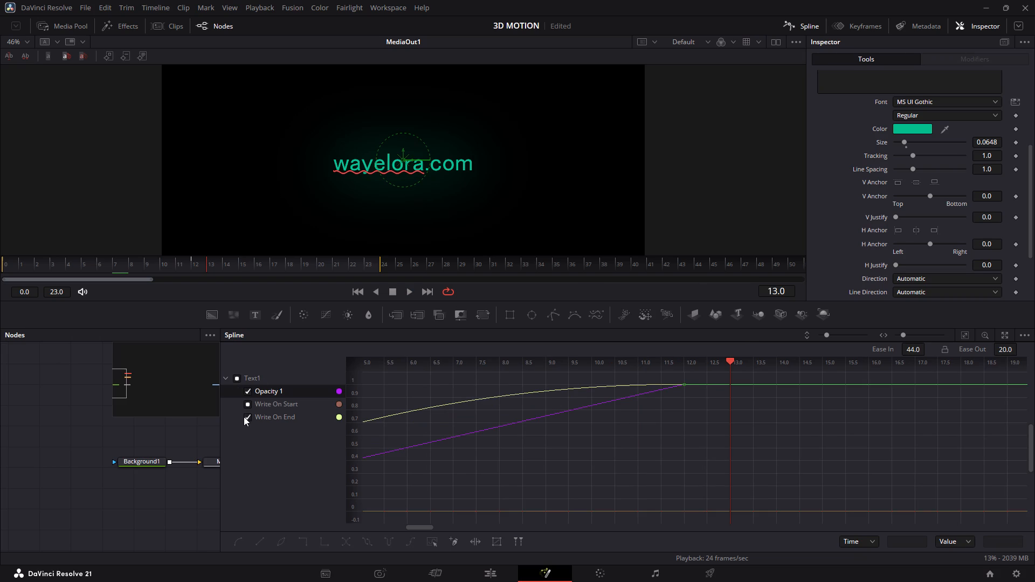
{"action": "left_click", "coordinate": [244, 417]}
{"action": "left_click", "coordinate": [244, 417]}
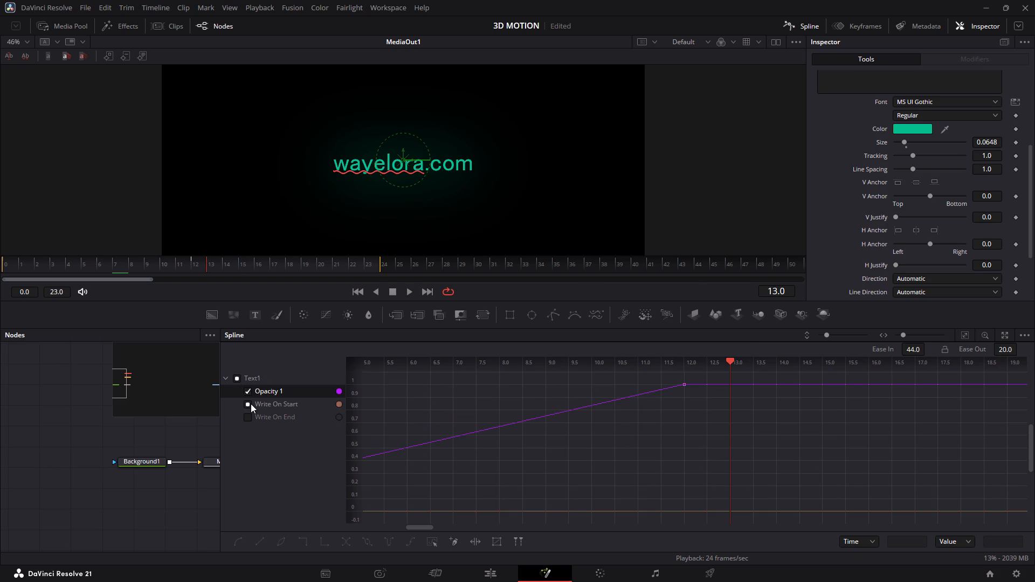
{"action": "left_click", "coordinate": [251, 404]}
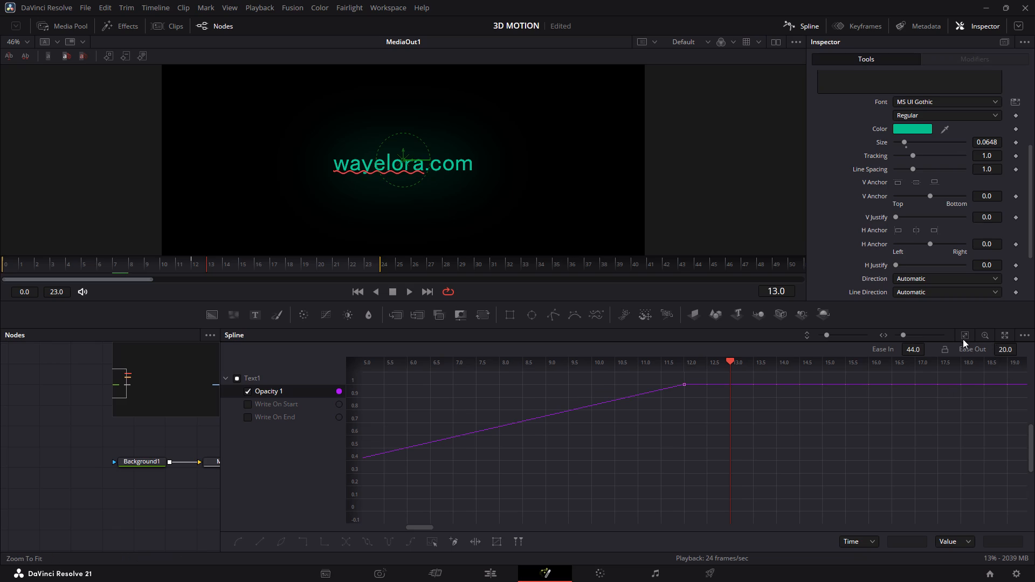
{"action": "left_click", "coordinate": [963, 338]}
Smooth both Opacity 1 keyframes and raise the first one's outgoing handle to about 0.65 near frame 3, with Ease Out 26.
{"action": "left_click_drag", "start_coordinate": [999, 376], "coordinate": [376, 547]}
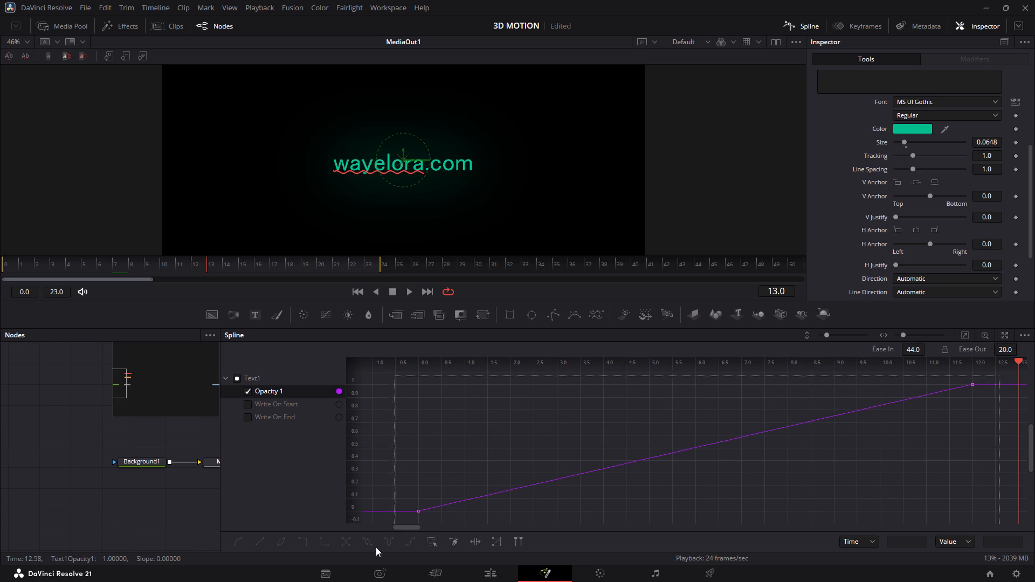
{"action": "left_click_drag", "start_coordinate": [376, 547], "coordinate": [405, 515]}
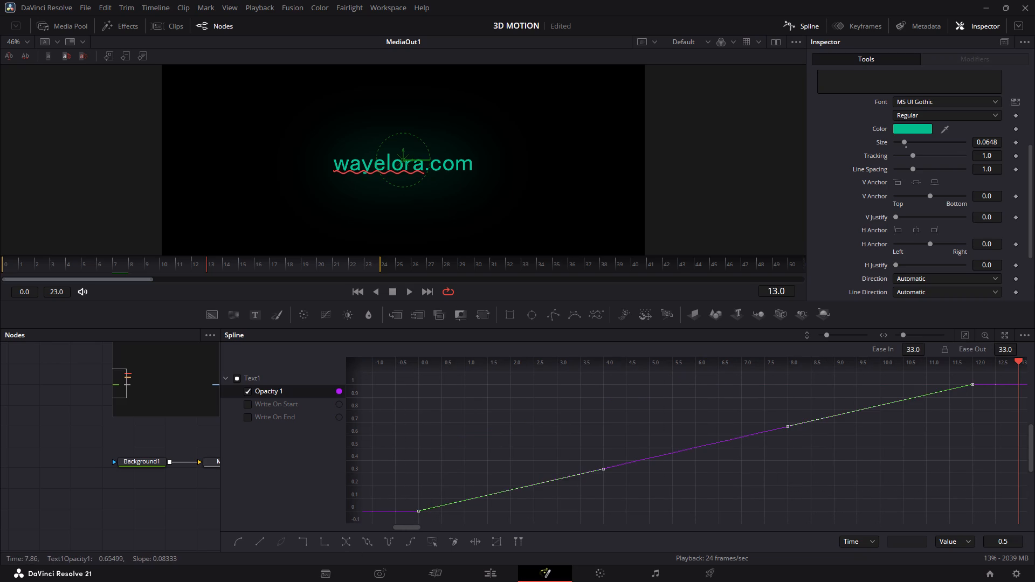
{"action": "key", "text": "s"}
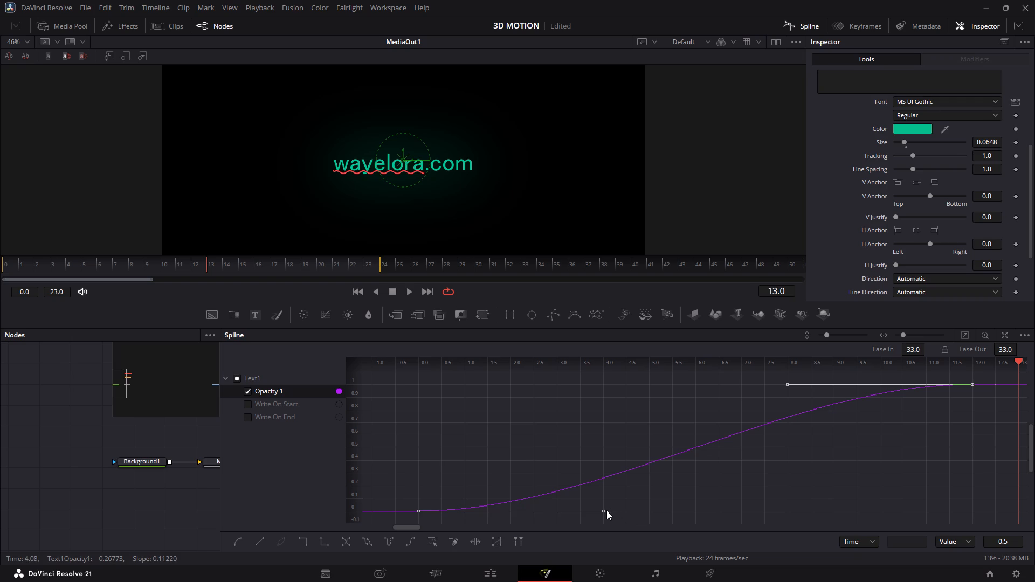
{"action": "left_click_drag", "start_coordinate": [605, 511], "coordinate": [563, 429]}
Play back the frame 0 to 23 range repeatedly to examine the opacity fade together with the text write-on.
{"action": "key", "text": "space"}
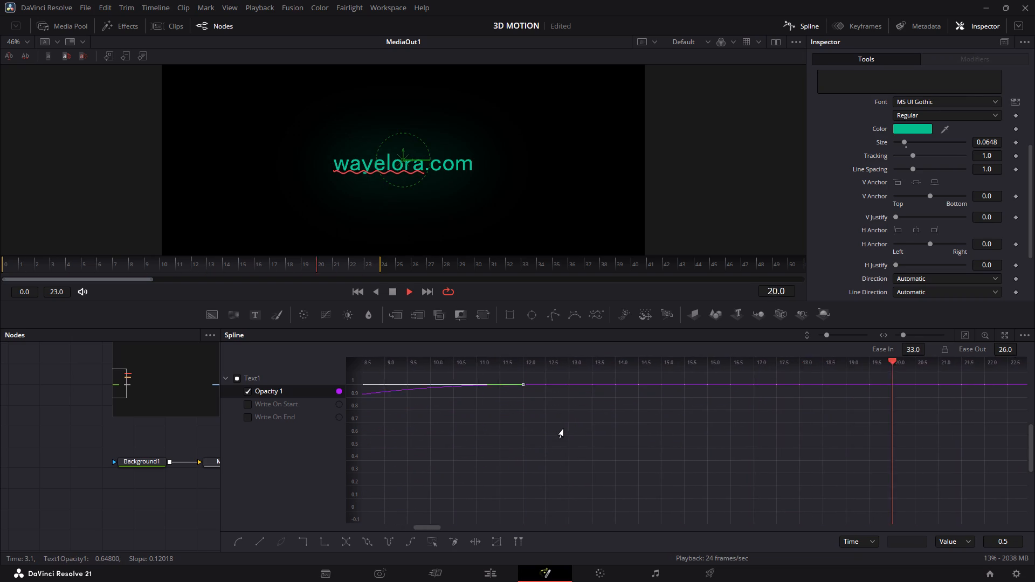
{"action": "key", "text": "space"}
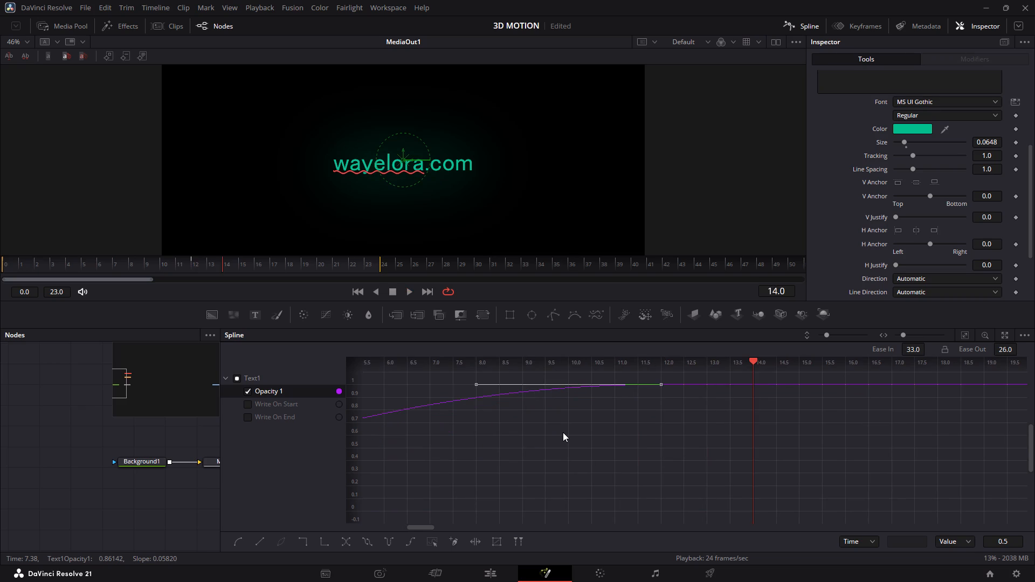
{"action": "key", "text": "space"}
{"action": "key", "text": "space"}
{"action": "key", "text": "space"}
{"action": "key", "text": "space"}
{"action": "key", "text": "space"}
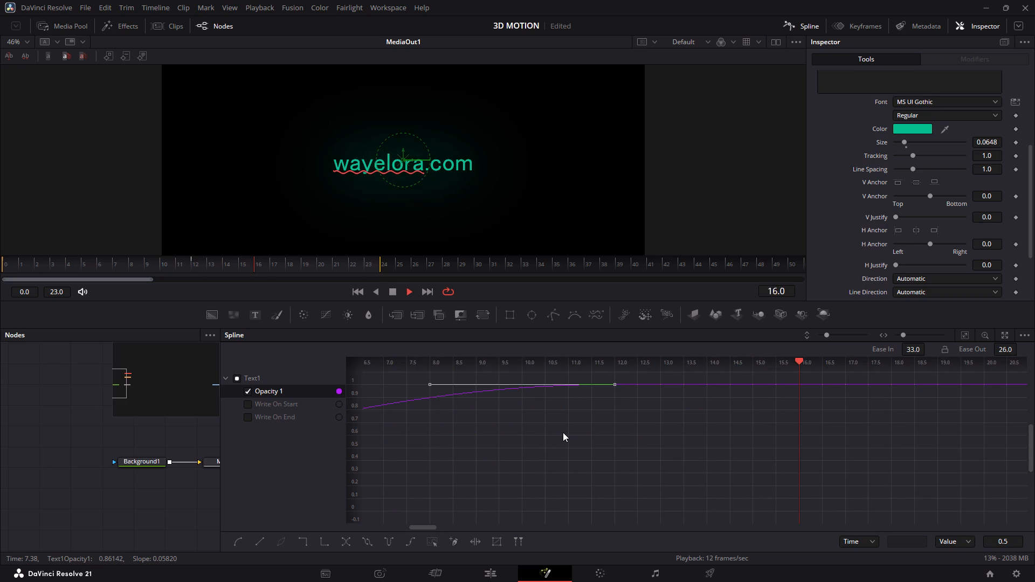
{"action": "key", "text": "space"}
{"action": "key", "text": "space"}
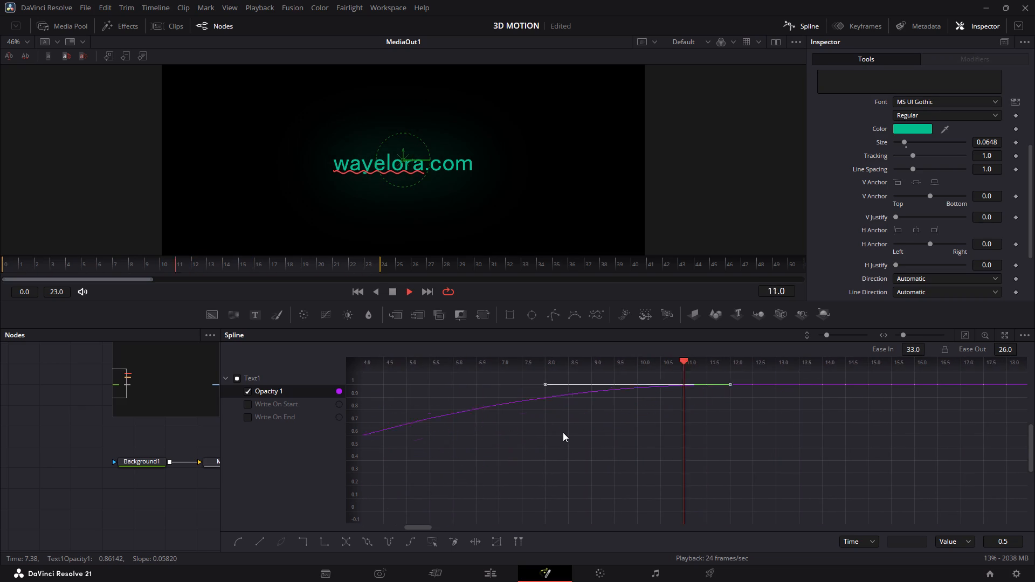
{"action": "key", "text": "space"}
{"action": "key", "text": "space"}
{"action": "key", "text": "space"}
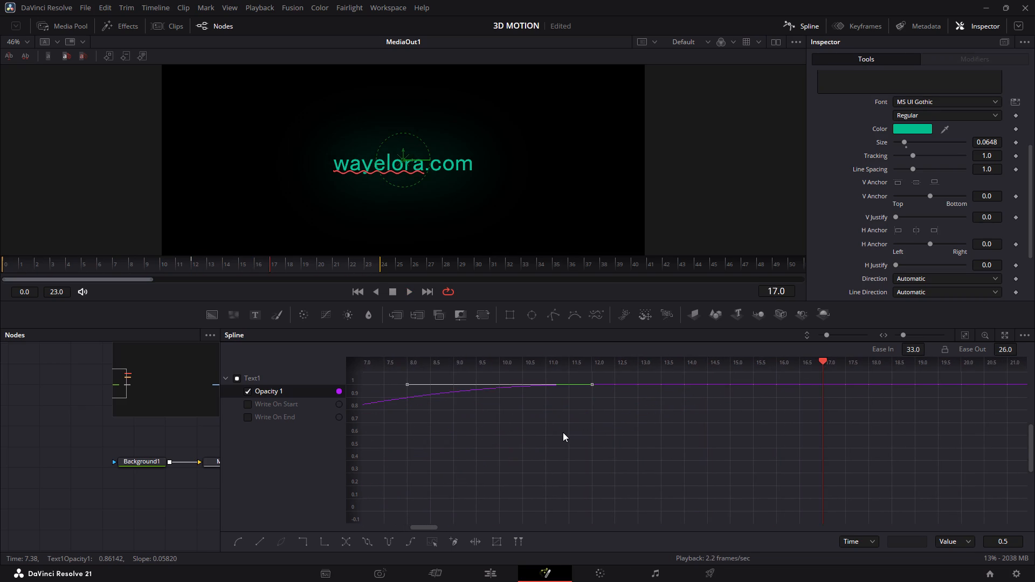
{"action": "key", "text": "space"}
{"action": "key", "text": "space"}
{"action": "key", "text": "space"}
{"action": "key", "text": "space"}
{"action": "key", "text": "space"}
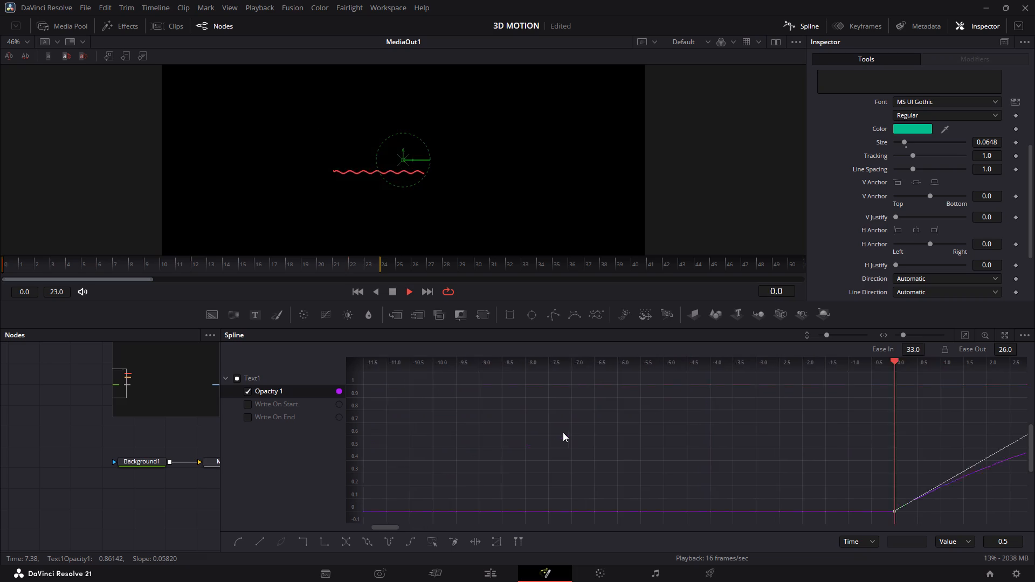
{"action": "key", "text": "space"}
{"action": "key", "text": "space"}
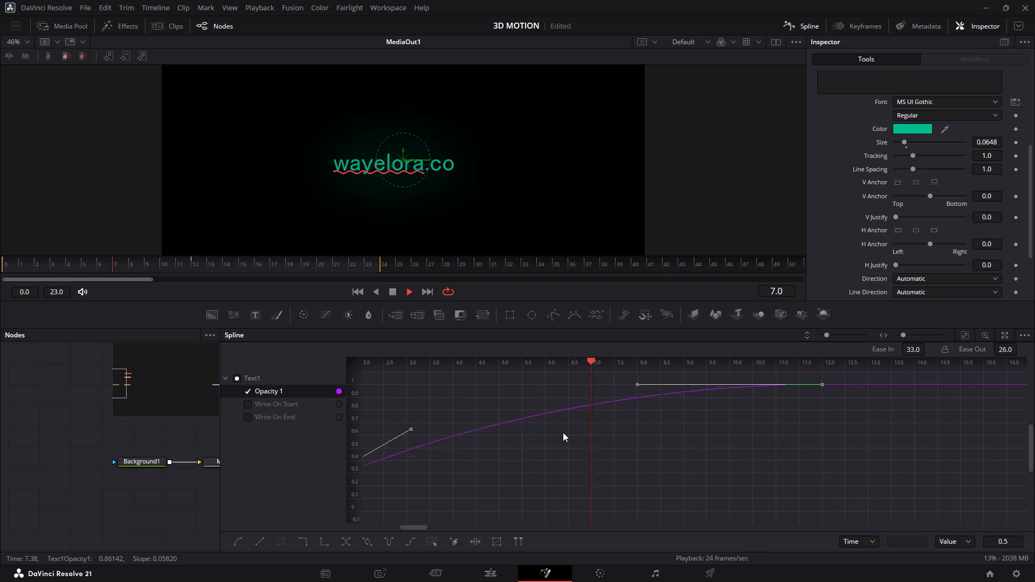
{"action": "key", "text": "space"}
{"action": "key", "text": "space"}
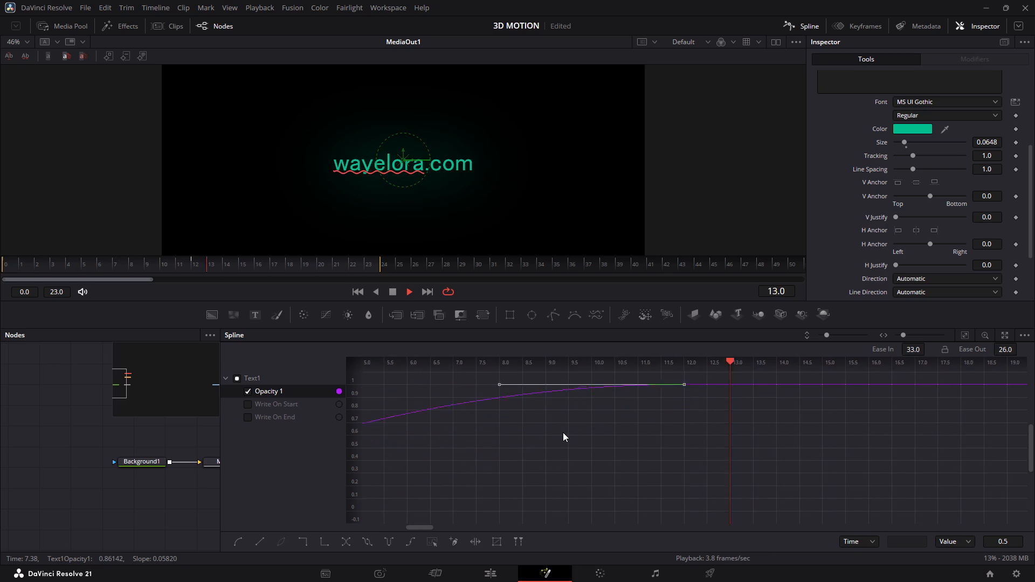
{"action": "key", "text": "space"}
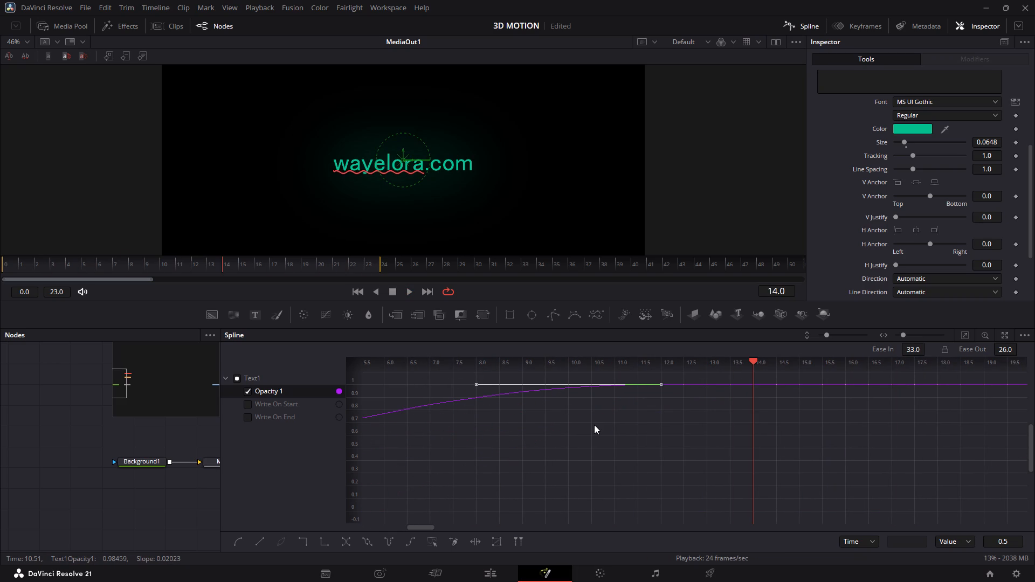
{"action": "key", "text": "space"}
{"action": "key", "text": "space"}
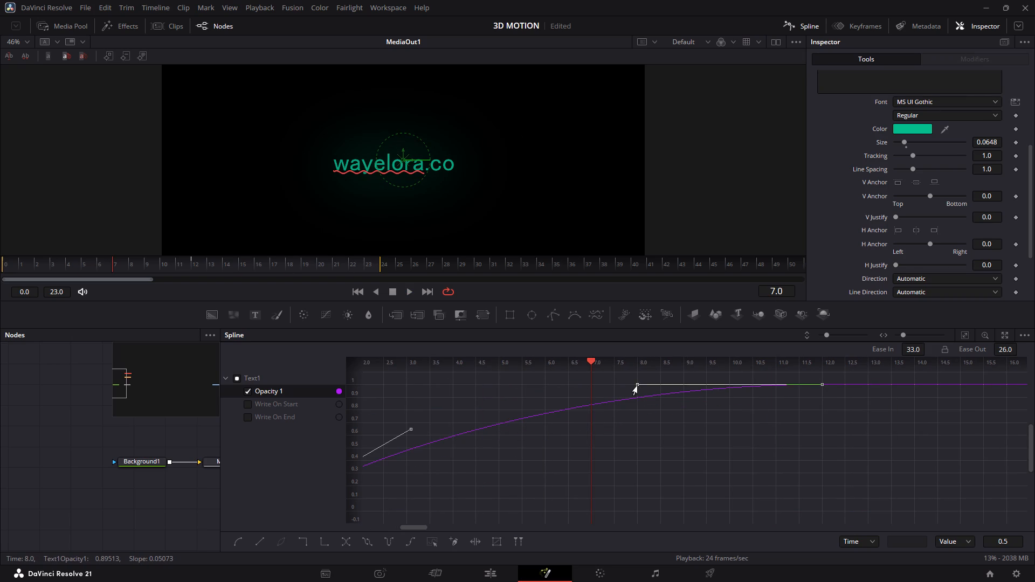
Lengthen the last Opacity 1 keyframe's incoming handle to Ease In 40 and preview the fade.
{"action": "left_click_drag", "start_coordinate": [637, 386], "coordinate": [599, 386]}
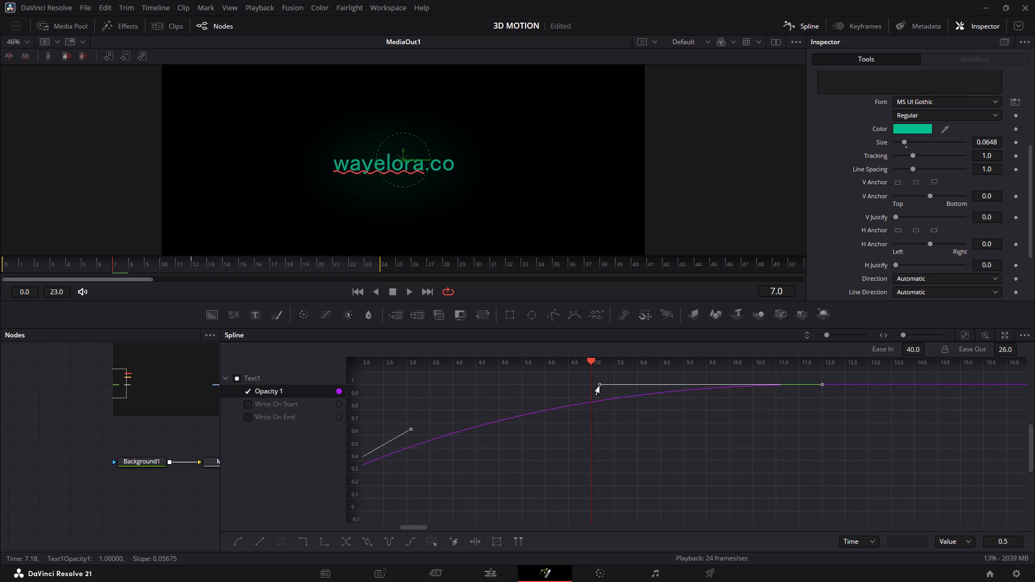
{"action": "key", "text": "space"}
{"action": "key", "text": "space"}
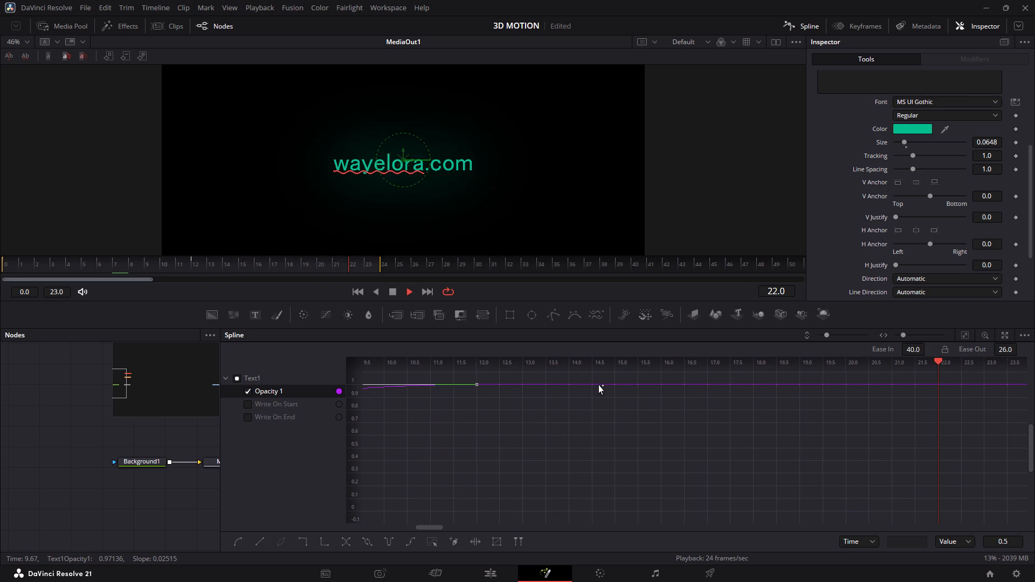
Close the spline editor and enlarge the viewer so that the whole composition frame fits above the node graph.
{"action": "left_click", "coordinate": [811, 29]}
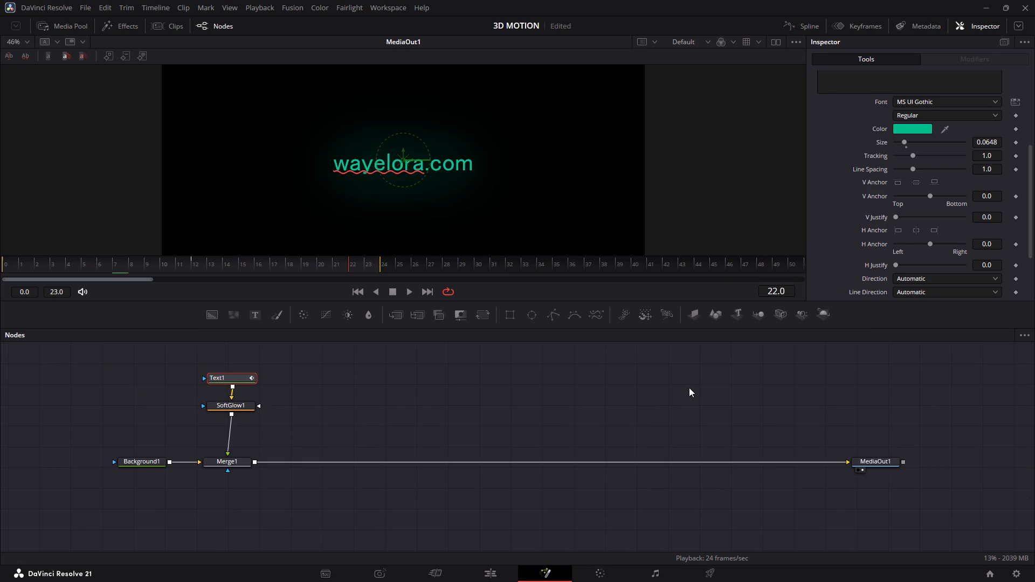
{"action": "key", "text": "space"}
{"action": "key", "text": "space"}
{"action": "left_click_drag", "start_coordinate": [675, 255], "coordinate": [693, 342]}
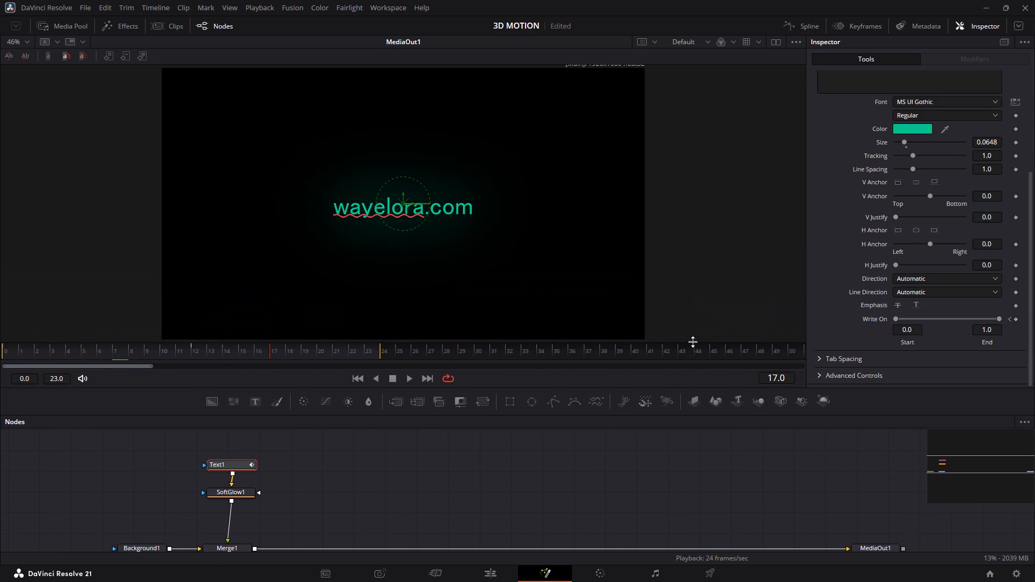
{"action": "left_click_drag", "start_coordinate": [693, 342], "coordinate": [693, 339]}
{"action": "left_click", "coordinate": [570, 482]}
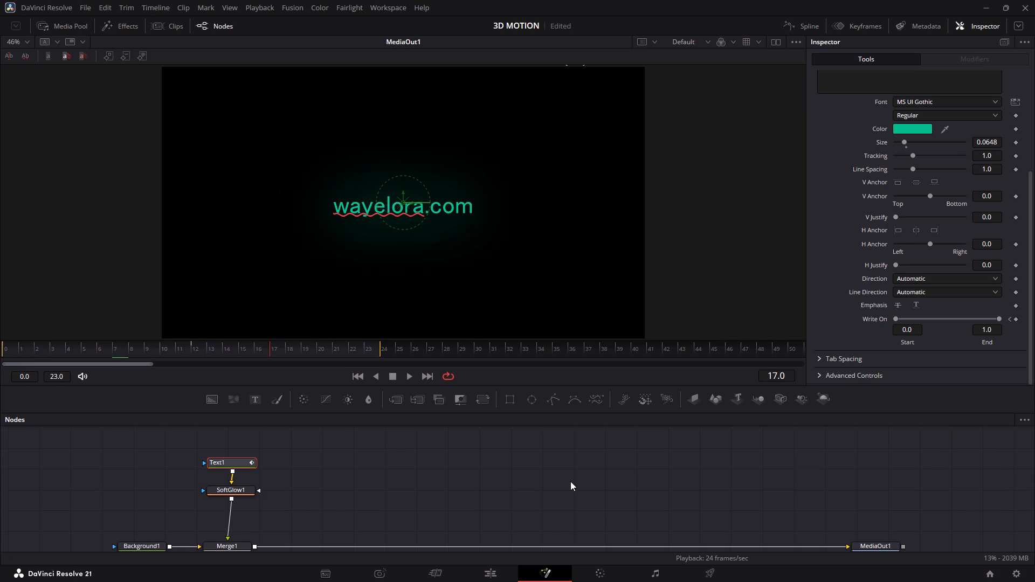
Play back the text animation repeatedly in the enlarged viewer to review the finished fade and write-on.
{"action": "key", "text": "space"}
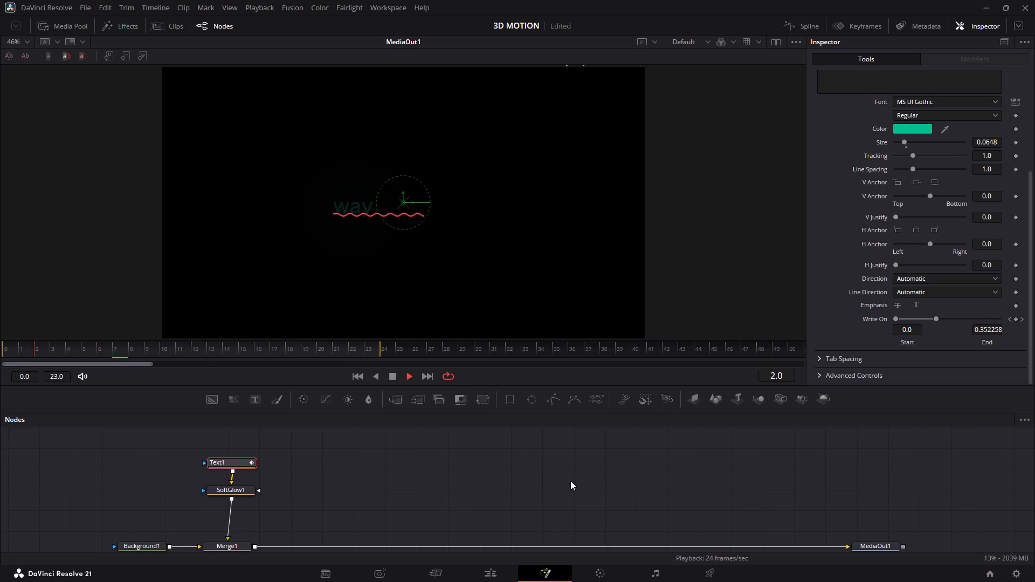
{"action": "key", "text": "space"}
{"action": "key", "text": "space"}
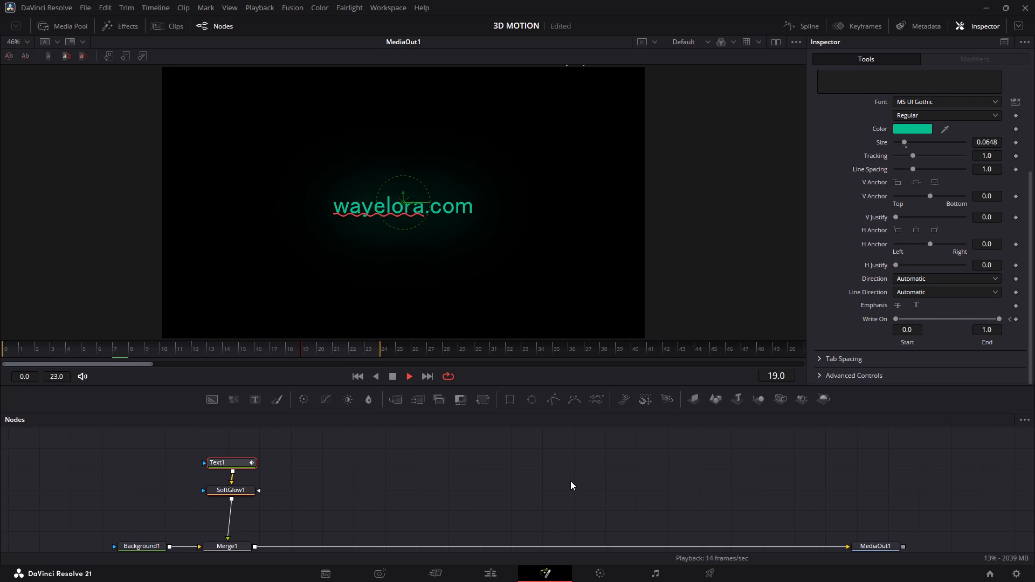
{"action": "key", "text": "space"}
{"action": "key", "text": "space"}
{"action": "key", "text": "space"}
{"action": "key", "text": "space"}
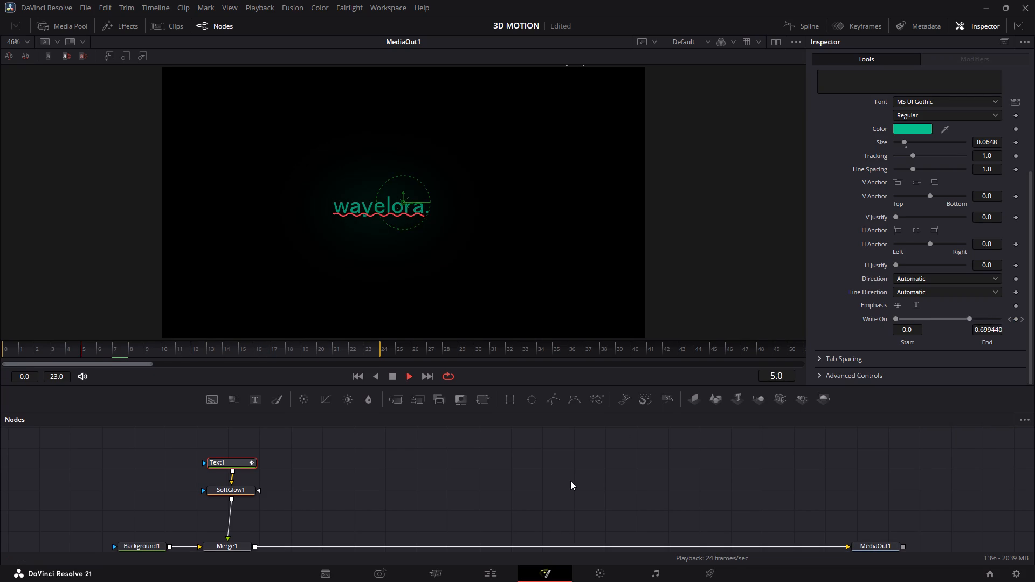
{"action": "key", "text": "space"}
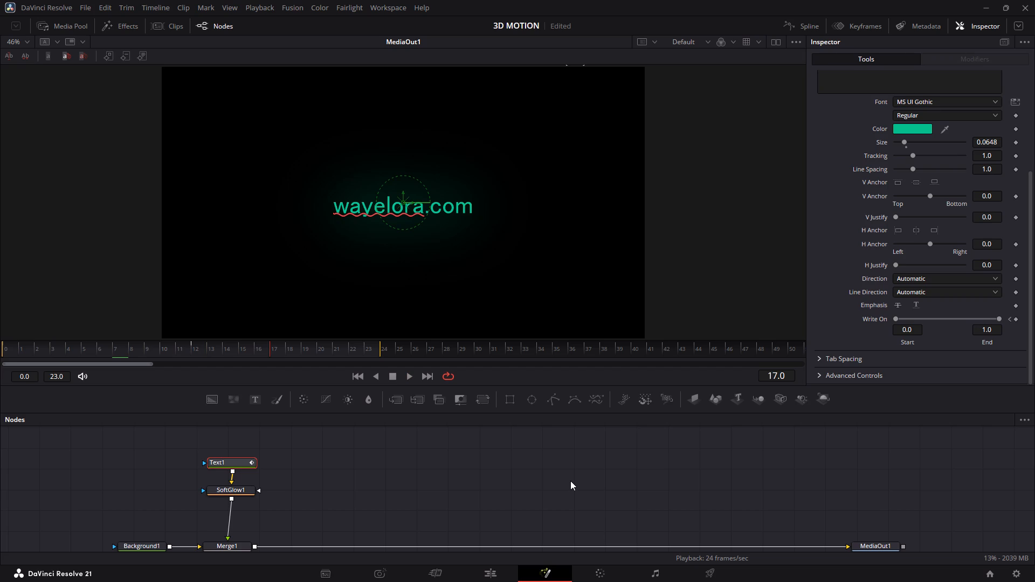
{"action": "key", "text": "space"}
{"action": "key", "text": "space"}
Play back the wayelora.com fade and write-on several more times, finishing with the playhead on frame 12.
{"action": "key", "text": "space"}
{"action": "key", "text": "space"}
{"action": "key", "text": "space"}
{"action": "key", "text": "space"}
{"action": "key", "text": "space"}
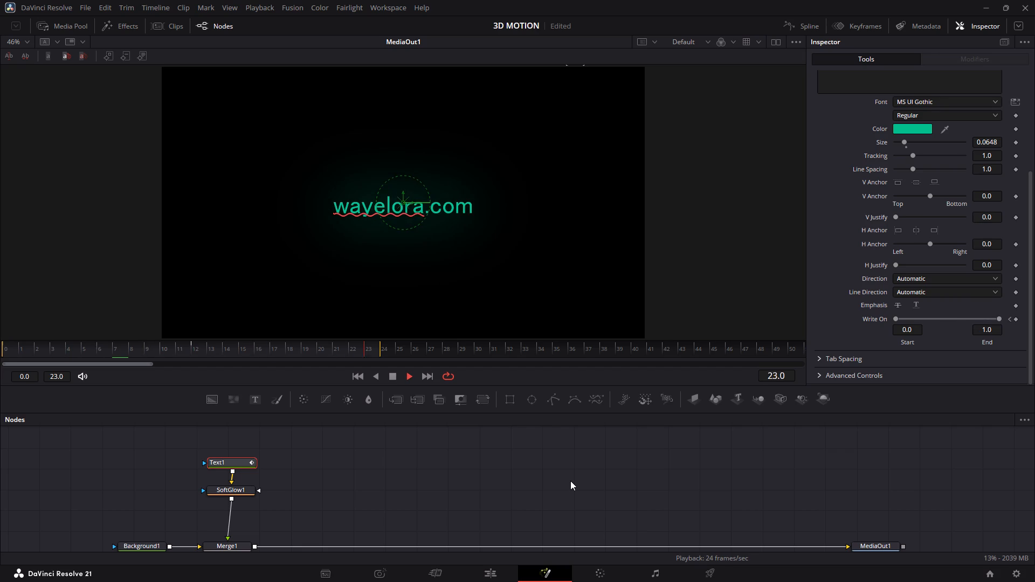
{"action": "key", "text": "space"}
{"action": "key", "text": "Left"}
Add a second Text node, merge it over the Merge1 output, and place it above the new merge, ready for editing.
{"action": "left_click", "coordinate": [310, 455]}
{"action": "left_click", "coordinate": [258, 401]}
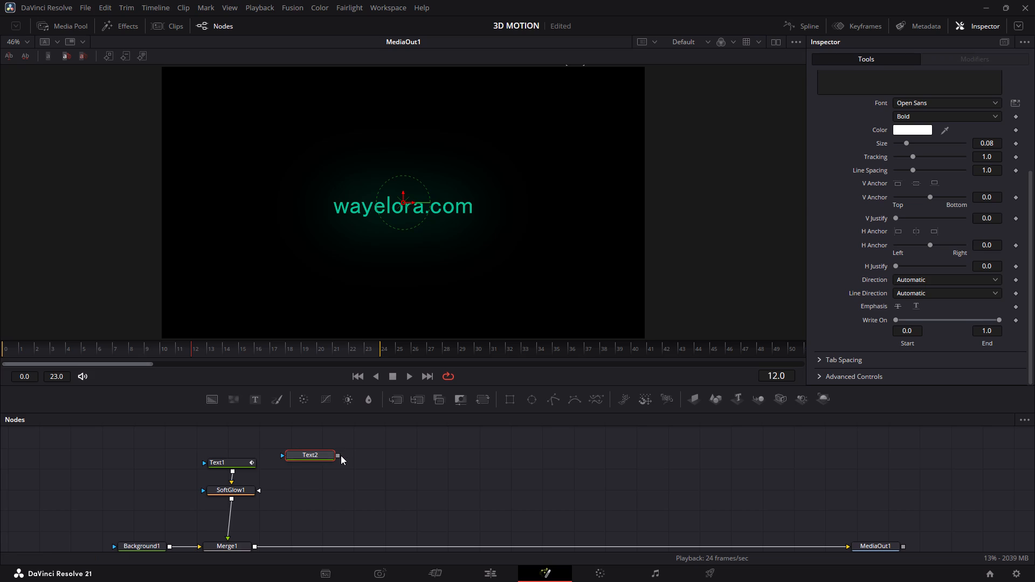
{"action": "left_click_drag", "start_coordinate": [340, 455], "coordinate": [256, 545]}
{"action": "left_click_drag", "start_coordinate": [308, 435], "coordinate": [309, 449]}
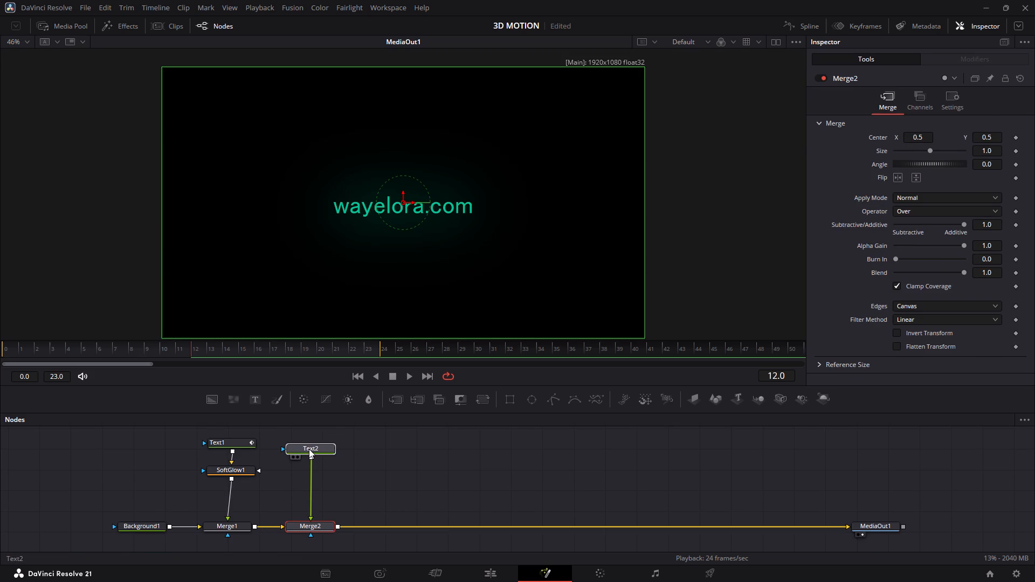
{"action": "left_click_drag", "start_coordinate": [309, 449], "coordinate": [309, 447]}
{"action": "left_click", "coordinate": [309, 445]}
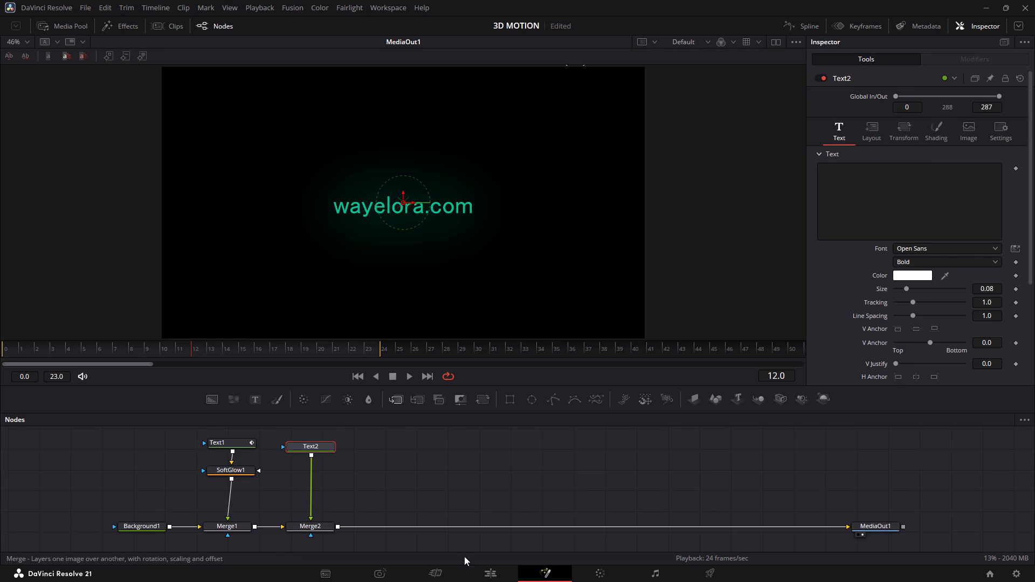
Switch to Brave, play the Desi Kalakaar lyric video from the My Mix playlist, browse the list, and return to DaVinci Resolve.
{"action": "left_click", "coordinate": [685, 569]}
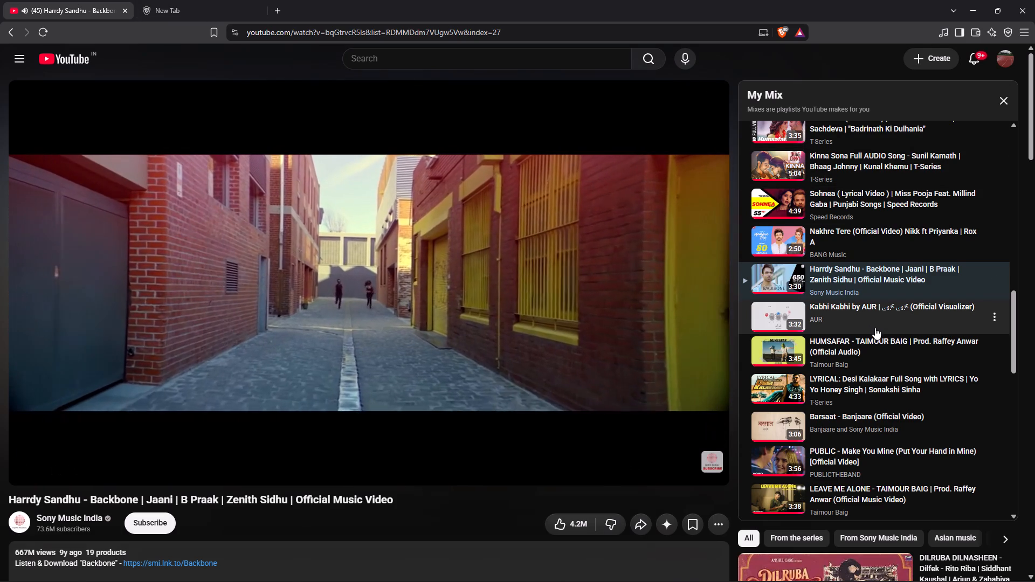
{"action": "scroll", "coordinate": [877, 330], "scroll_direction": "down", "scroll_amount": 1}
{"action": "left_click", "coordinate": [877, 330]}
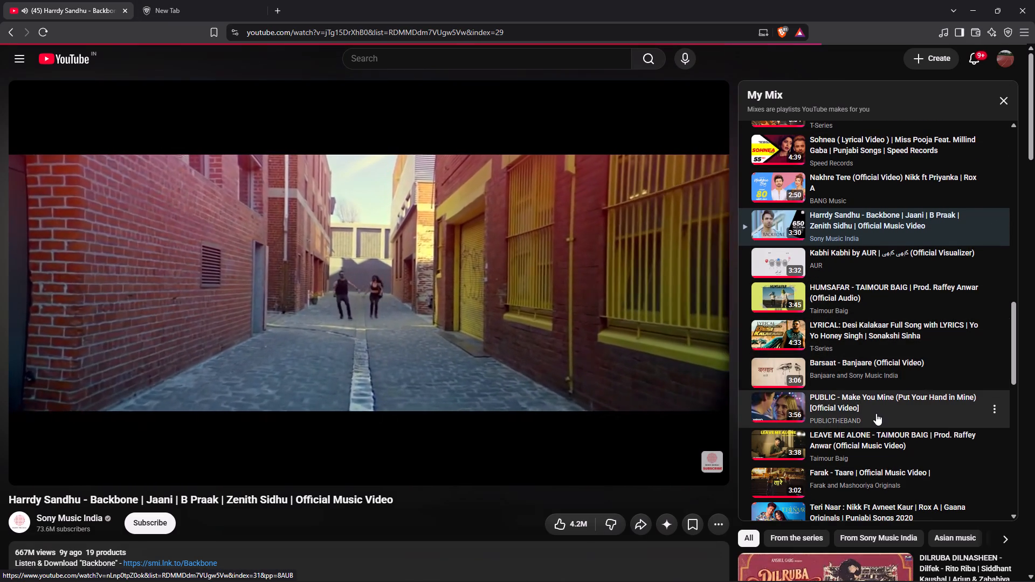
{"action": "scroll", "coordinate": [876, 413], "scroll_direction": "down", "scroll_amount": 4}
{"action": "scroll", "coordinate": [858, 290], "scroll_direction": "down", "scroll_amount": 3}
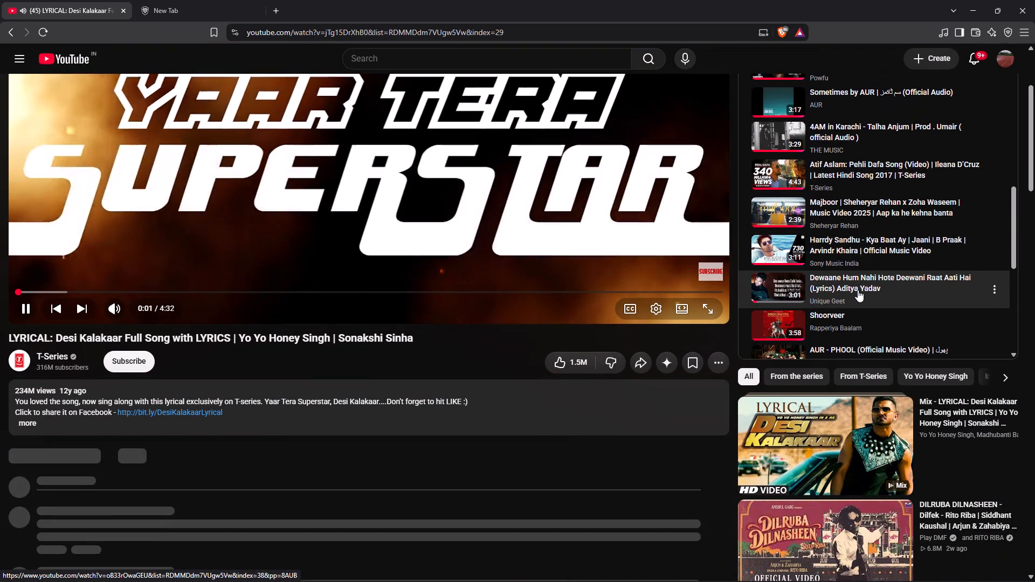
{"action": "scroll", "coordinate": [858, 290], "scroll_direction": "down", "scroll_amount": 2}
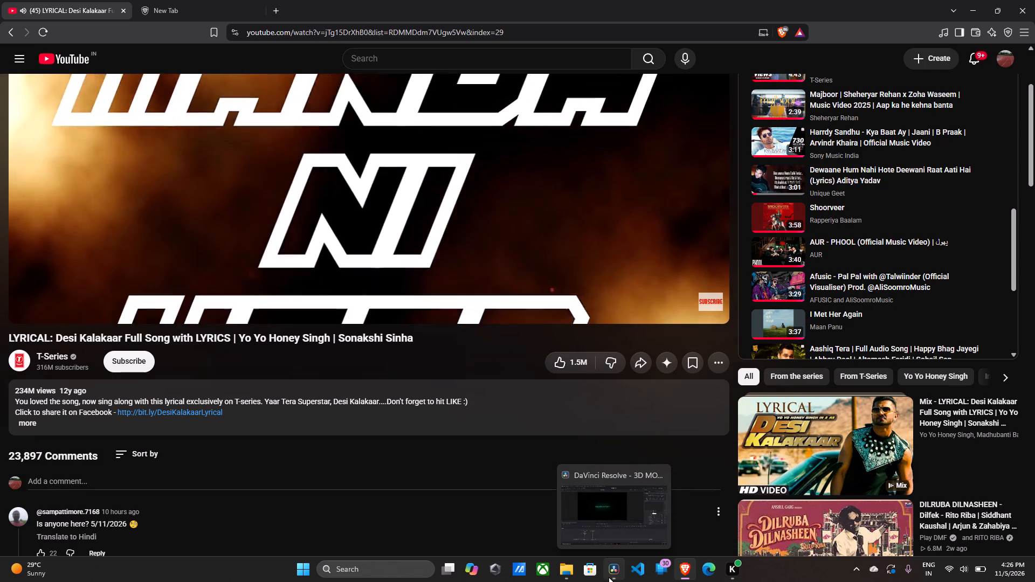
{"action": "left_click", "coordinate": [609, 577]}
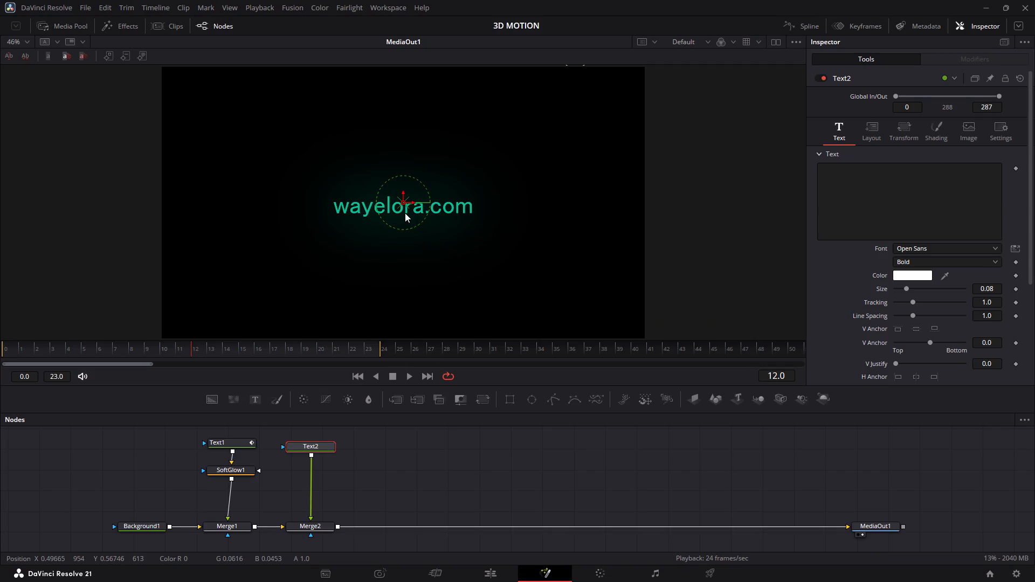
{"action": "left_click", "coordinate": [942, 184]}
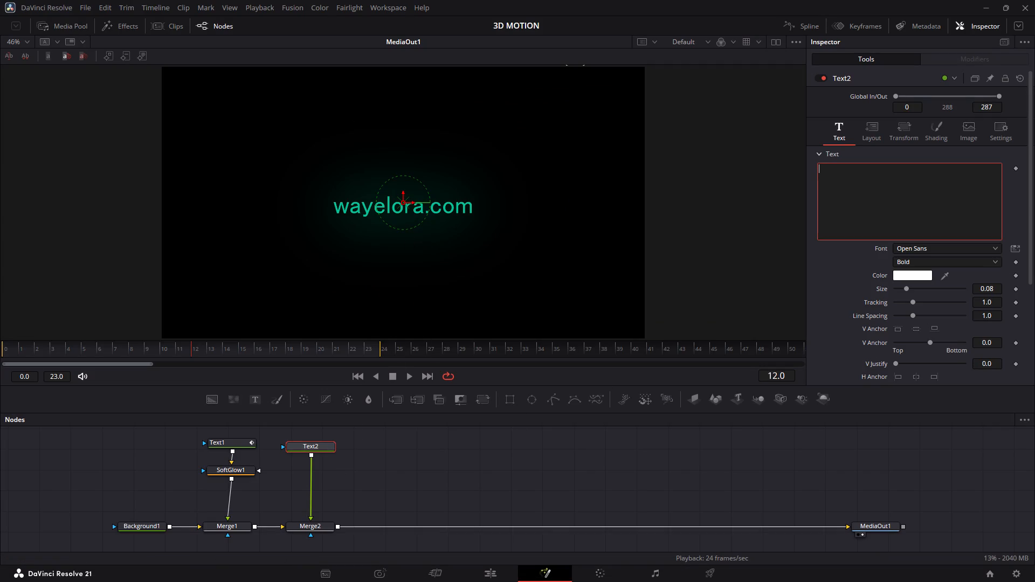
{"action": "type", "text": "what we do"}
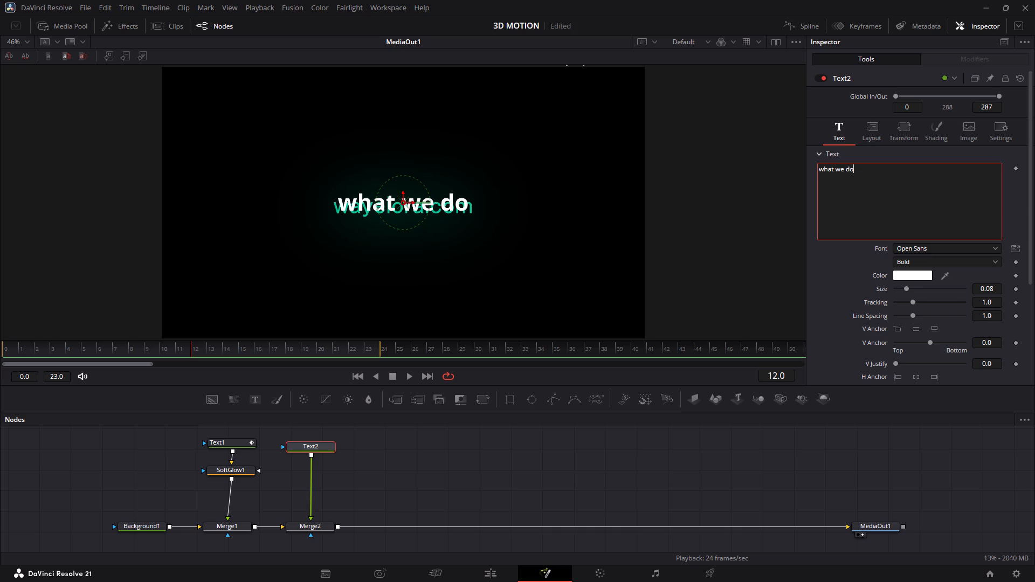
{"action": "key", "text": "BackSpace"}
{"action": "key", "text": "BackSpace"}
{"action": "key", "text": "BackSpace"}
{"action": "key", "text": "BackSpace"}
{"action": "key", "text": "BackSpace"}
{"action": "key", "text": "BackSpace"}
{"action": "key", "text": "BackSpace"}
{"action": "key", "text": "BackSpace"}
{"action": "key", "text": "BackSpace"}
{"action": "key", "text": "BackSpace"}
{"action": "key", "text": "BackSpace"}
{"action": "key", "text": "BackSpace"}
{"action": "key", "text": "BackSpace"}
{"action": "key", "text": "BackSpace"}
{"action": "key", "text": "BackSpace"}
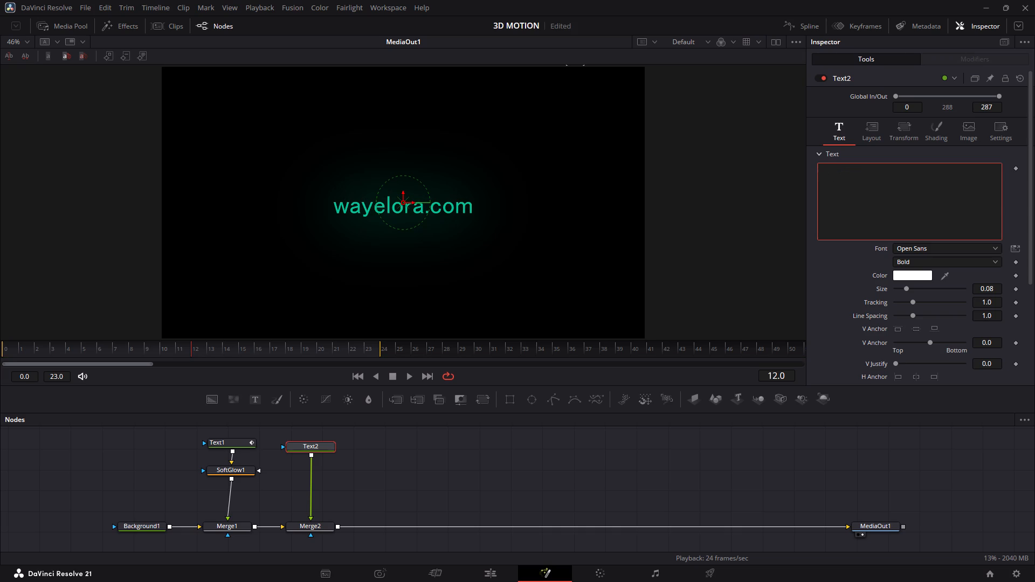
Enter "What we do.?" as the Text2 node's text, with no space before the punctuation.
{"action": "type", "text": "What"}
{"action": "key", "text": "space"}
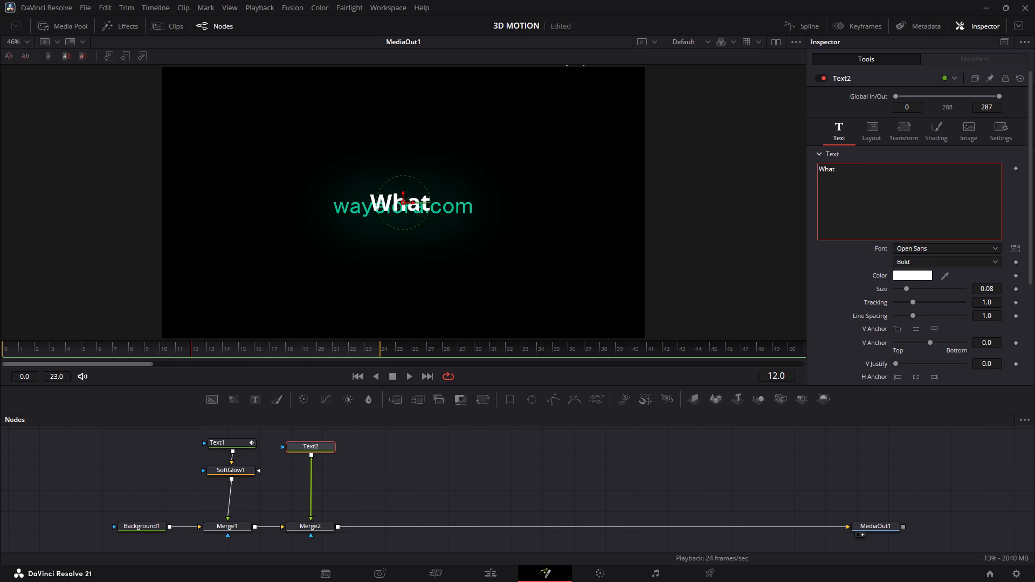
{"action": "type", "text": "we do"}
{"action": "key", "text": "space"}
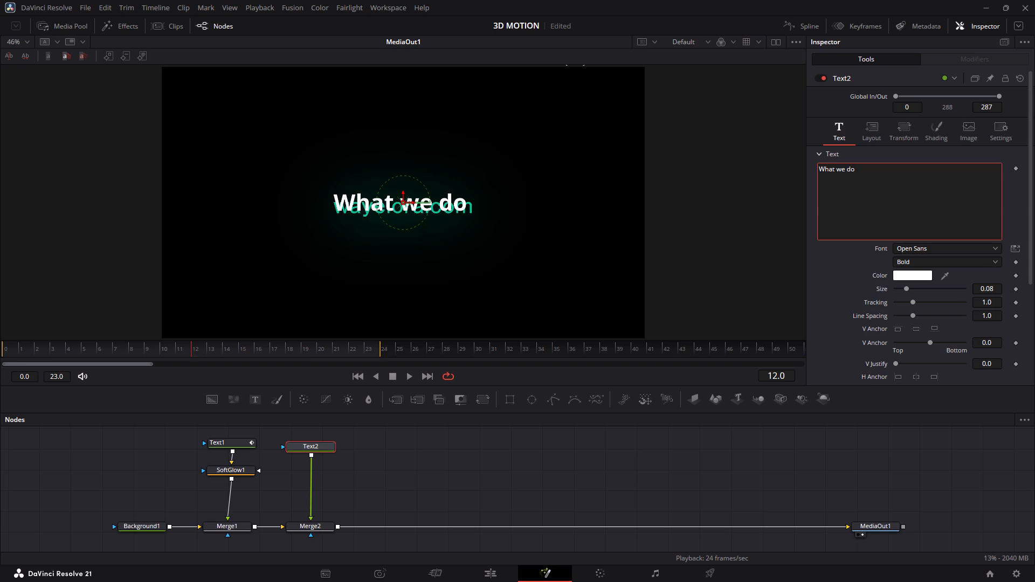
{"action": "key", "text": "shift+question"}
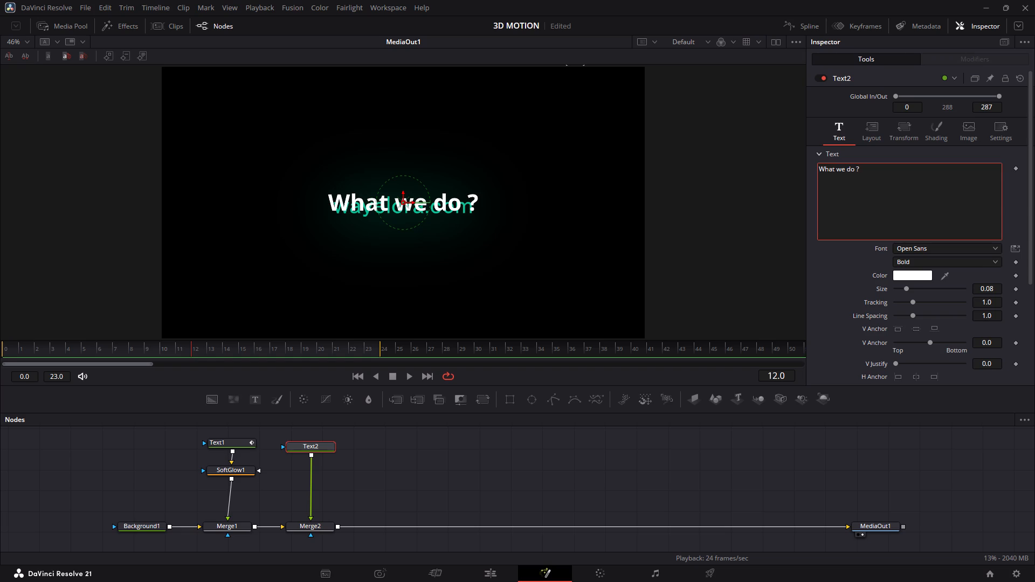
{"action": "key", "text": "Left"}
{"action": "key", "text": "period"}
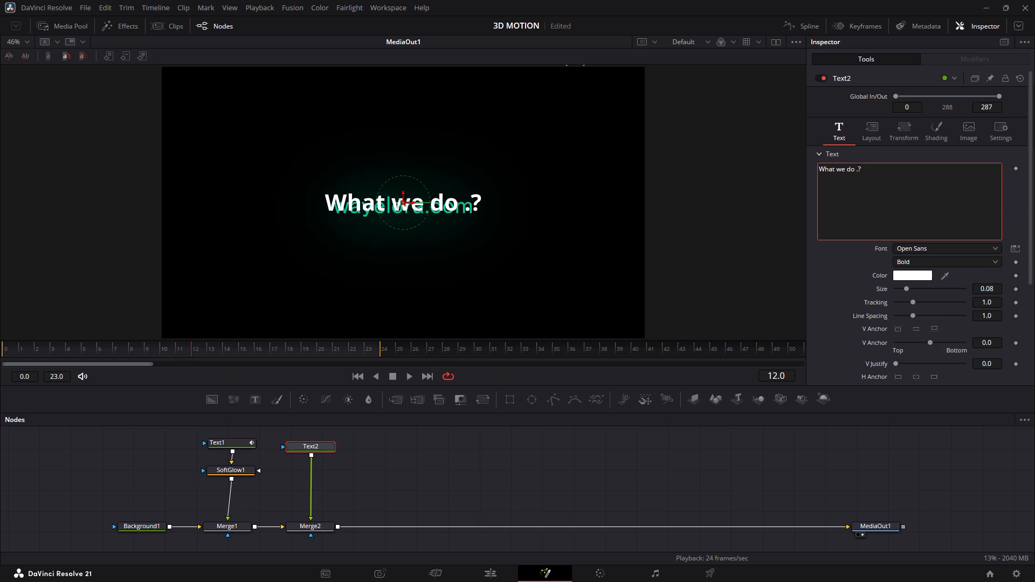
{"action": "key", "text": "Left"}
{"action": "key", "text": "BackSpace"}
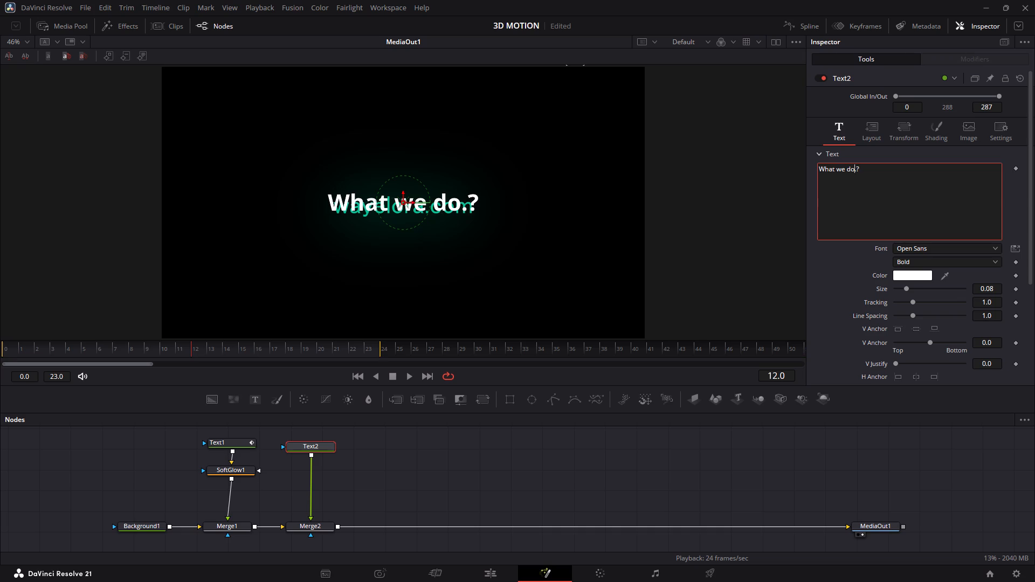
{"action": "left_click", "coordinate": [745, 462]}
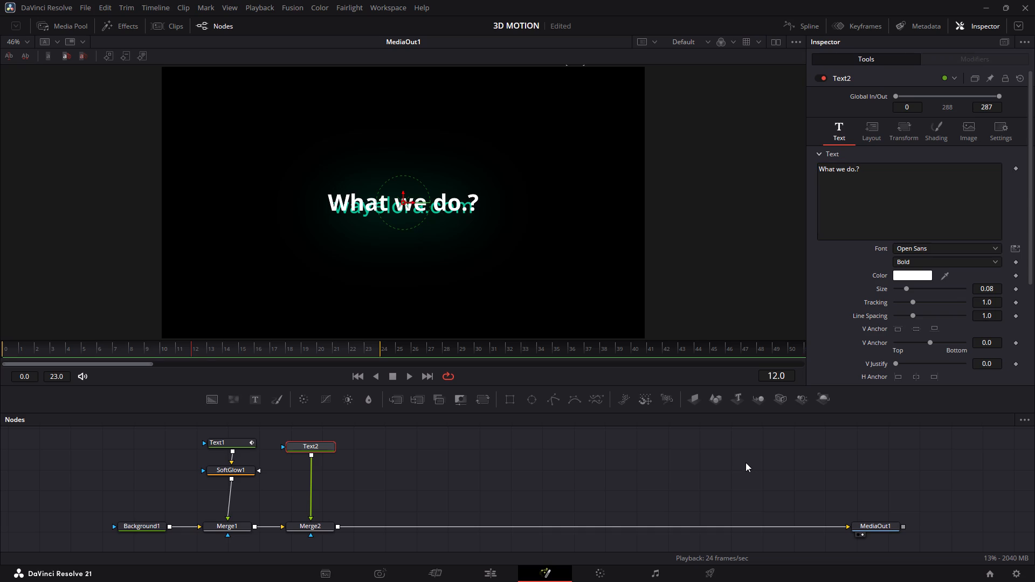
Set the "What we do.?" text's font to Microsoft Tai Le and reduce its size to 0.0433.
{"action": "left_click", "coordinate": [935, 246]}
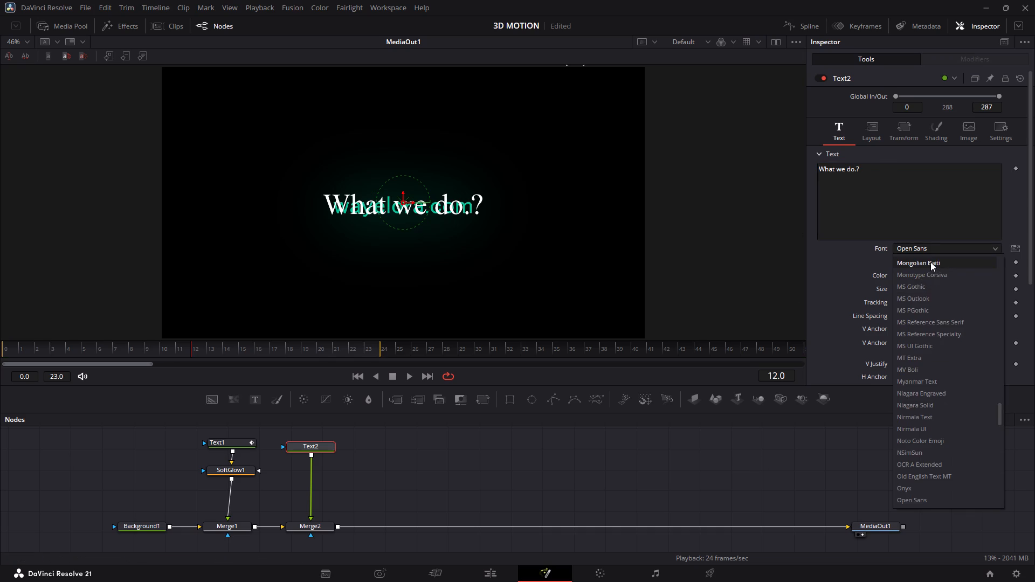
{"action": "scroll", "coordinate": [930, 262], "scroll_direction": "up", "scroll_amount": 5}
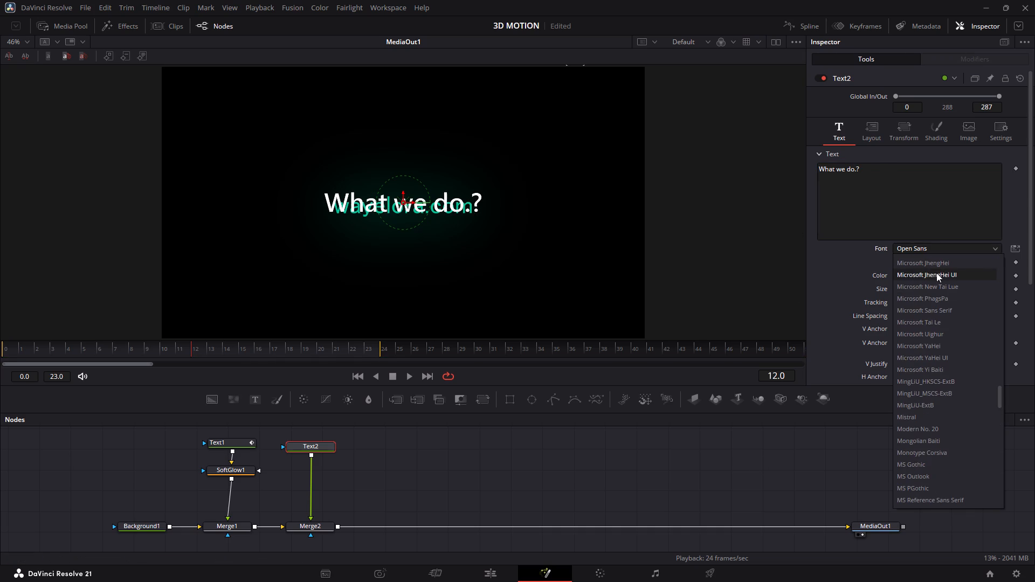
{"action": "left_click", "coordinate": [946, 319]}
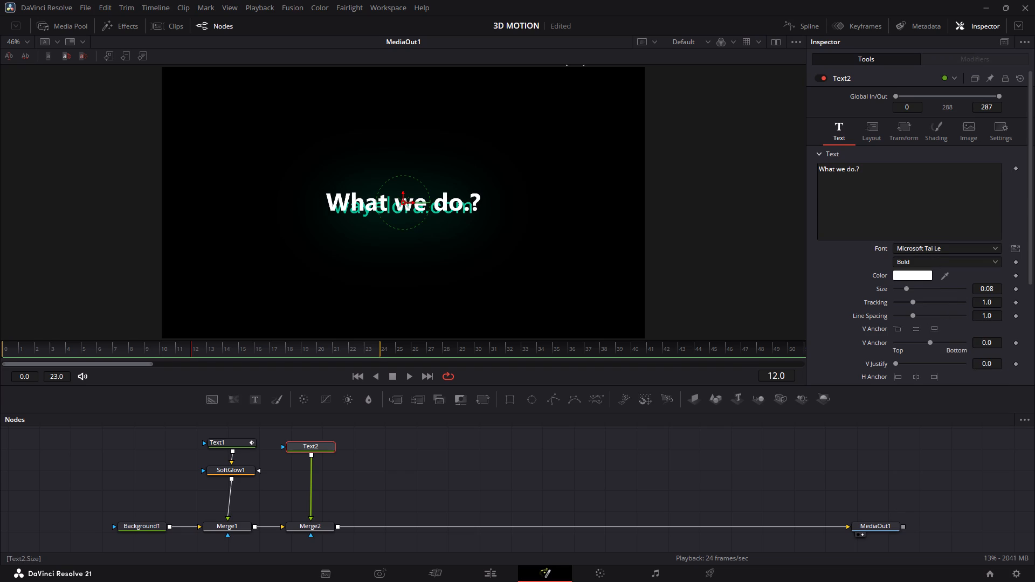
{"action": "left_click_drag", "start_coordinate": [998, 289], "coordinate": [803, 239]}
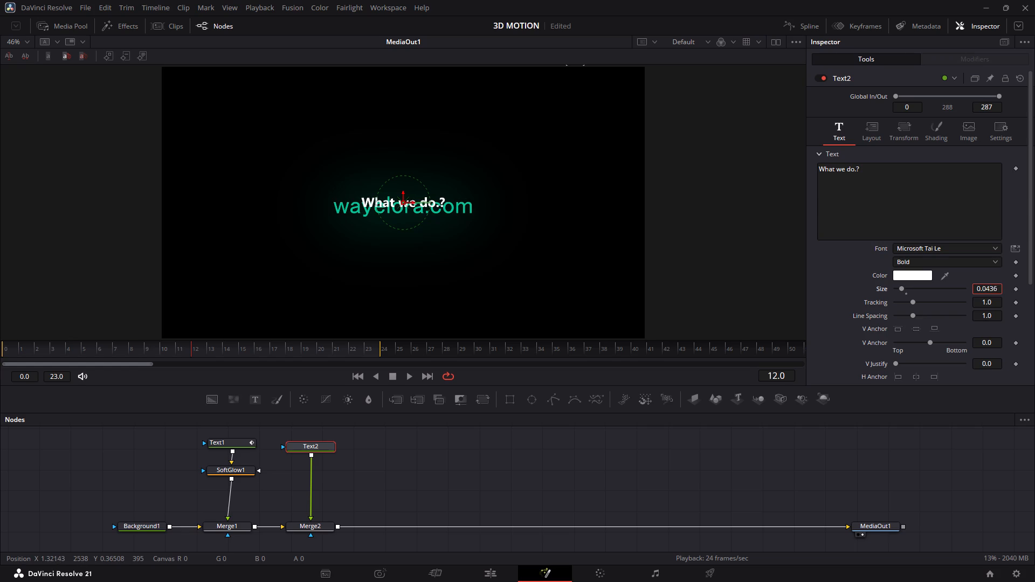
{"action": "left_click_drag", "start_coordinate": [803, 239], "coordinate": [800, 237]}
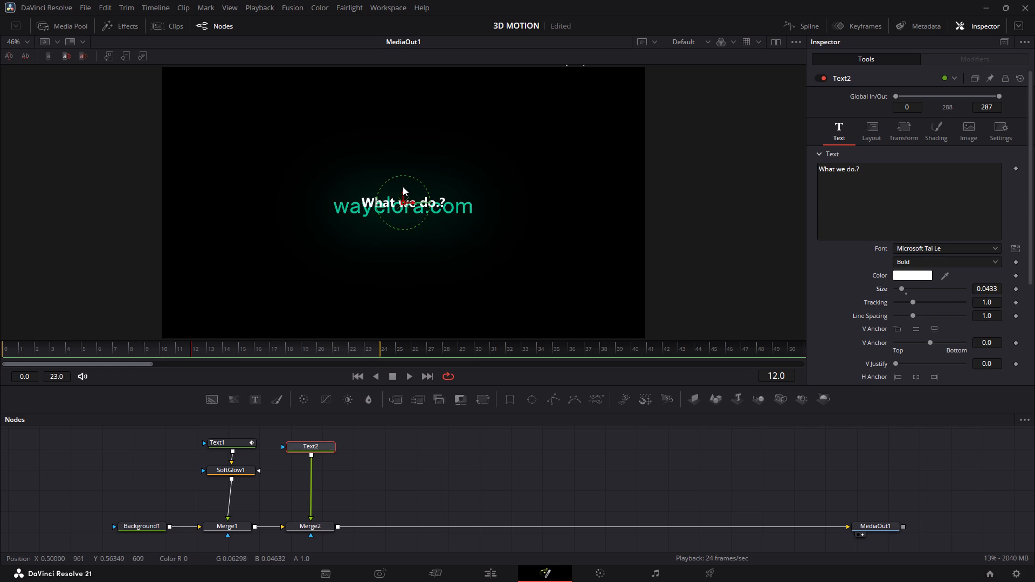
Move the "What we do.?" text straight down so it sits centred just below wayelora.com, and deselect its node.
{"action": "left_click_drag", "start_coordinate": [402, 191], "coordinate": [404, 211]}
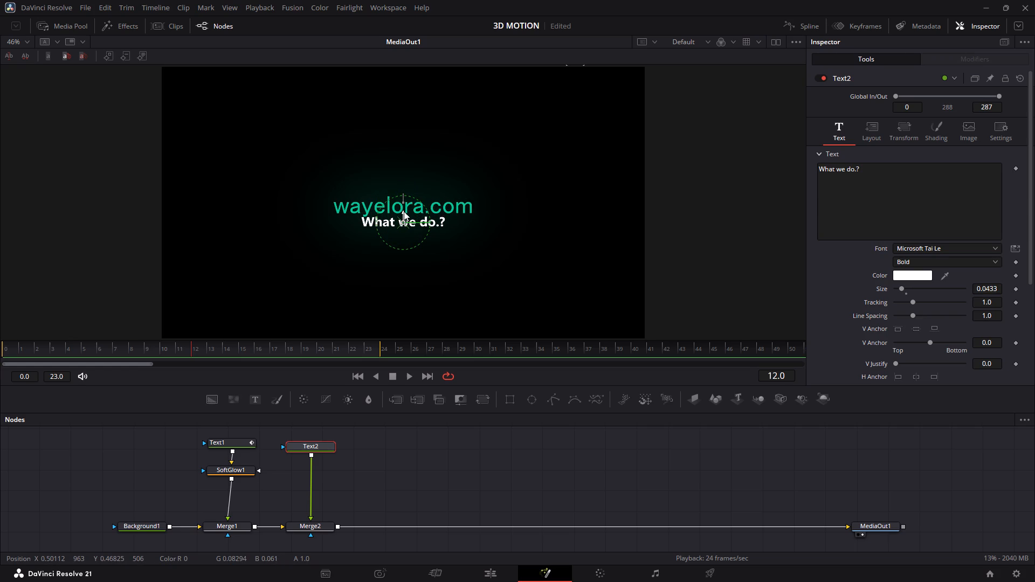
{"action": "left_click_drag", "start_coordinate": [404, 211], "coordinate": [404, 215]}
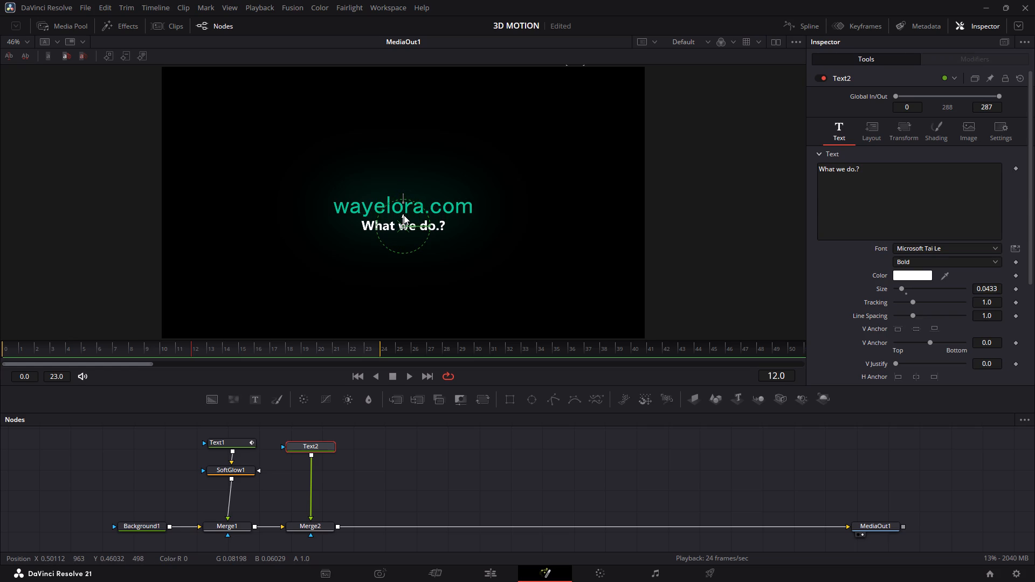
{"action": "left_click_drag", "start_coordinate": [404, 215], "coordinate": [404, 216]}
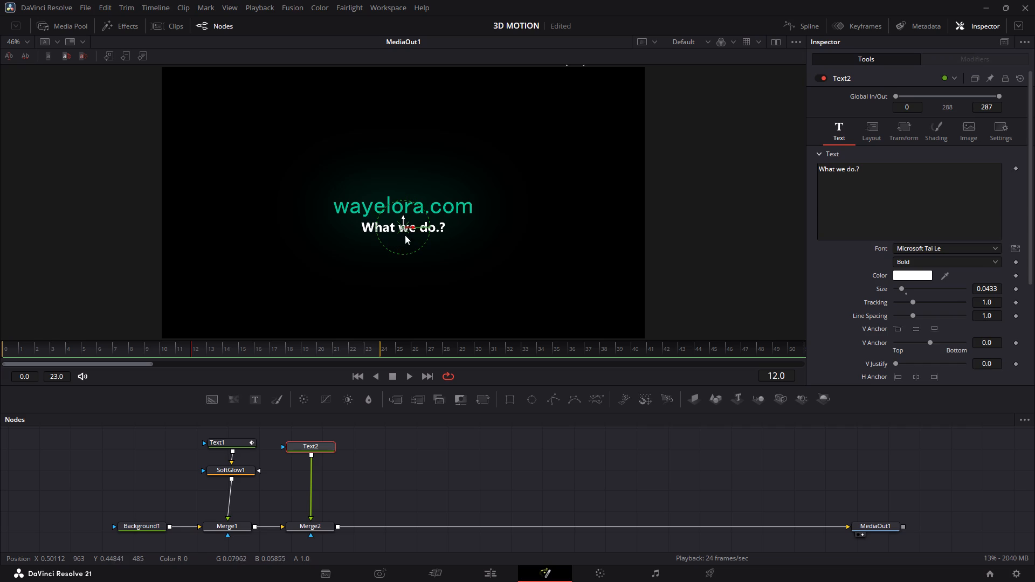
{"action": "triple_click", "coordinate": [434, 453]}
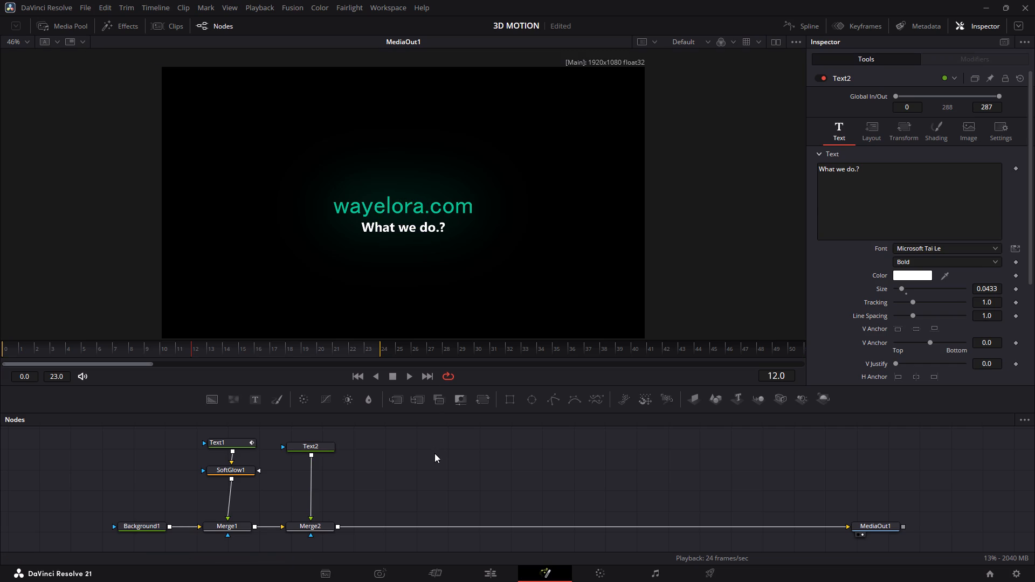
{"action": "left_click", "coordinate": [411, 230]}
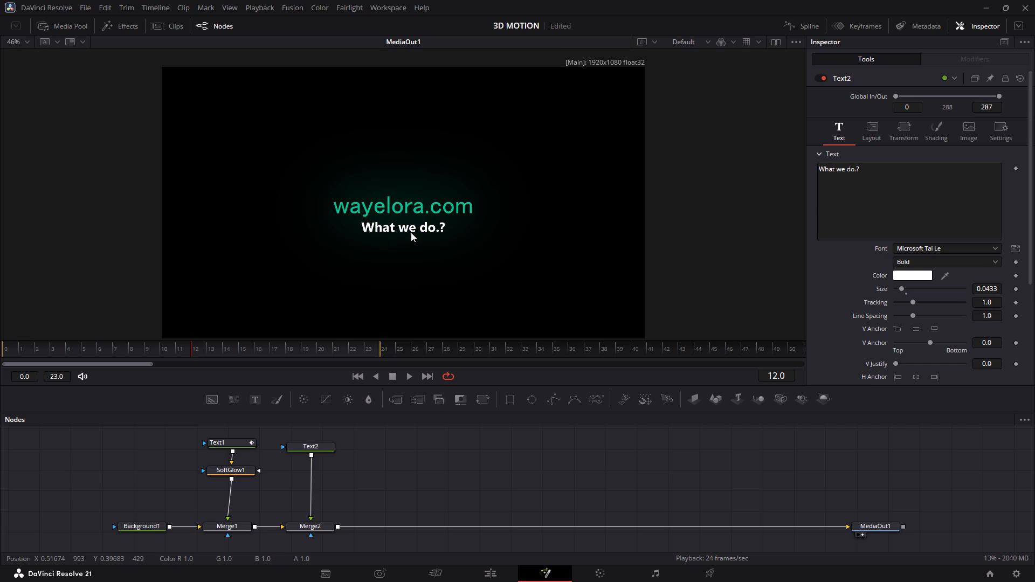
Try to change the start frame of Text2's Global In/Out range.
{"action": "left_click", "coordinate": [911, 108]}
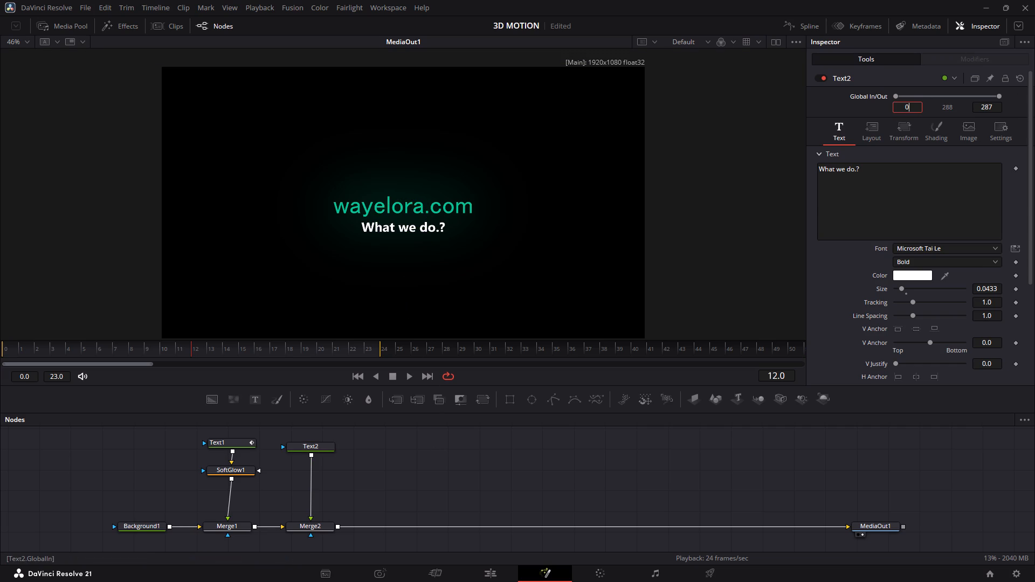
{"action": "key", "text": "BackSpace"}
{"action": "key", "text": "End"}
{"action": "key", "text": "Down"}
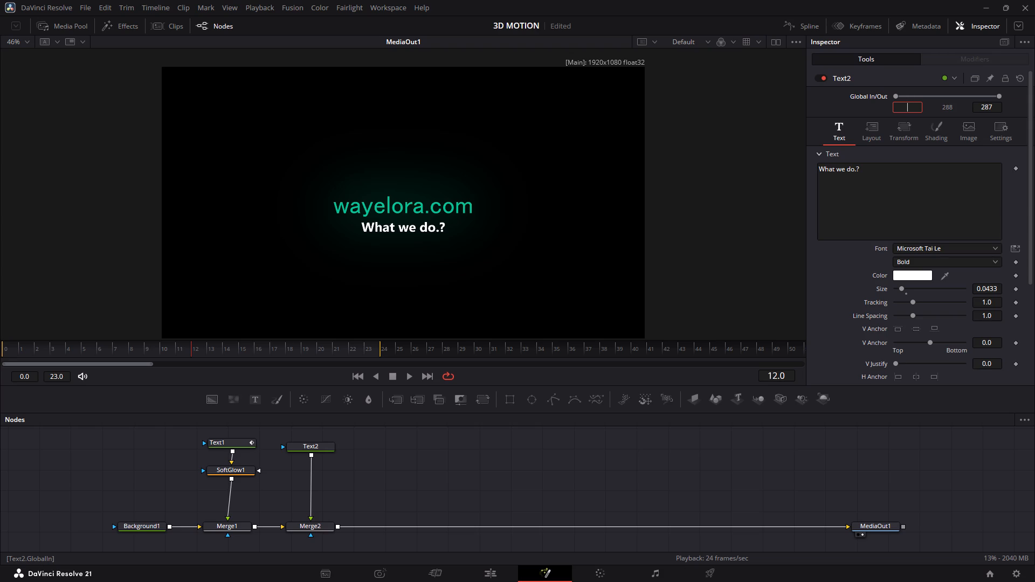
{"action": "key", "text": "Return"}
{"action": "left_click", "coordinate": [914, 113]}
Set the start frame of Text2's Global In/Out range to 12.
{"action": "left_click", "coordinate": [316, 446]}
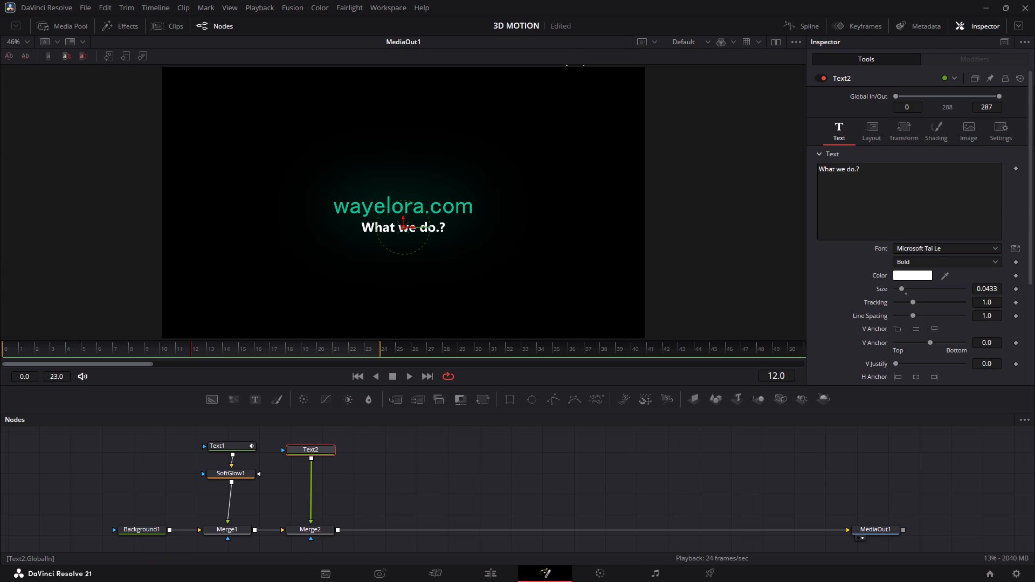
{"action": "left_click", "coordinate": [912, 103]}
{"action": "key", "text": "BackSpace"}
{"action": "key", "text": "End"}
{"action": "key", "text": "Down"}
{"action": "key", "text": "Return"}
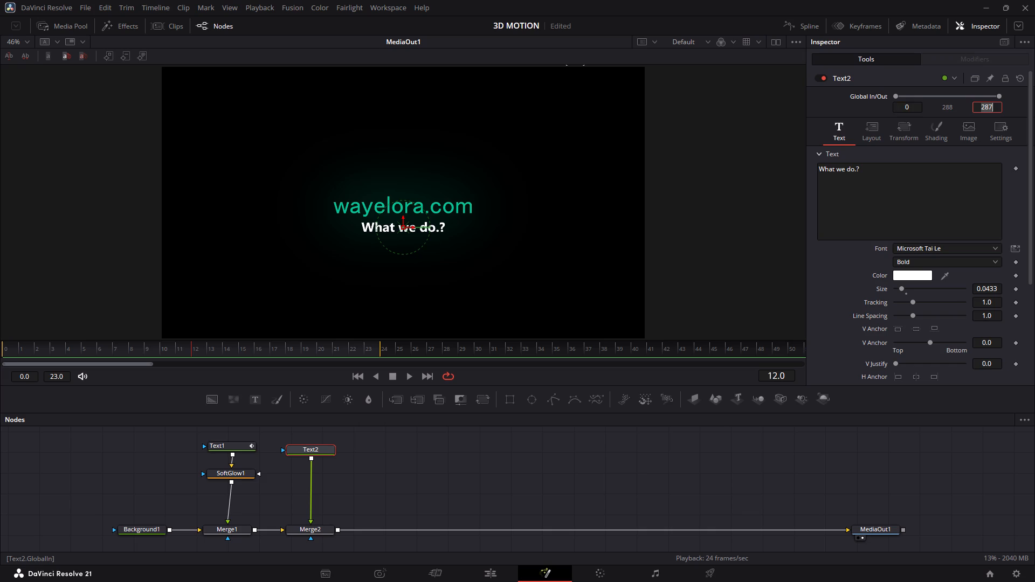
{"action": "left_click", "coordinate": [912, 103]}
{"action": "type", "text": "12"}
{"action": "key", "text": "BackSpace"}
{"action": "key", "text": "BackSpace"}
{"action": "key", "text": "BackSpace"}
{"action": "key", "text": "BackSpace"}
{"action": "key", "text": "BackSpace"}
{"action": "key", "text": "BackSpace"}
{"action": "key", "text": "BackSpace"}
{"action": "key", "text": "BackSpace"}
{"action": "key", "text": "BackSpace"}
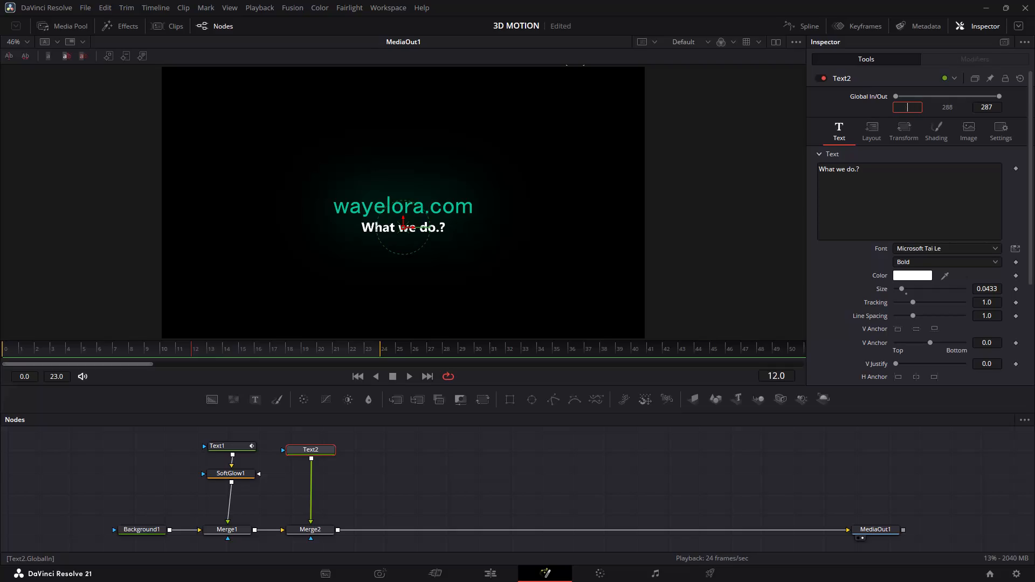
{"action": "type", "text": "12"}
{"action": "key", "text": "Return"}
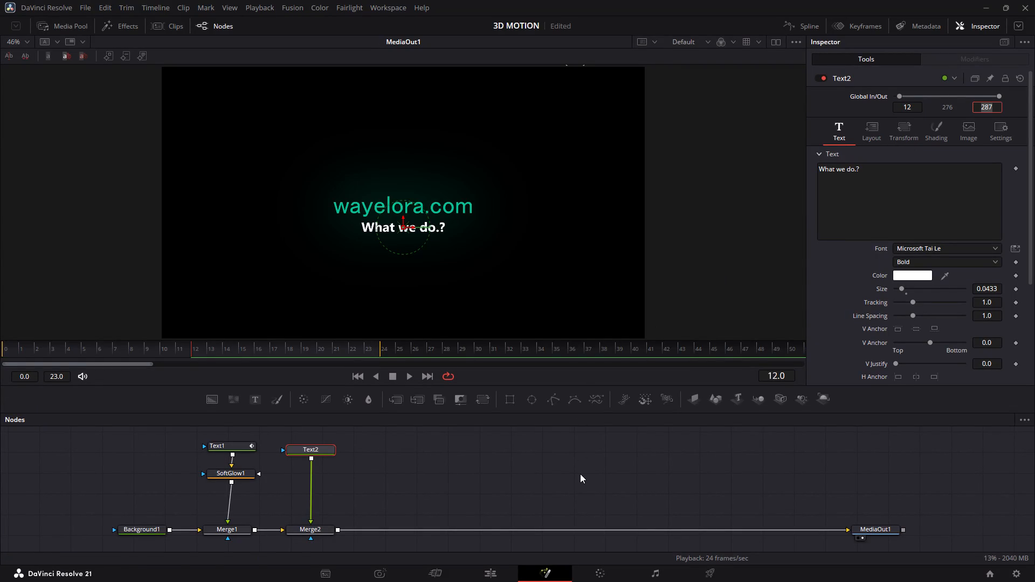
{"action": "left_click", "coordinate": [580, 474]}
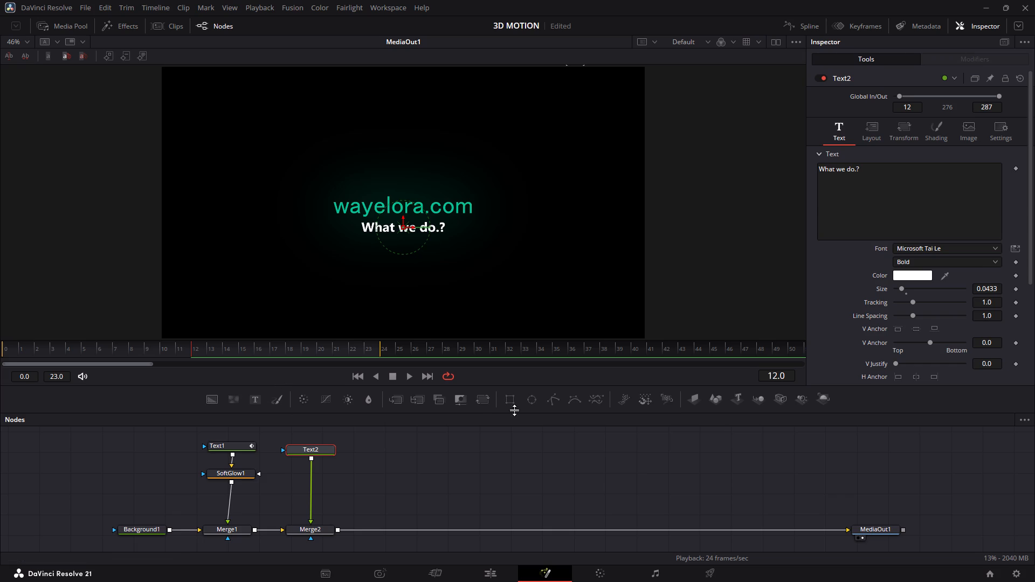
Insert a Transform node between Text2 and Merge2, spaced slightly below Text2.
{"action": "left_click", "coordinate": [478, 404]}
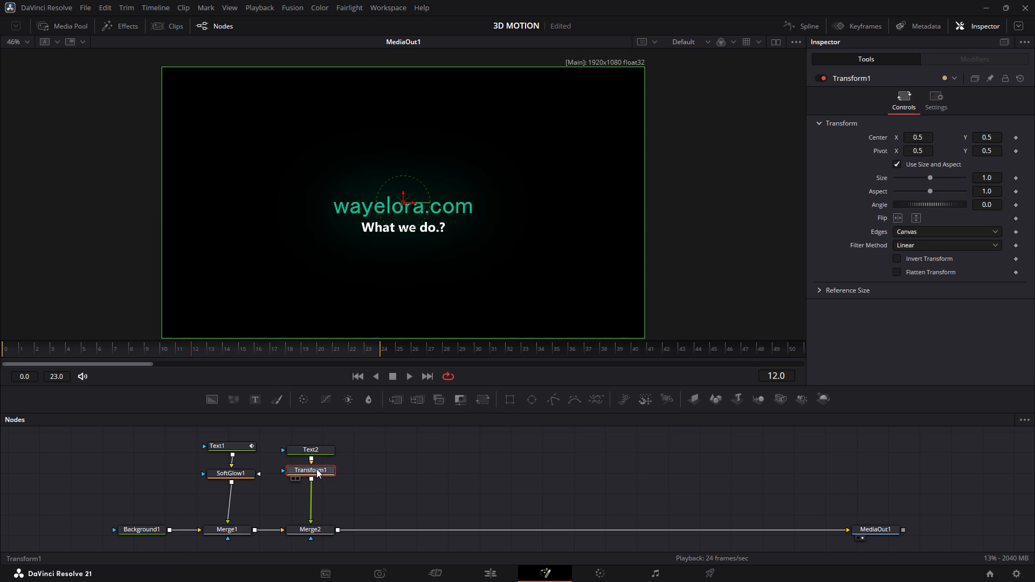
{"action": "left_click_drag", "start_coordinate": [316, 469], "coordinate": [317, 480]}
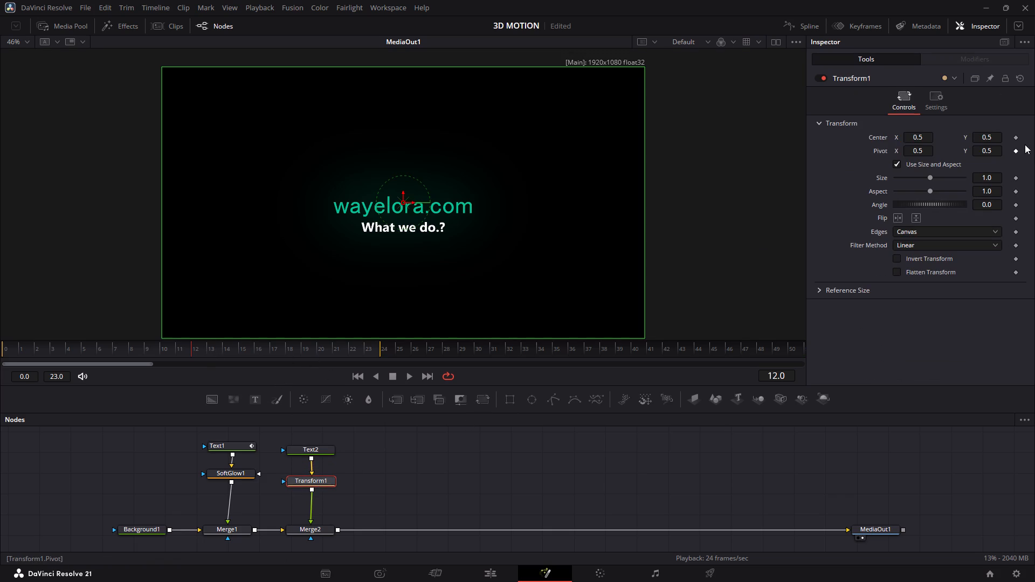
Insert a Transform node between Text1 and SoftGlow1, moving SoftGlow1 down near Merge1 and spacing the new node between them.
{"action": "left_click_drag", "start_coordinate": [222, 472], "coordinate": [223, 467]}
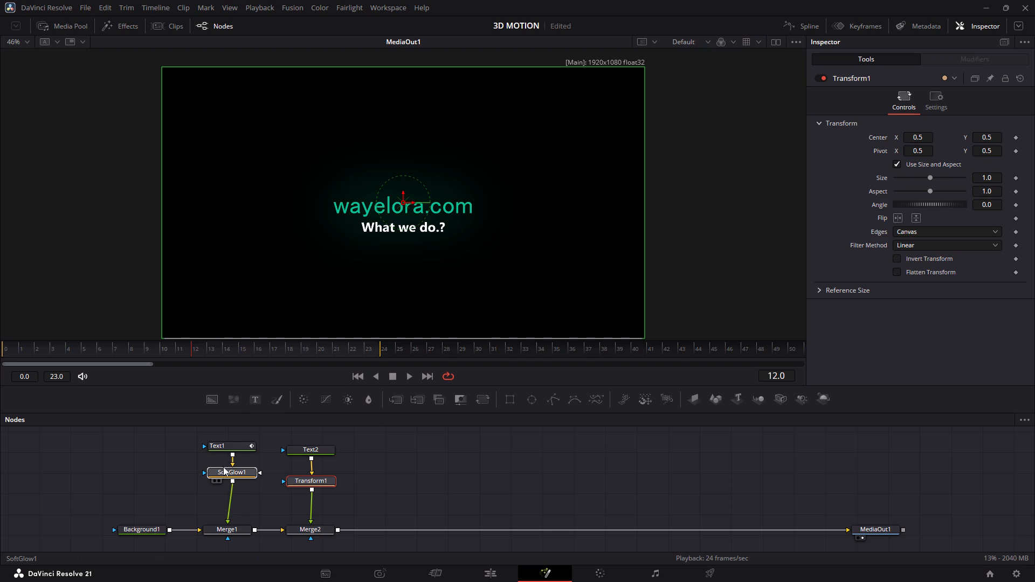
{"action": "left_click_drag", "start_coordinate": [223, 467], "coordinate": [224, 477]}
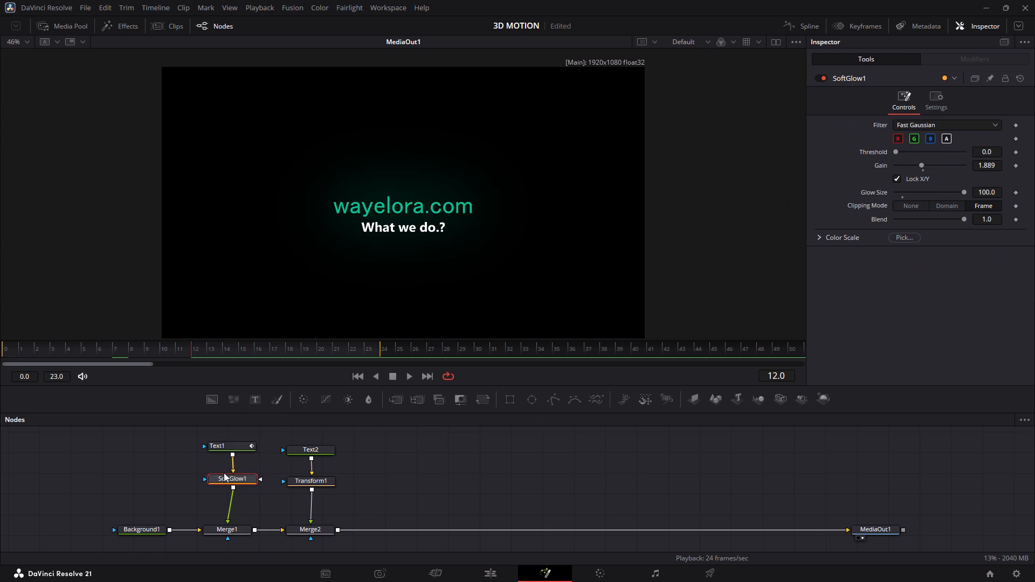
{"action": "left_click", "coordinate": [187, 450]}
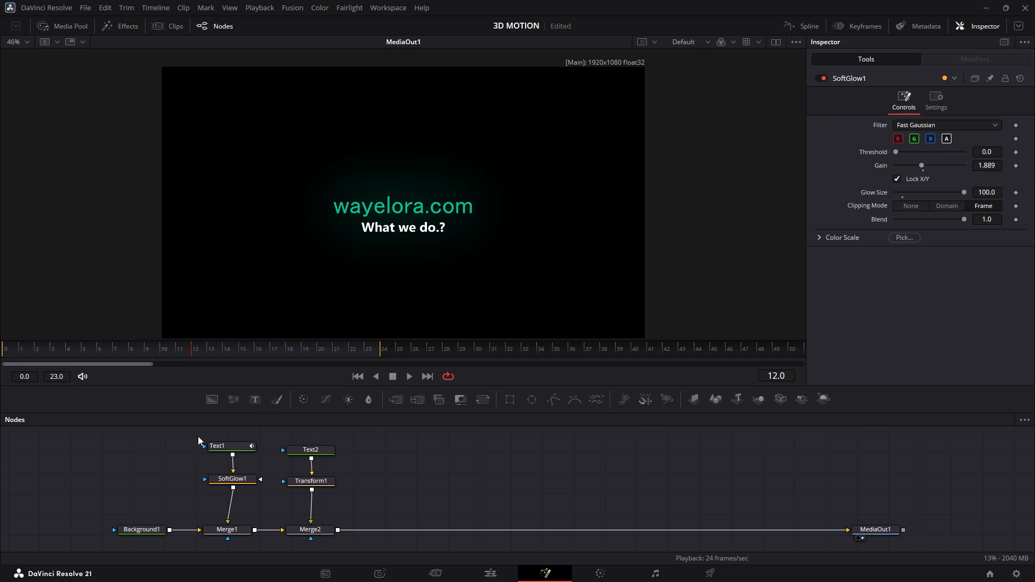
{"action": "left_click", "coordinate": [224, 446]}
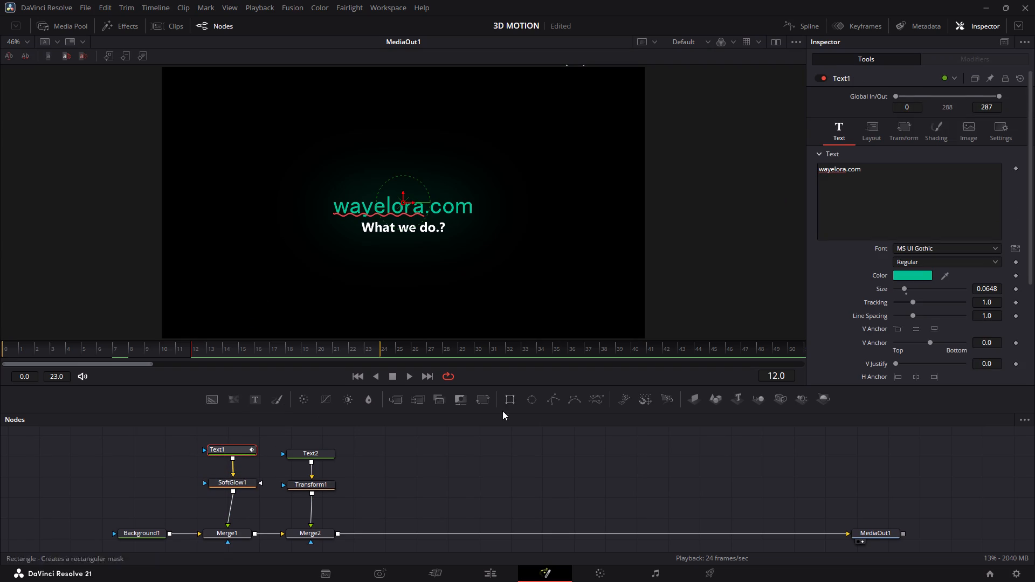
{"action": "left_click", "coordinate": [487, 403]}
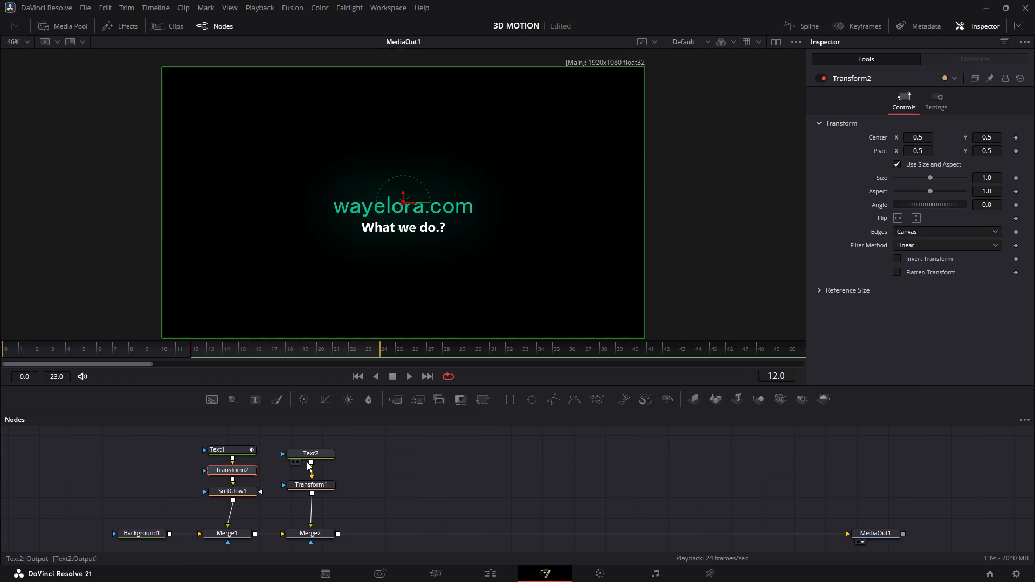
{"action": "left_click_drag", "start_coordinate": [233, 493], "coordinate": [230, 511]}
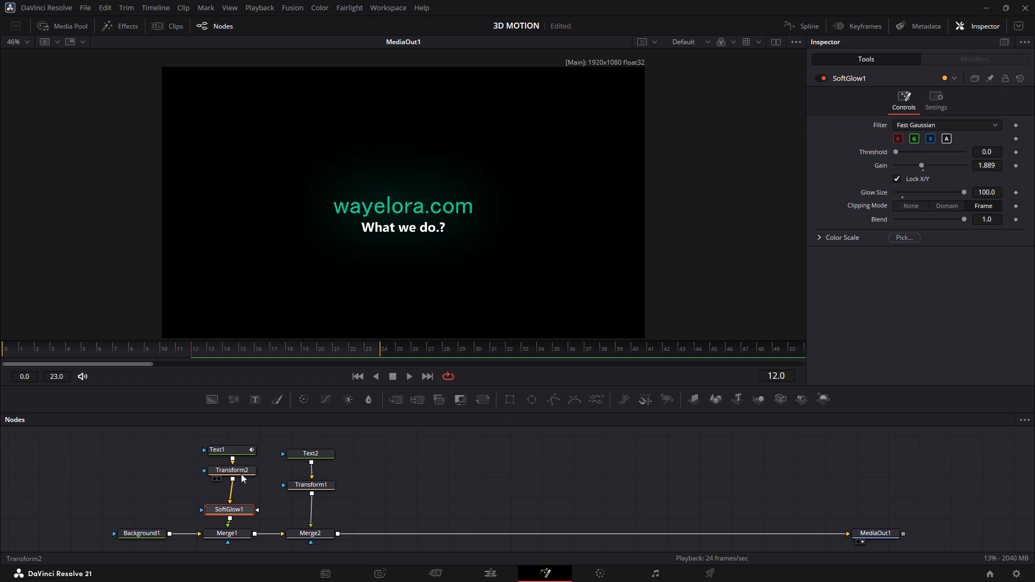
{"action": "left_click_drag", "start_coordinate": [241, 469], "coordinate": [240, 480]}
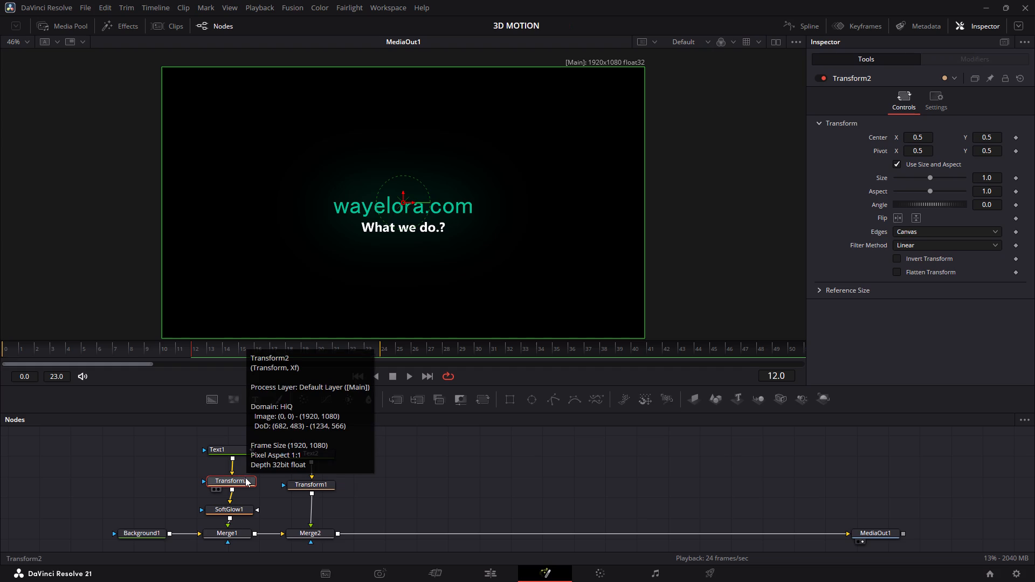
{"action": "key", "text": "Left"}
{"action": "key", "text": "Right"}
{"action": "left_click", "coordinate": [225, 481]}
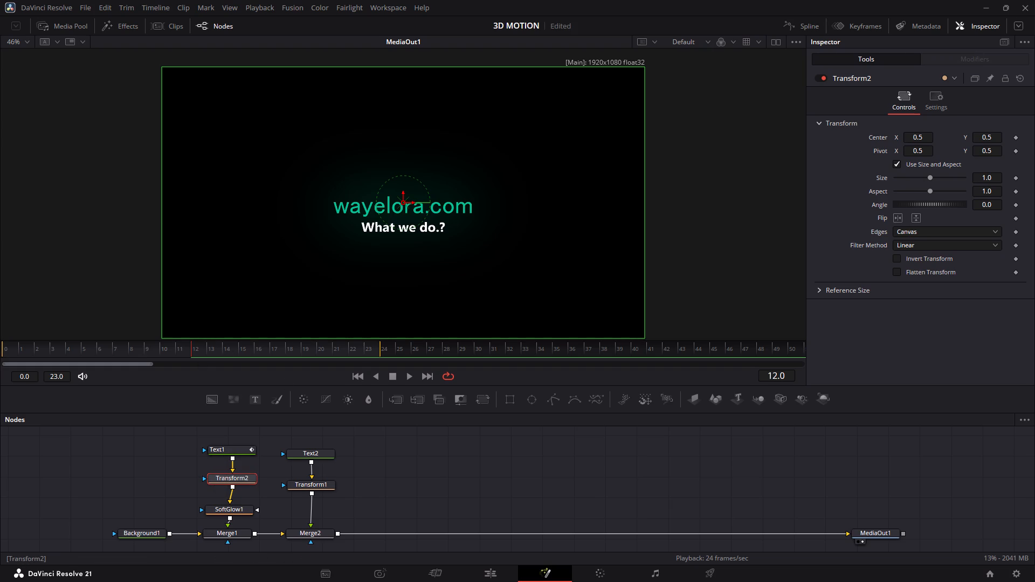
Animate Transform2's Center: keyframe it at 0.5, 0.5 on frame 12, and raise Y to 0.578 on frame 20.
{"action": "left_click", "coordinate": [1013, 138]}
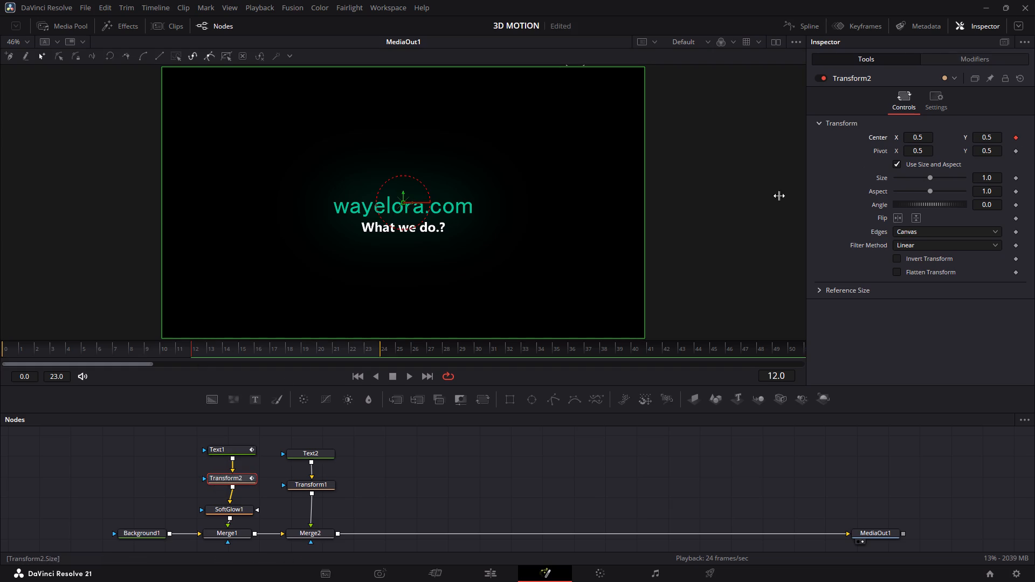
{"action": "left_click", "coordinate": [377, 344]}
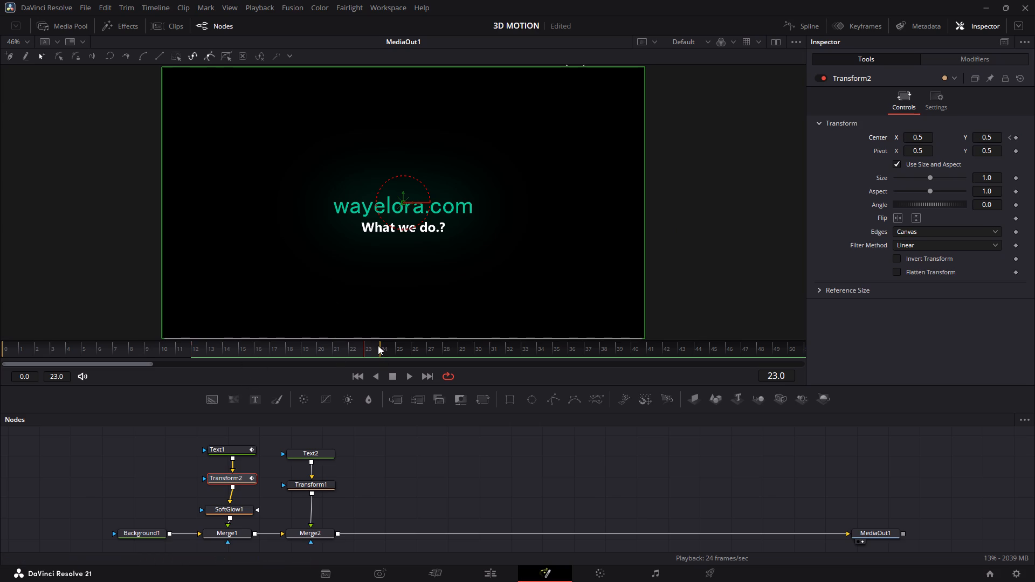
{"action": "left_click", "coordinate": [316, 345]}
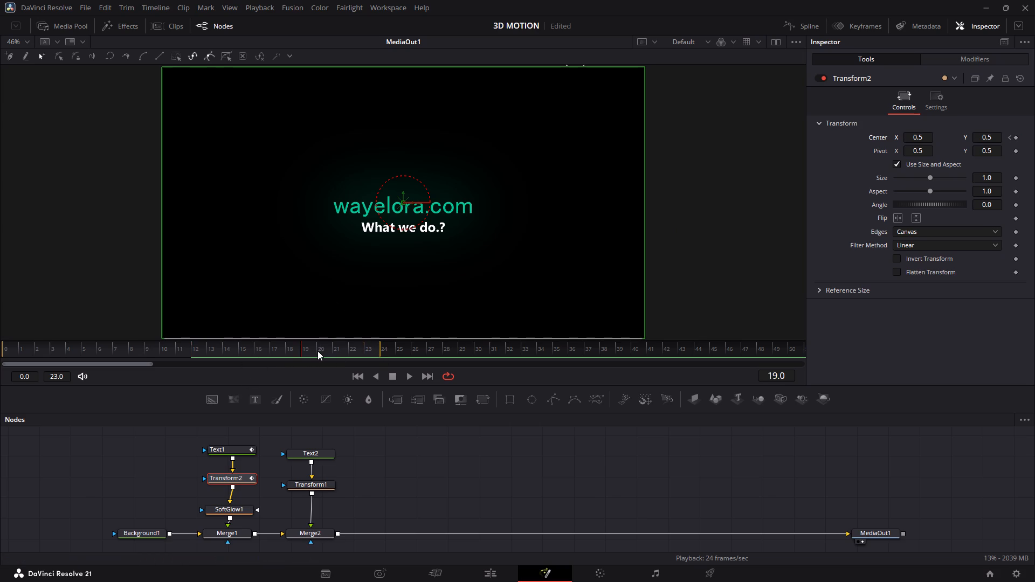
{"action": "left_click", "coordinate": [318, 351]}
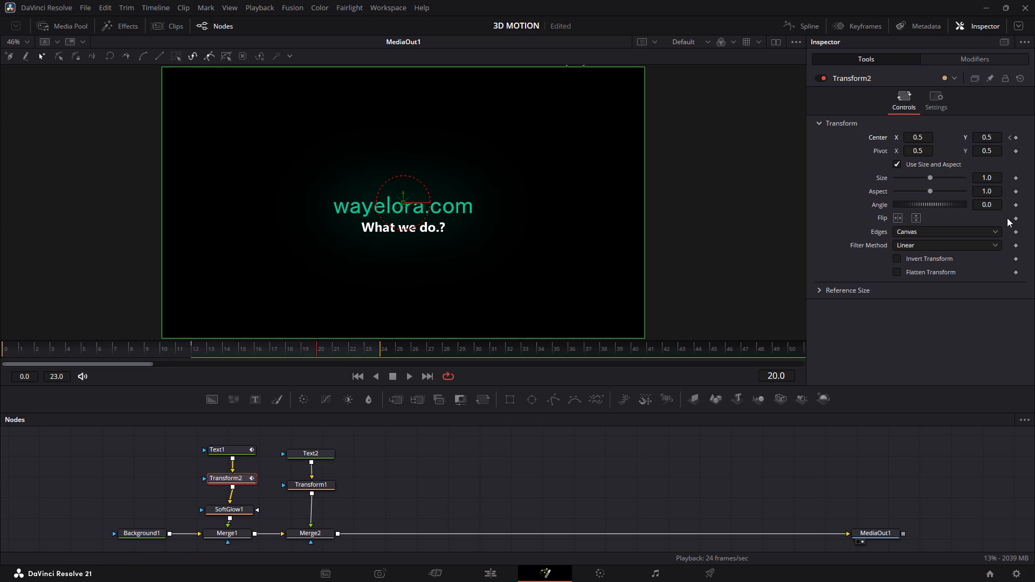
{"action": "left_click_drag", "start_coordinate": [995, 138], "coordinate": [986, 138]}
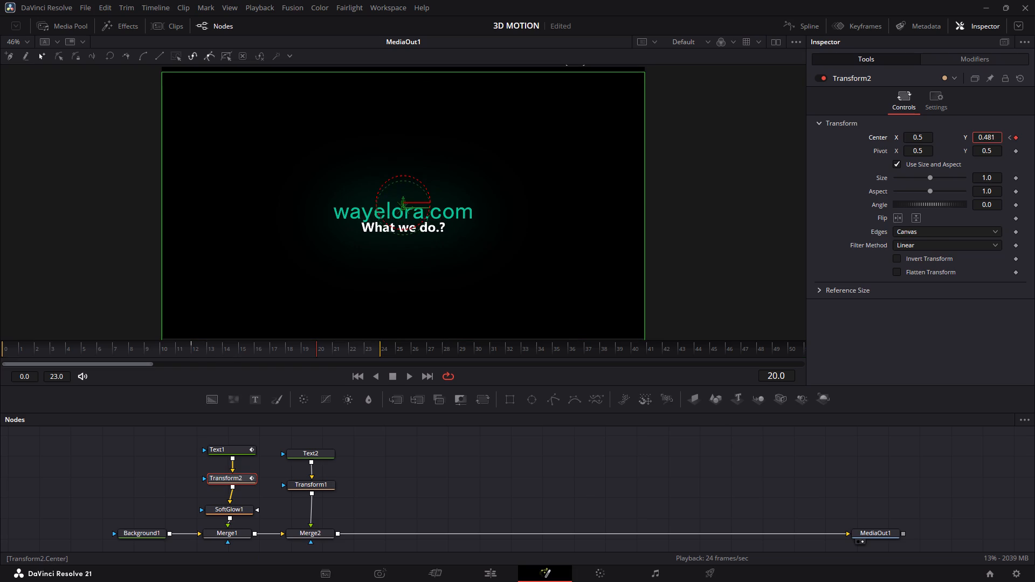
{"action": "left_click_drag", "start_coordinate": [986, 138], "coordinate": [1015, 147]}
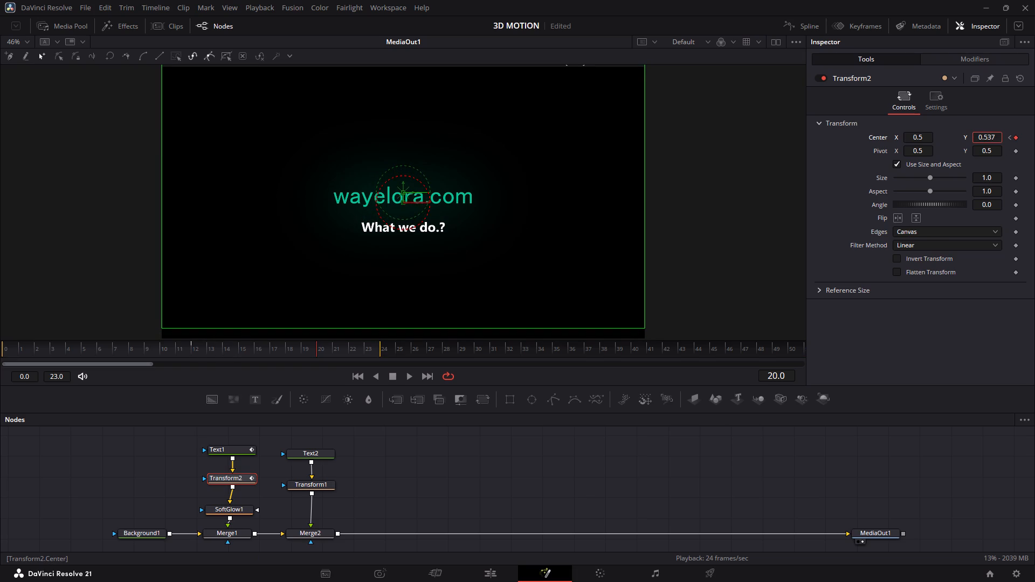
{"action": "left_click_drag", "start_coordinate": [1015, 147], "coordinate": [519, 149]}
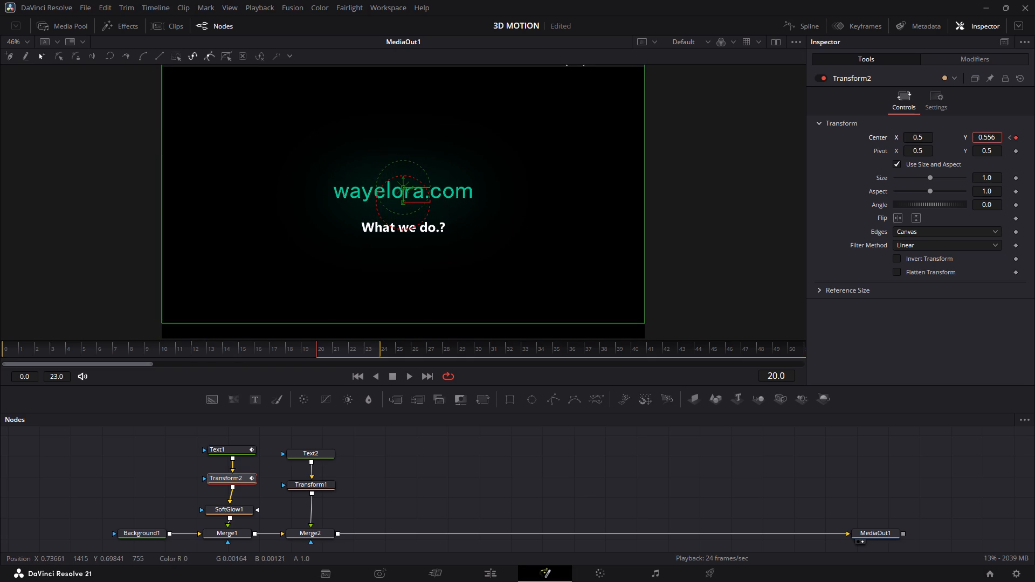
{"action": "left_click_drag", "start_coordinate": [519, 149], "coordinate": [522, 150]}
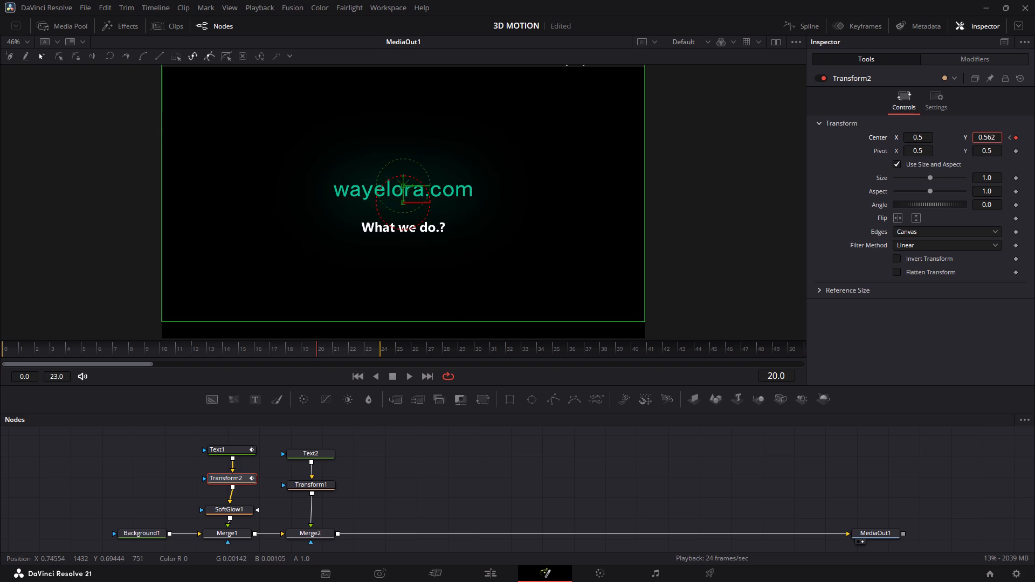
{"action": "left_click_drag", "start_coordinate": [522, 150], "coordinate": [528, 150]}
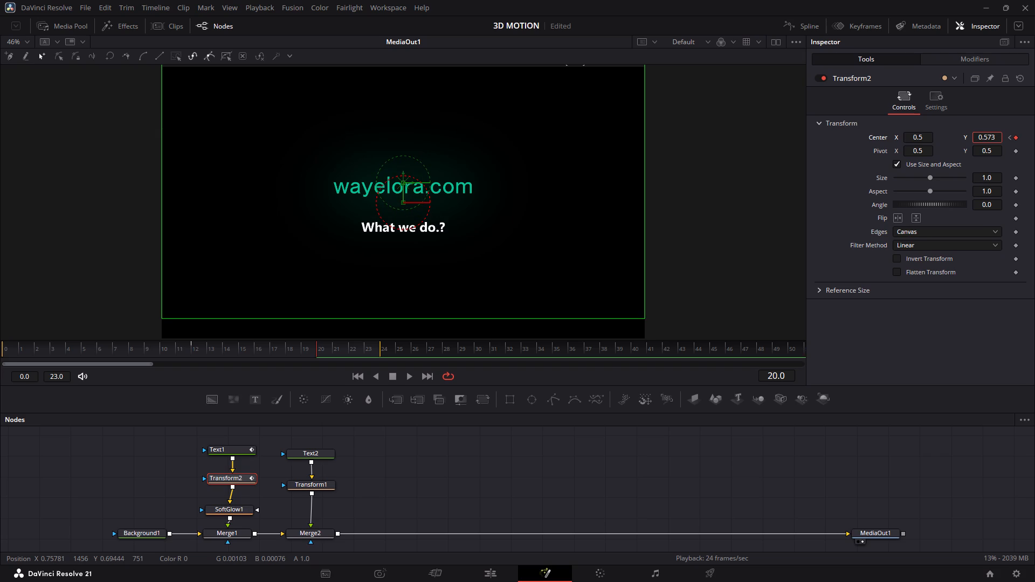
{"action": "left_click_drag", "start_coordinate": [528, 150], "coordinate": [527, 150]}
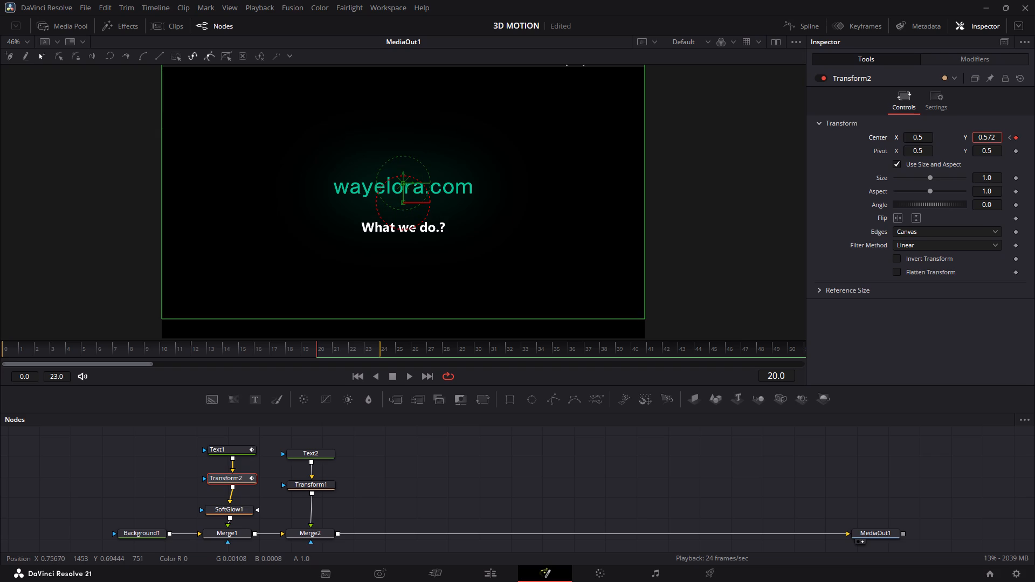
{"action": "left_click_drag", "start_coordinate": [527, 150], "coordinate": [530, 149]}
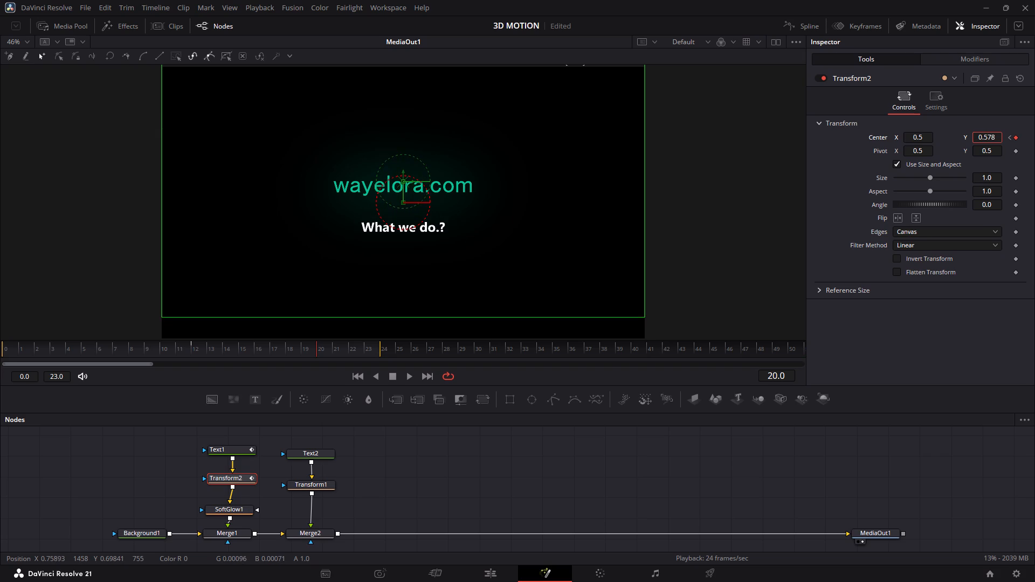
{"action": "left_click_drag", "start_coordinate": [530, 149], "coordinate": [527, 144]}
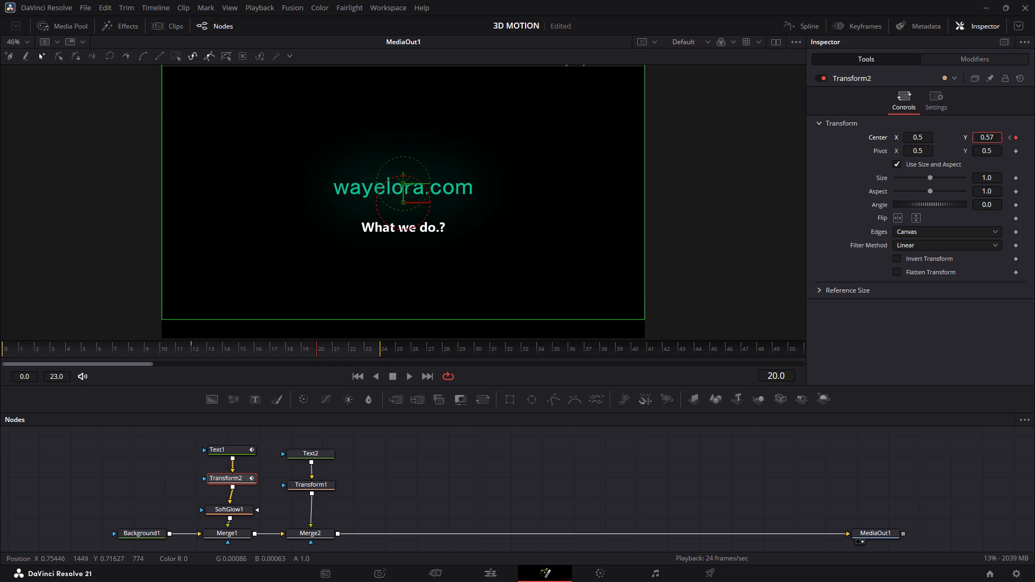
{"action": "left_click_drag", "start_coordinate": [527, 144], "coordinate": [530, 145]}
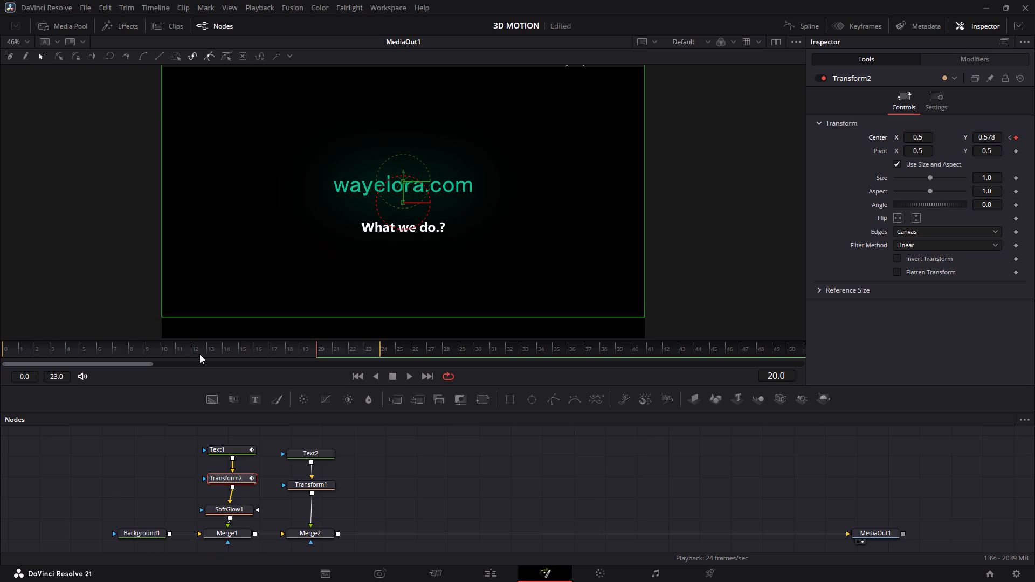
Return to frame 12 and play back the composition to check the upward move of wayelora.com.
{"action": "left_click", "coordinate": [190, 343]}
{"action": "left_click", "coordinate": [194, 345]}
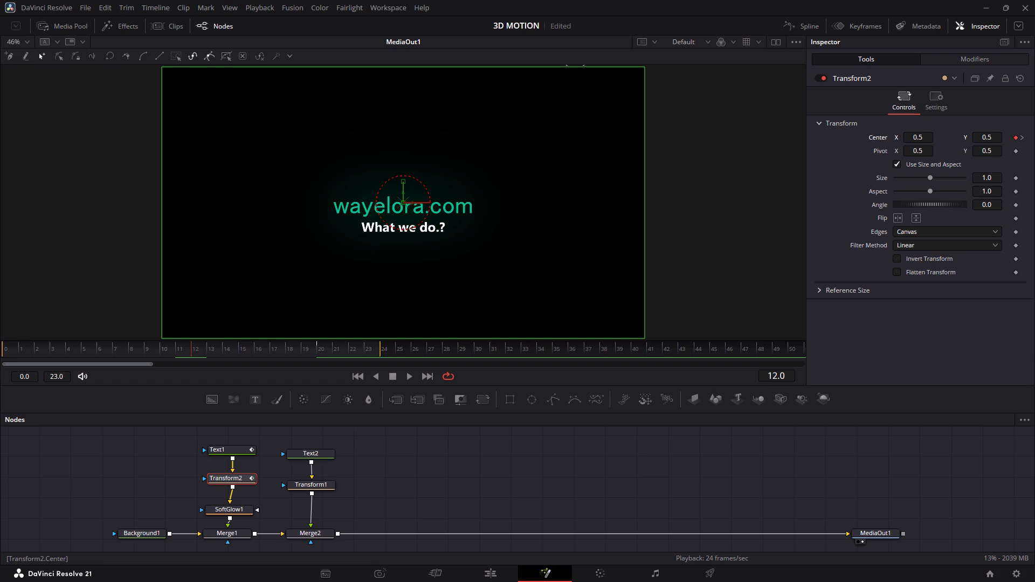
{"action": "key", "text": "space"}
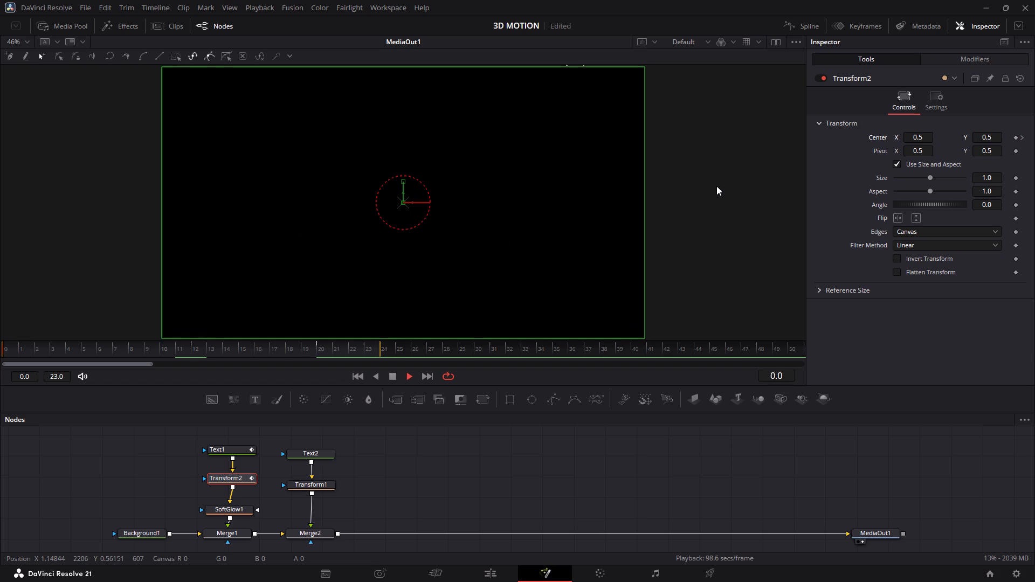
{"action": "key", "text": "space"}
{"action": "key", "text": "space"}
{"action": "key", "text": "space"}
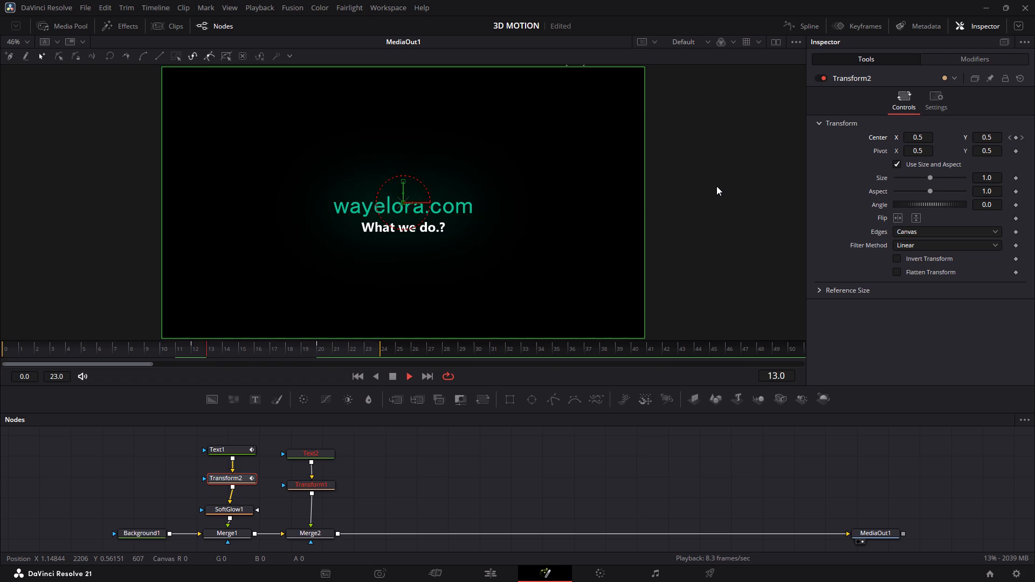
Return to frame 12 and open the Spline editor, enlarging the lower area and fitting the curves to it.
{"action": "key", "text": "Left"}
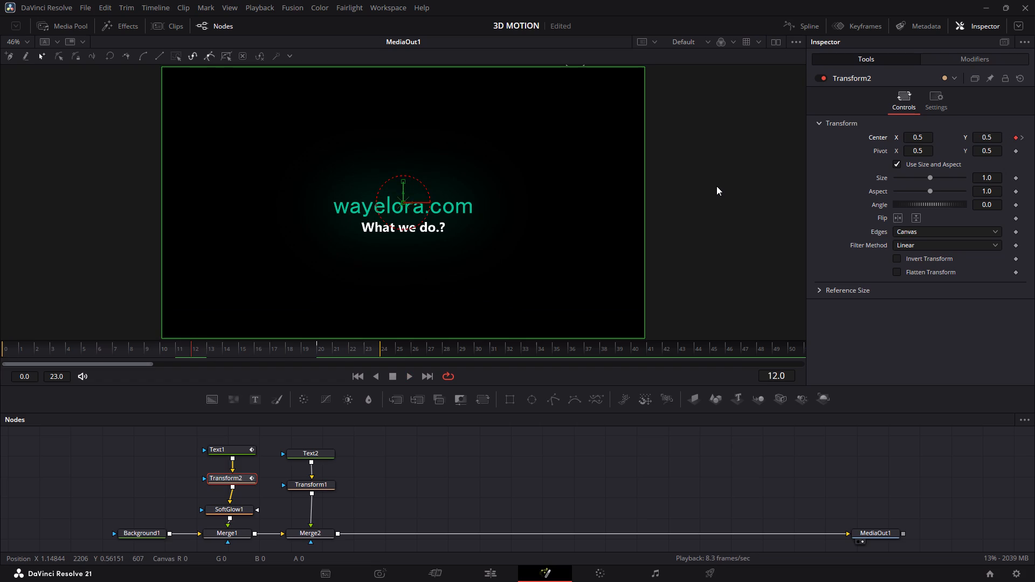
{"action": "key", "text": "Left"}
{"action": "key", "text": "Right"}
{"action": "key", "text": "Left"}
{"action": "key", "text": "Right"}
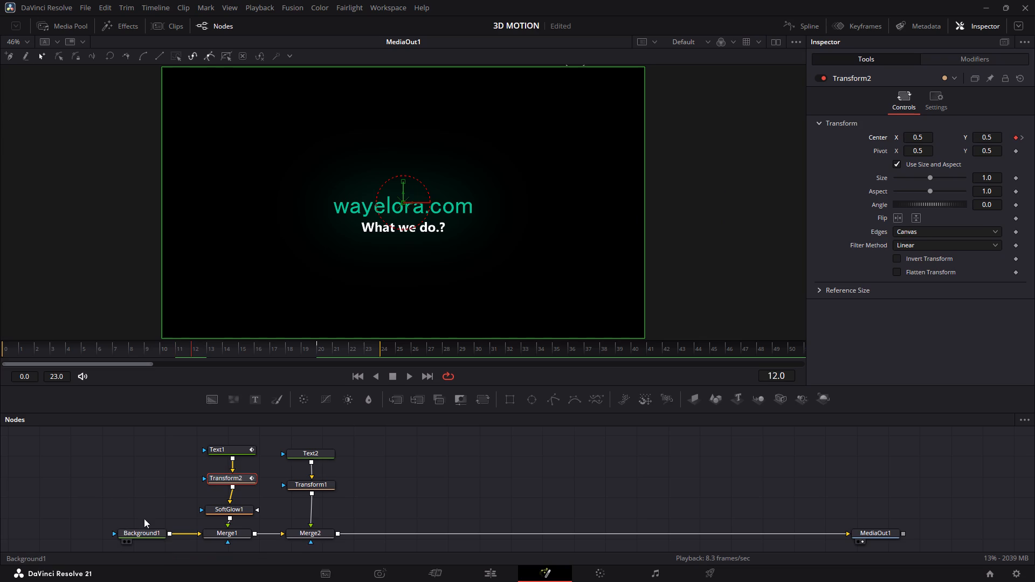
{"action": "left_click", "coordinate": [815, 26]}
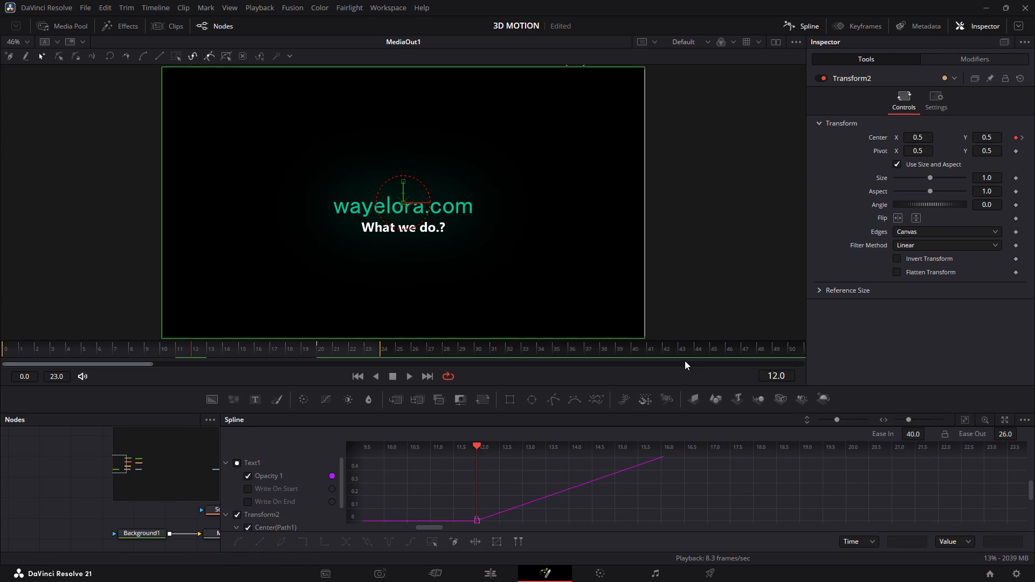
{"action": "left_click_drag", "start_coordinate": [725, 339], "coordinate": [729, 295]}
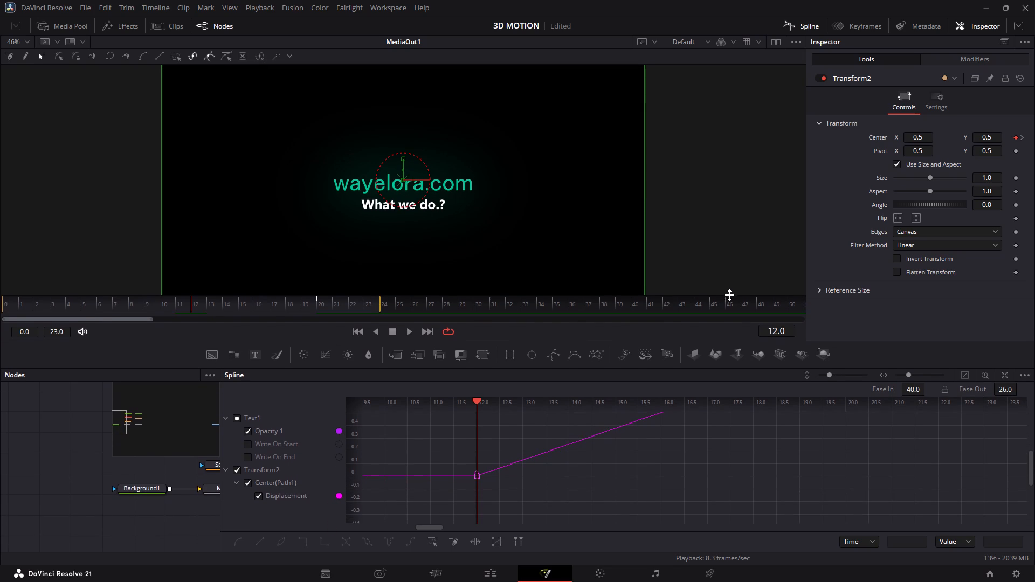
{"action": "left_click", "coordinate": [965, 375]}
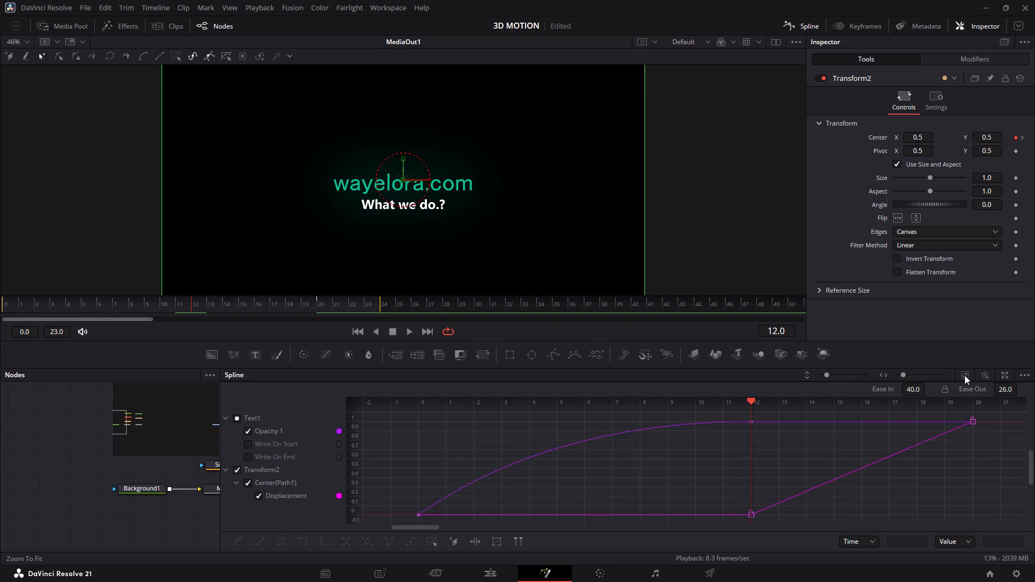
{"action": "left_click", "coordinate": [970, 26]}
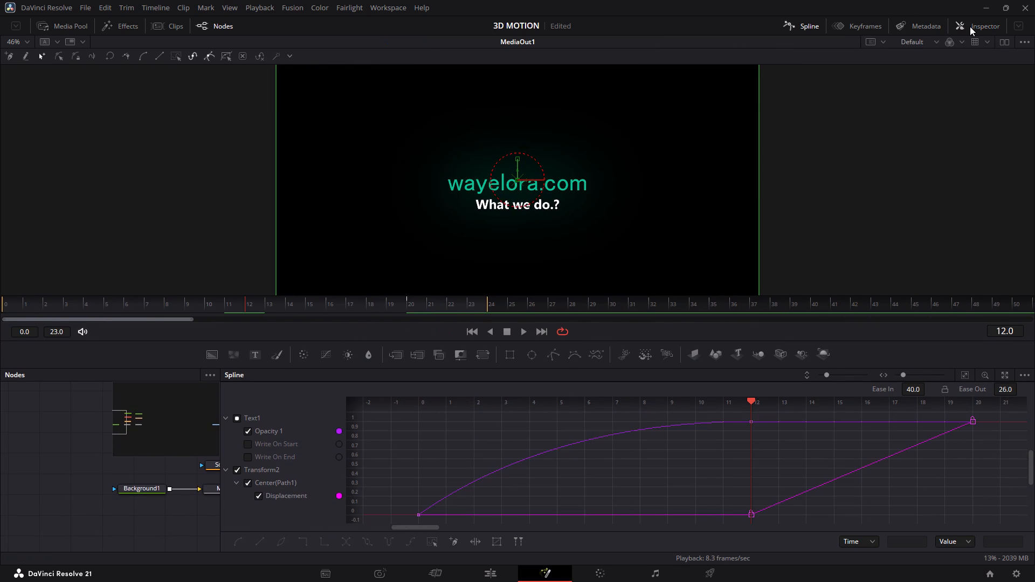
{"action": "left_click", "coordinate": [970, 26]}
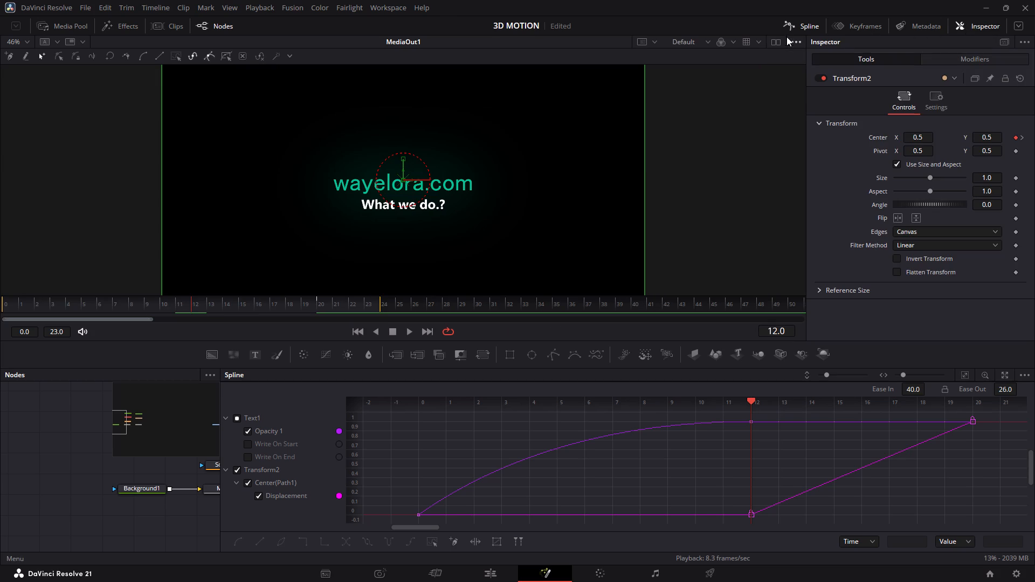
{"action": "left_click", "coordinate": [796, 26]}
{"action": "left_click", "coordinate": [796, 26]}
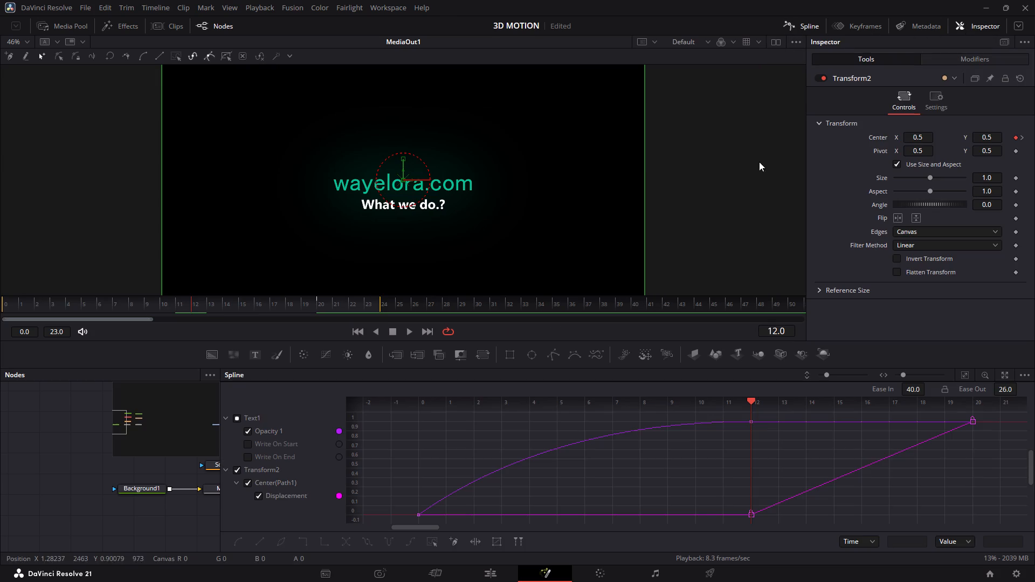
Float the Spline editor as a separate window and enlarge it over the viewer and node area.
{"action": "left_click_drag", "start_coordinate": [435, 390], "coordinate": [343, 393]}
{"action": "left_click_drag", "start_coordinate": [607, 372], "coordinate": [558, 373]}
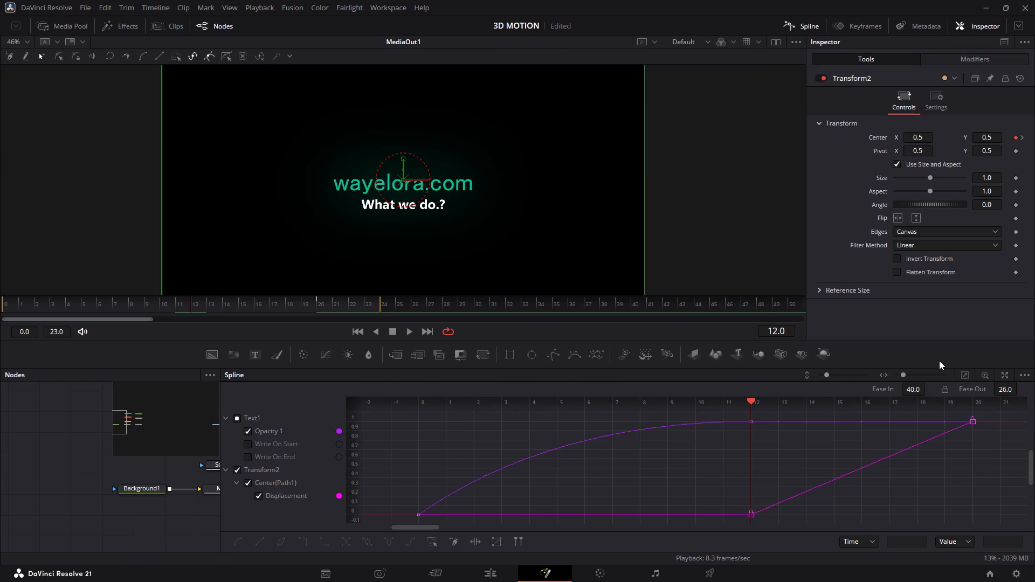
{"action": "left_click", "coordinate": [1002, 373]}
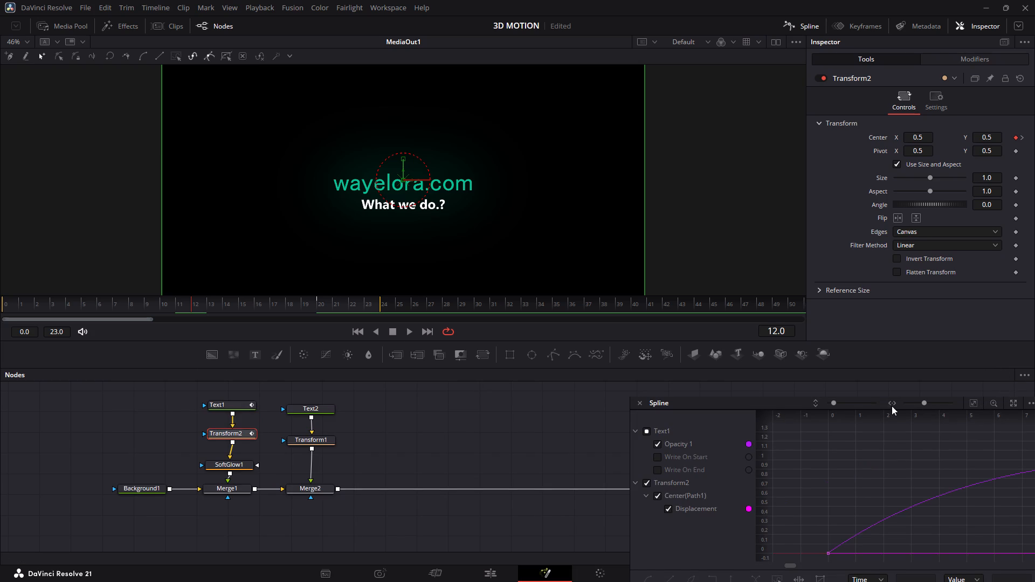
{"action": "left_click_drag", "start_coordinate": [751, 402], "coordinate": [569, 312]}
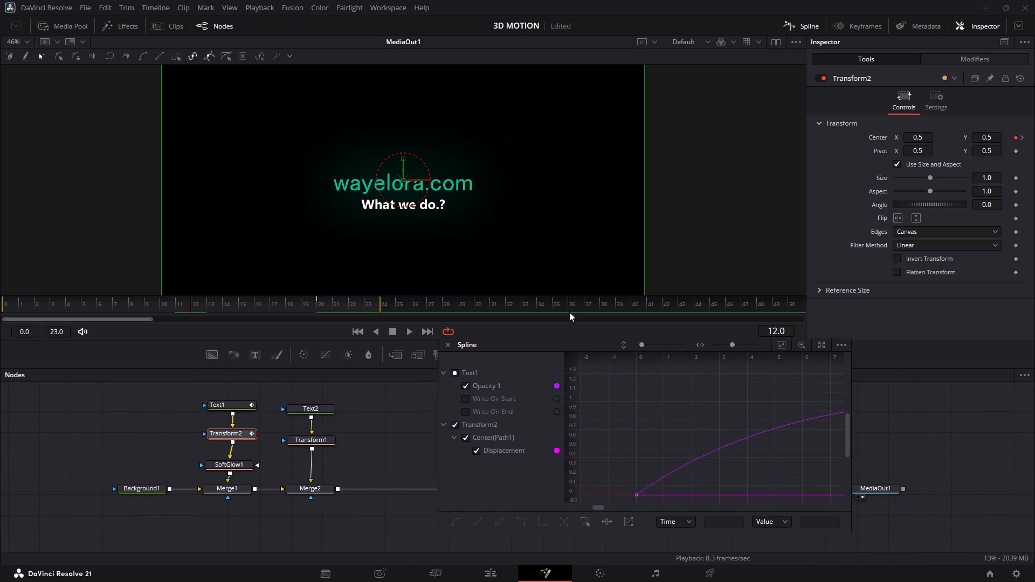
{"action": "left_click_drag", "start_coordinate": [569, 312], "coordinate": [92, 266]}
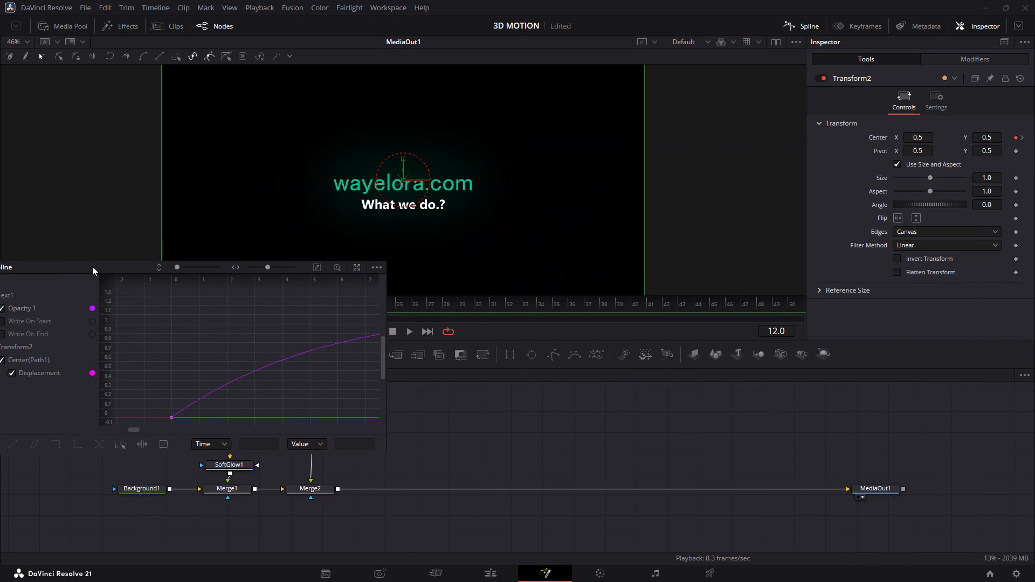
{"action": "left_click_drag", "start_coordinate": [92, 266], "coordinate": [286, 188]}
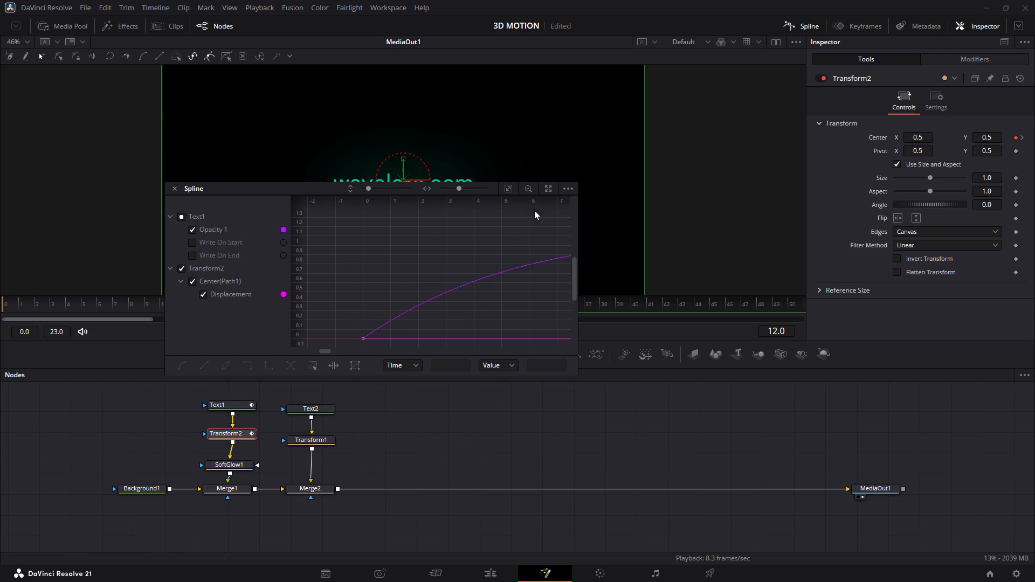
{"action": "left_click_drag", "start_coordinate": [576, 374], "coordinate": [578, 374]}
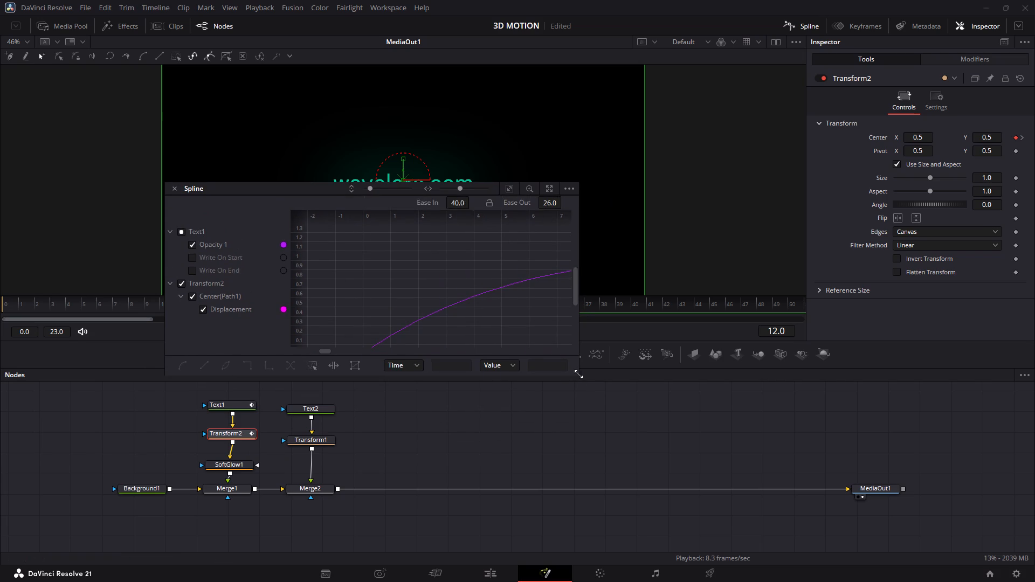
{"action": "left_click_drag", "start_coordinate": [578, 374], "coordinate": [806, 446]}
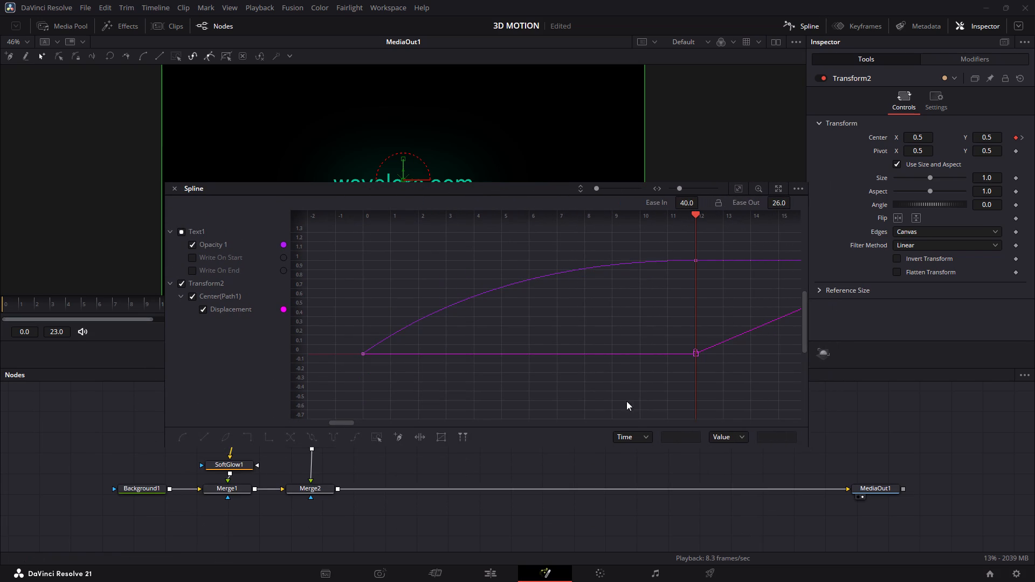
Hide Text1's Opacity 1 curve, fit Transform2's Displacement curve, and smooth its keyframes at frames 12 and 20.
{"action": "left_click", "coordinate": [193, 243]}
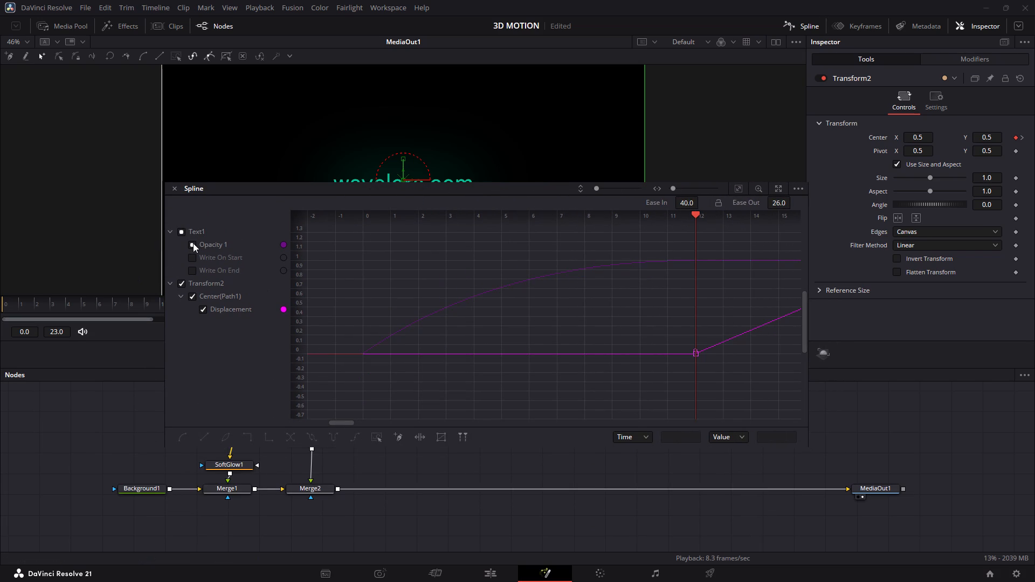
{"action": "left_click", "coordinate": [193, 243]}
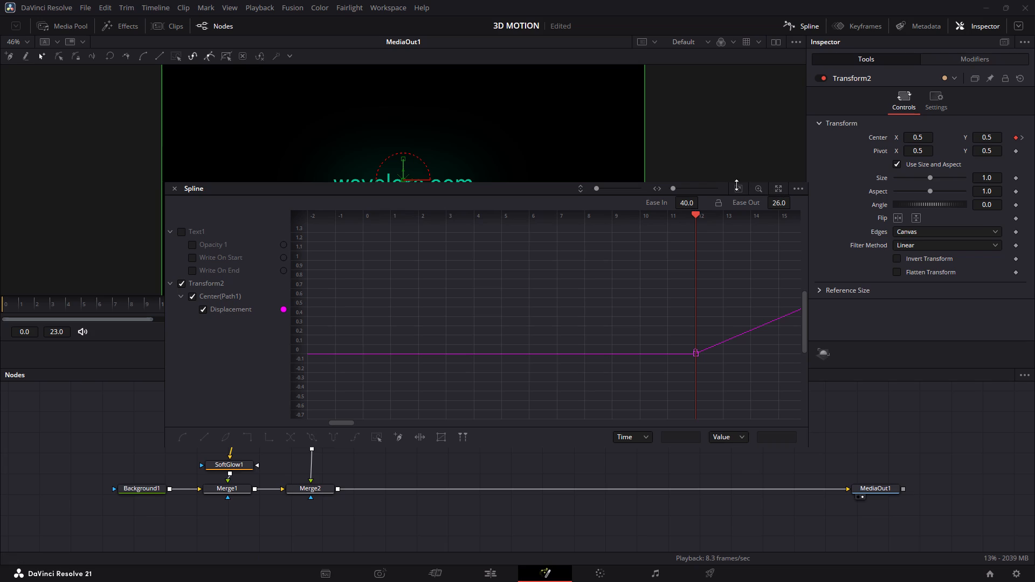
{"action": "left_click", "coordinate": [736, 188]}
{"action": "left_click_drag", "start_coordinate": [770, 232], "coordinate": [403, 342]}
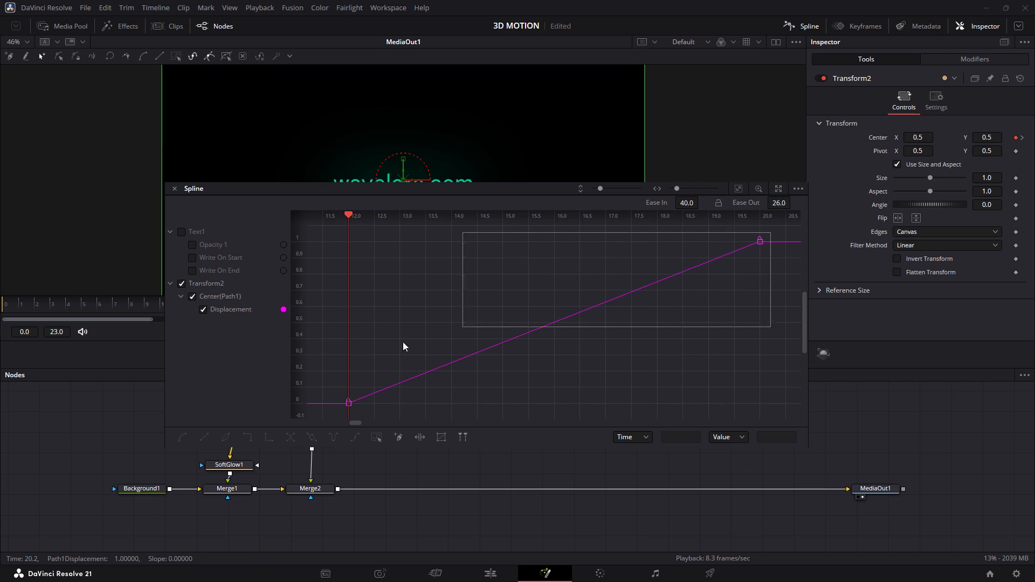
{"action": "left_click_drag", "start_coordinate": [403, 342], "coordinate": [334, 410]}
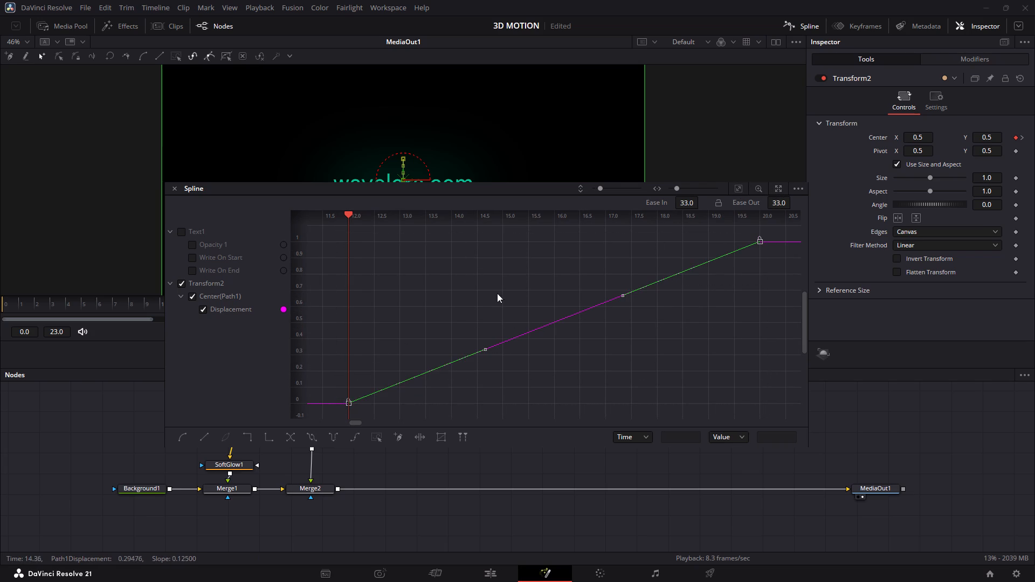
{"action": "key", "text": "s"}
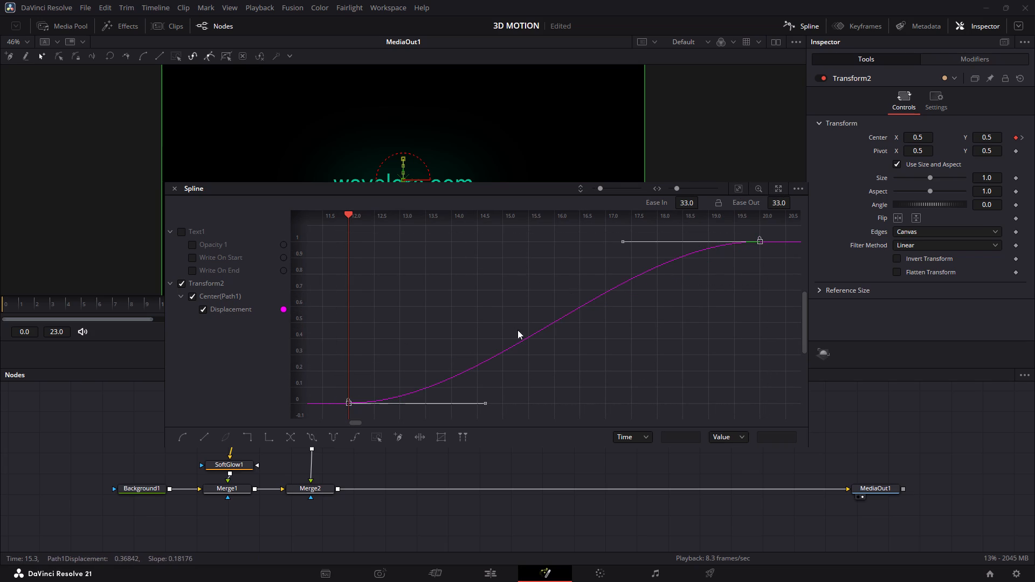
Reshape the Displacement curve's handles for a steep start and long settle, with Ease In 64 and Ease Out 6.
{"action": "left_click_drag", "start_coordinate": [546, 188], "coordinate": [519, 298]}
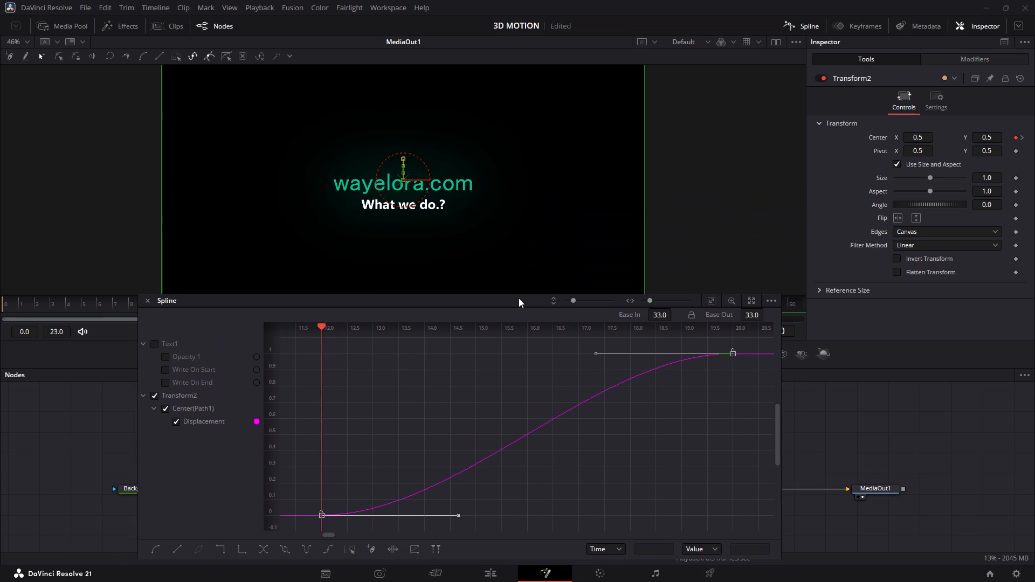
{"action": "left_click_drag", "start_coordinate": [519, 298], "coordinate": [494, 248]}
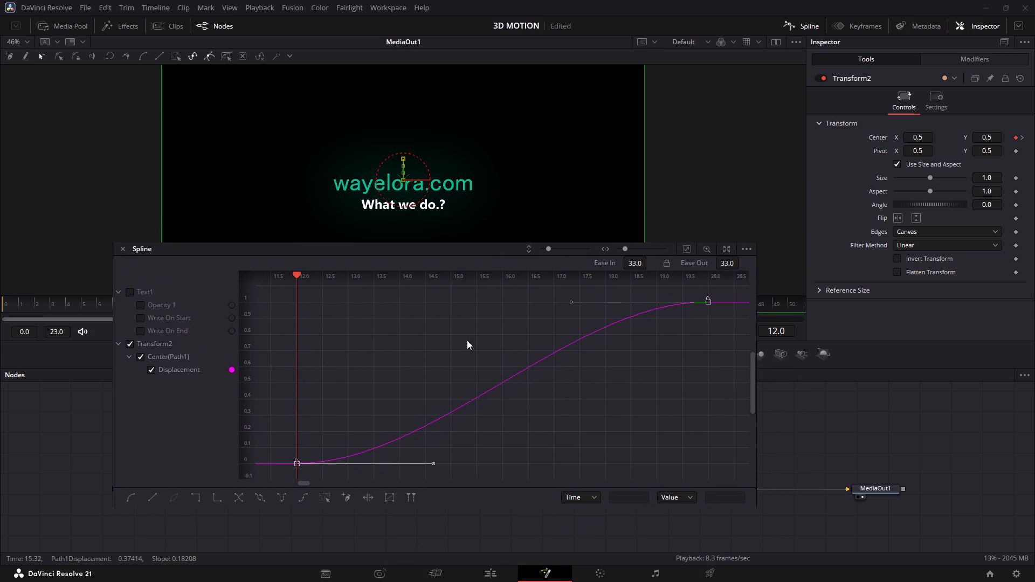
{"action": "left_click_drag", "start_coordinate": [434, 466], "coordinate": [382, 355]}
{"action": "left_click_drag", "start_coordinate": [571, 303], "coordinate": [485, 304]}
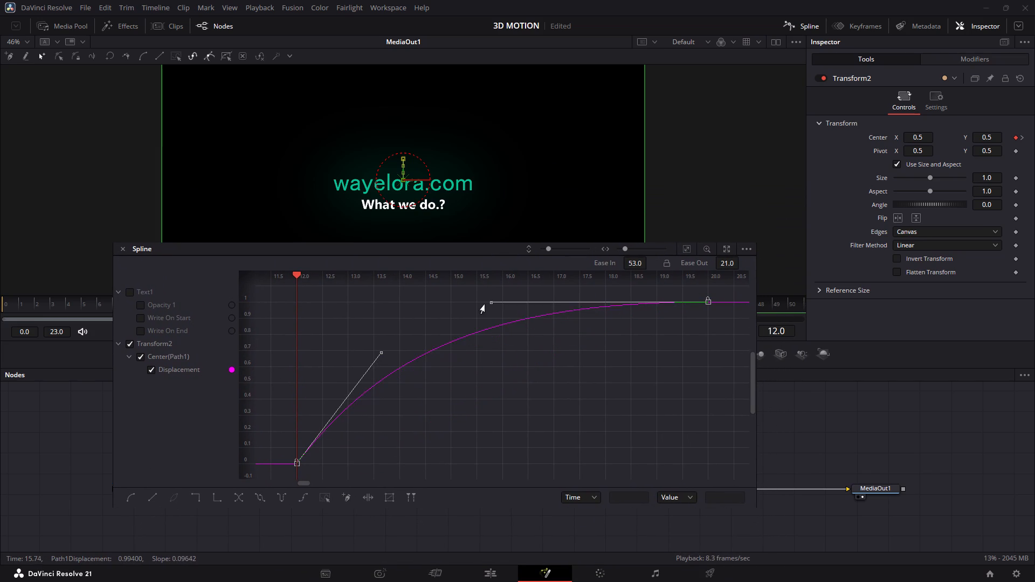
{"action": "left_click_drag", "start_coordinate": [485, 304], "coordinate": [466, 304]}
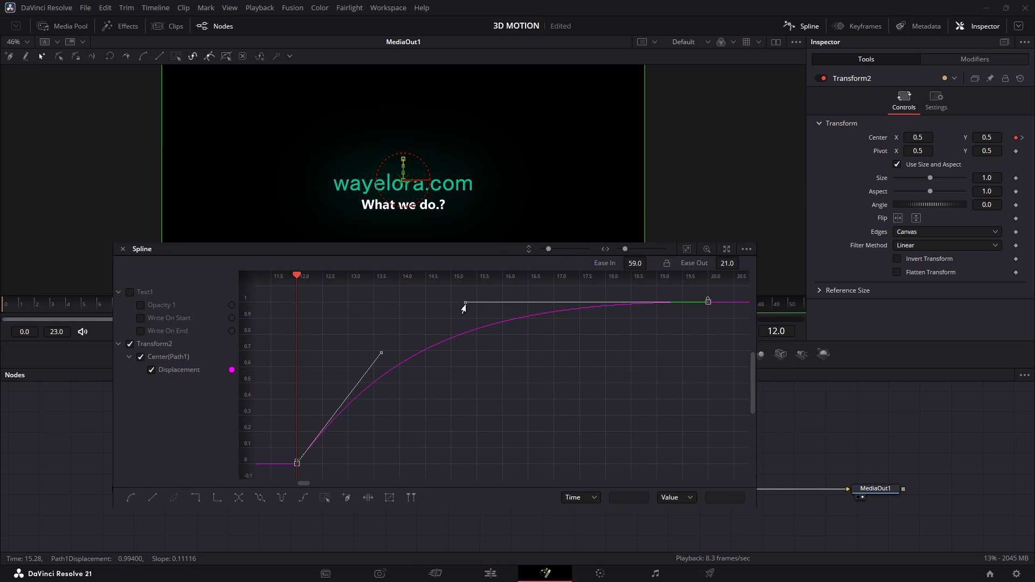
{"action": "left_click_drag", "start_coordinate": [466, 304], "coordinate": [445, 303]}
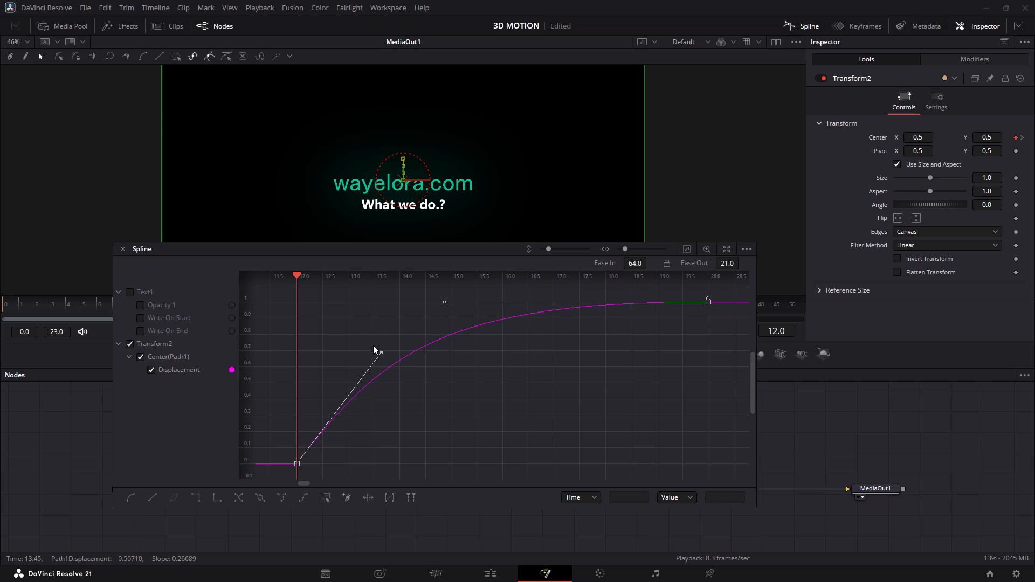
{"action": "left_click_drag", "start_coordinate": [383, 352], "coordinate": [346, 357]}
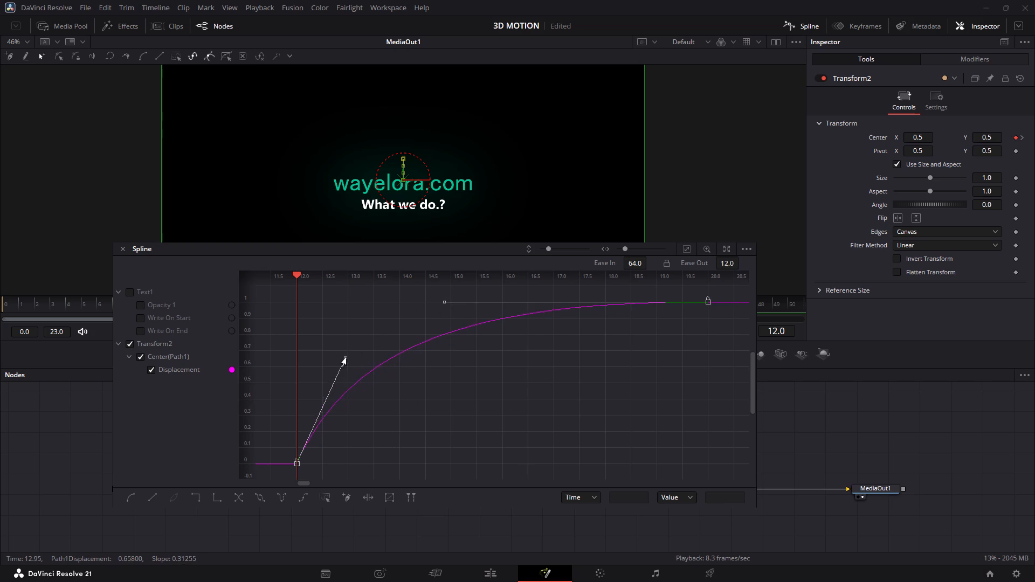
{"action": "left_click_drag", "start_coordinate": [346, 357], "coordinate": [331, 361]}
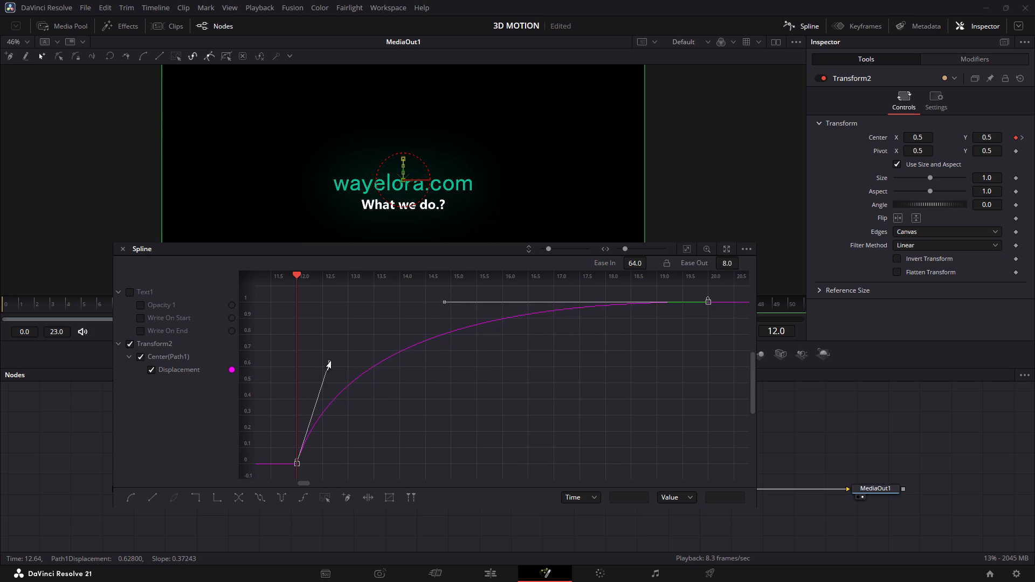
{"action": "left_click_drag", "start_coordinate": [331, 361], "coordinate": [325, 361]}
Play back the composition to check the eased upward move of wayelora.com.
{"action": "key", "text": "space"}
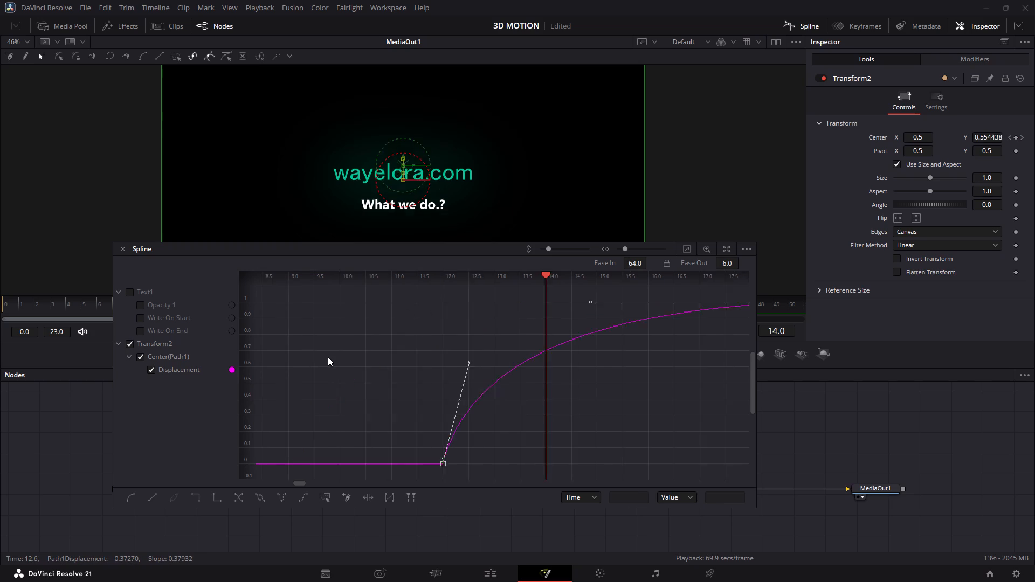
{"action": "key", "text": "space"}
{"action": "key", "text": "space"}
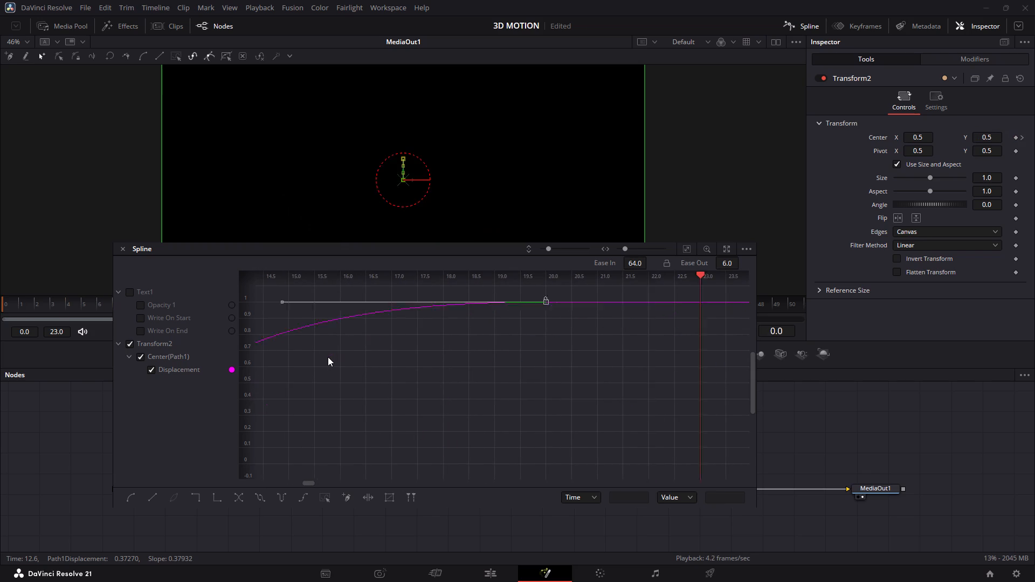
{"action": "key", "text": "space"}
{"action": "key", "text": "space"}
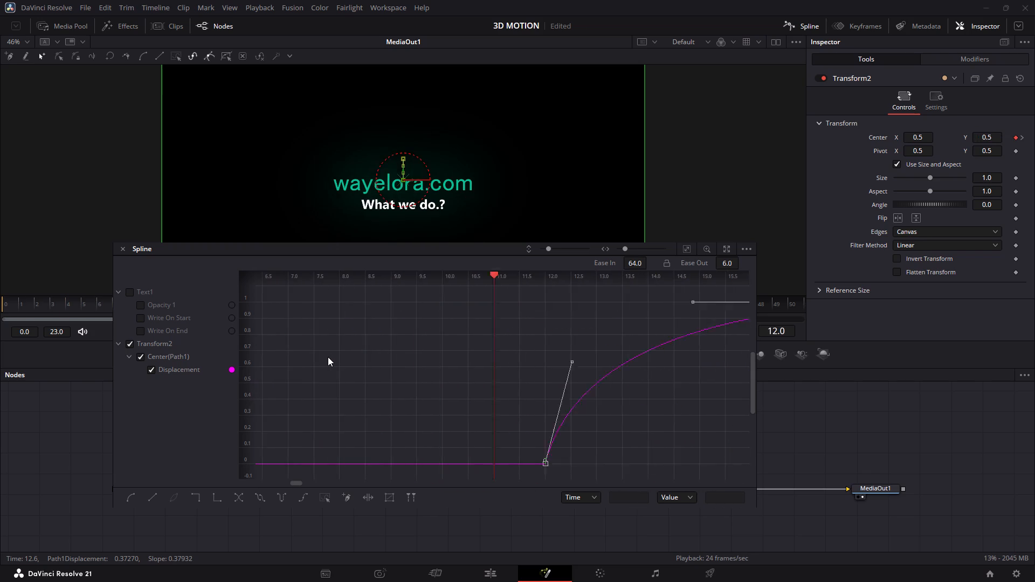
{"action": "key", "text": "space"}
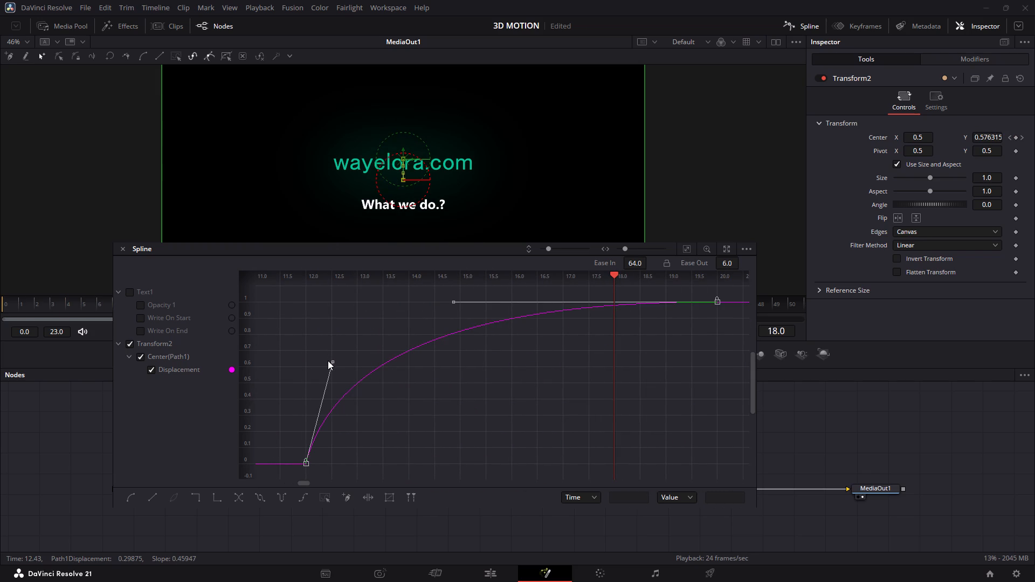
Reselect both Displacement keyframes and lower the frame 12 handle to about 0.55, with Ease Out 8.
{"action": "double_click", "coordinate": [332, 364]}
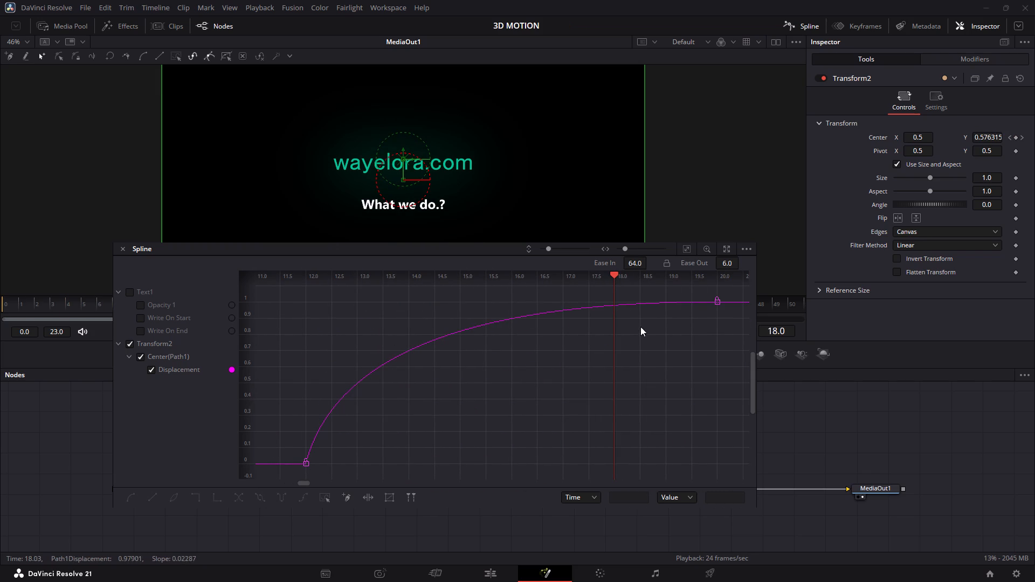
{"action": "left_click_drag", "start_coordinate": [732, 293], "coordinate": [290, 475]}
{"action": "left_click_drag", "start_coordinate": [333, 363], "coordinate": [334, 363]}
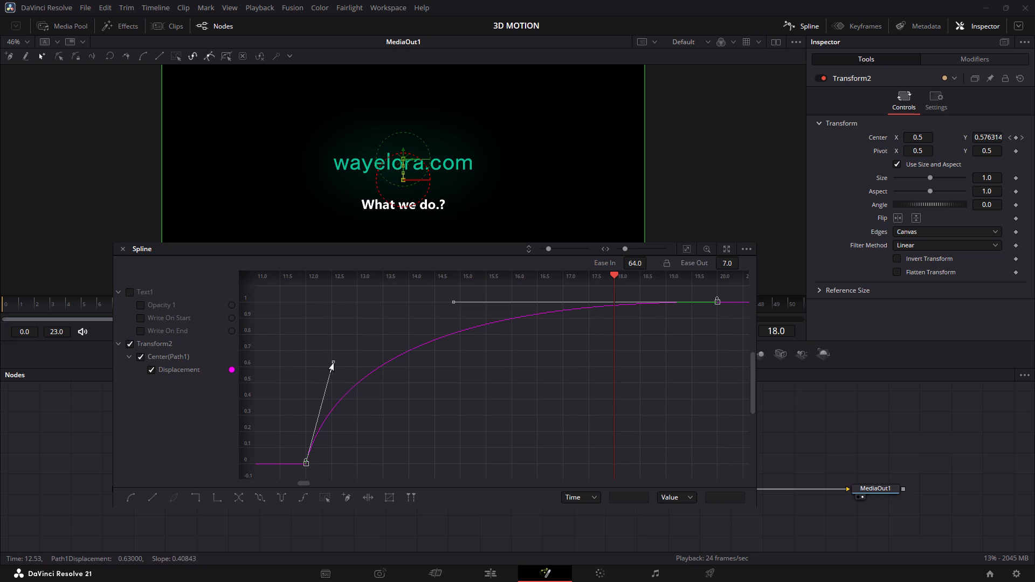
{"action": "left_click_drag", "start_coordinate": [334, 363], "coordinate": [337, 376]}
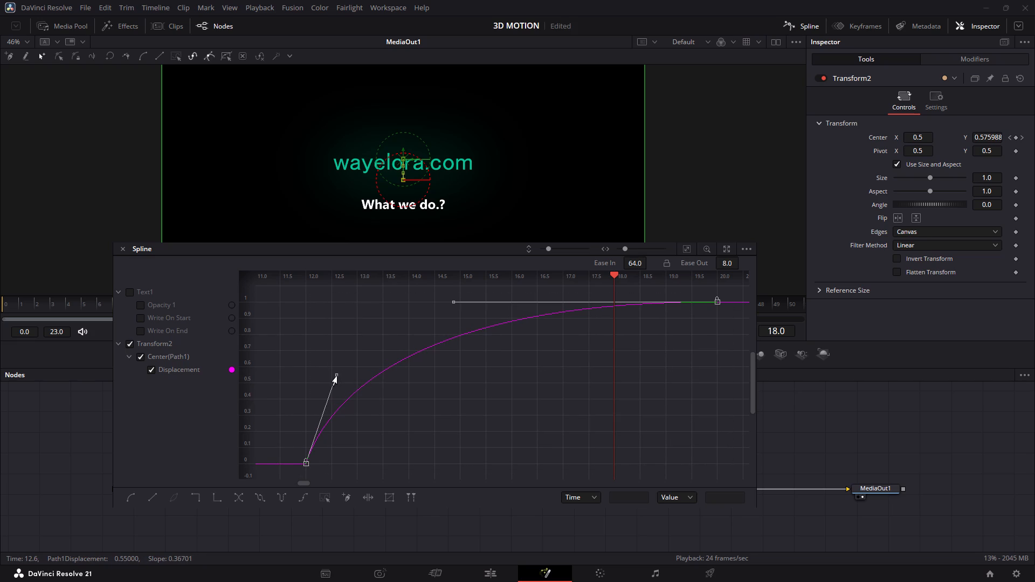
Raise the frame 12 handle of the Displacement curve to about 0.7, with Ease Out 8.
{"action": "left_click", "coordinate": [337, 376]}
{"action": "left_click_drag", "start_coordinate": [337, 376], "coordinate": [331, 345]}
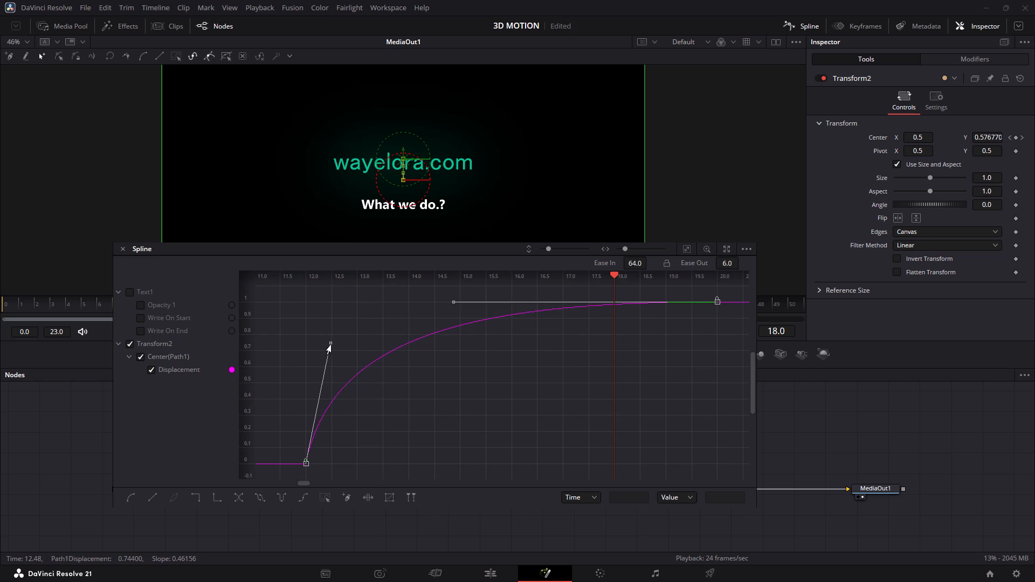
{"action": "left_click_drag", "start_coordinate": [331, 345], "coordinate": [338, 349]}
Play back the composition repeatedly to check the timing of wayelora.com's upward move.
{"action": "key", "text": "space"}
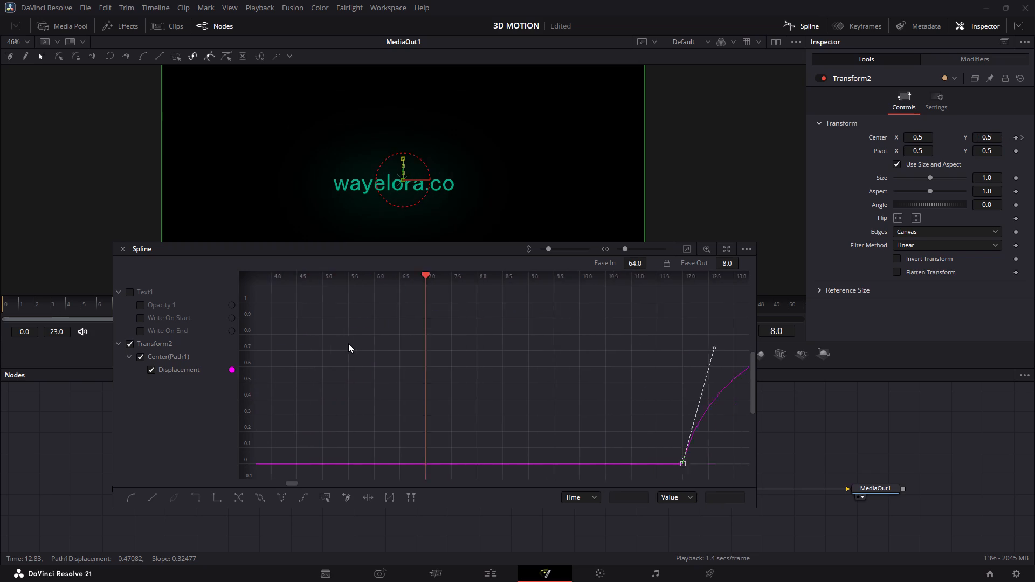
{"action": "key", "text": "space"}
{"action": "key", "text": "space"}
{"action": "key", "text": "space"}
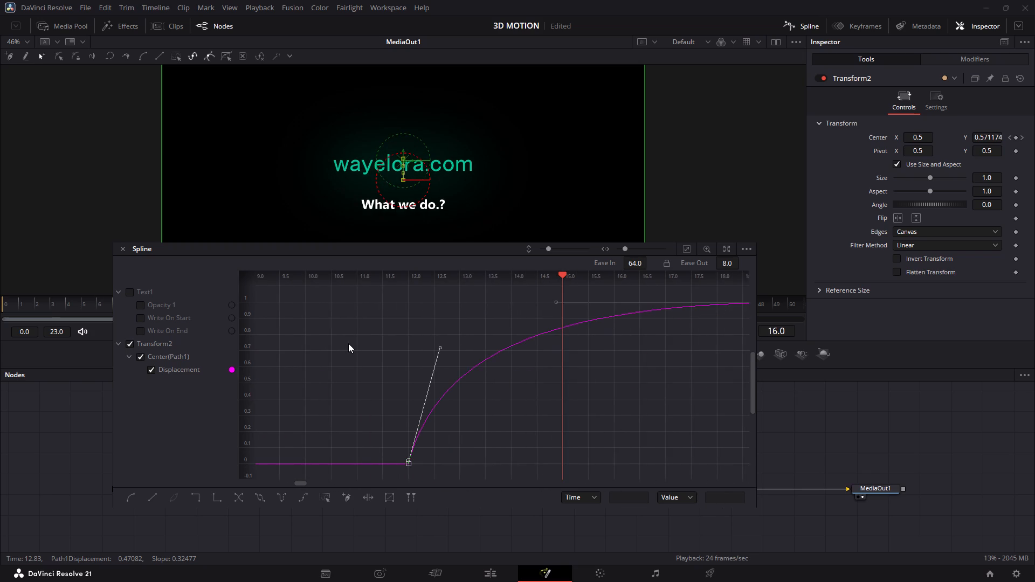
{"action": "key", "text": "space"}
{"action": "key", "text": "space"}
{"action": "key", "text": "space"}
{"action": "key", "text": "space"}
{"action": "key", "text": "space"}
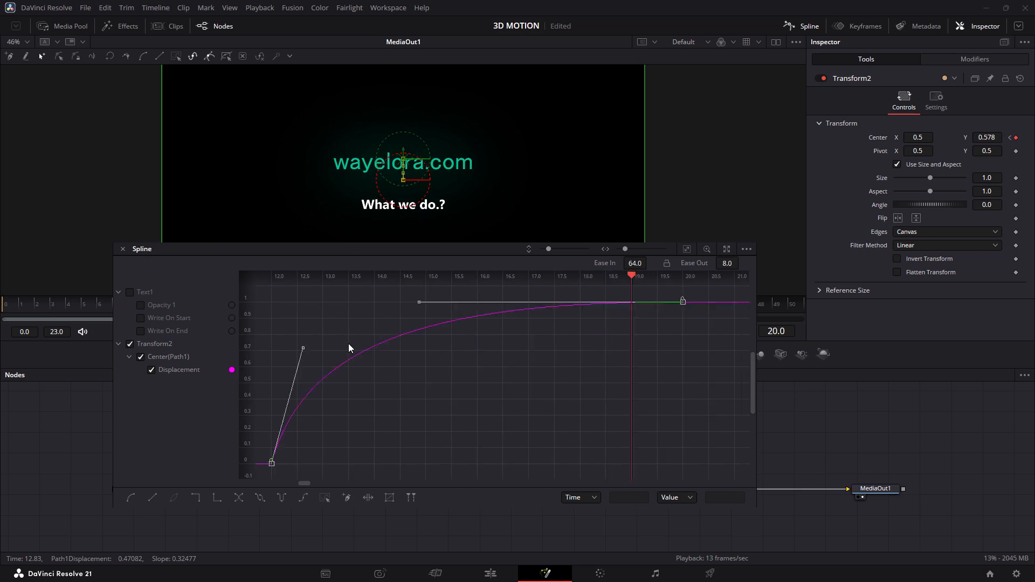
{"action": "key", "text": "space"}
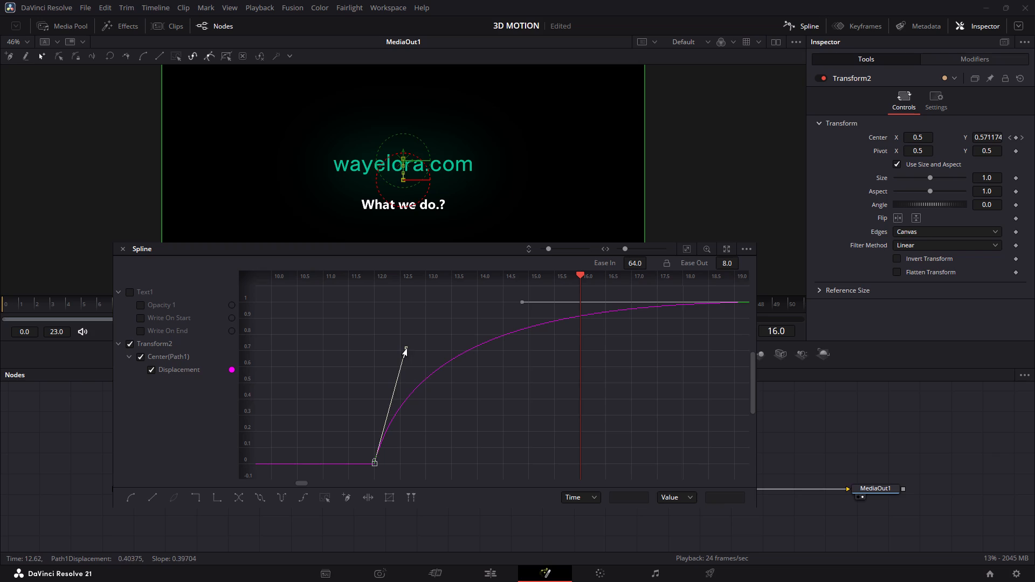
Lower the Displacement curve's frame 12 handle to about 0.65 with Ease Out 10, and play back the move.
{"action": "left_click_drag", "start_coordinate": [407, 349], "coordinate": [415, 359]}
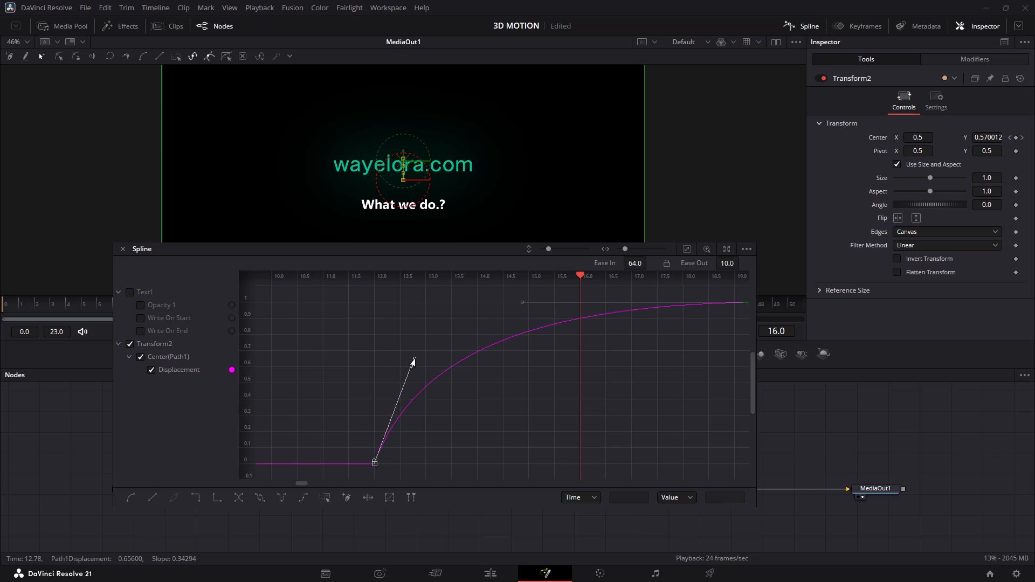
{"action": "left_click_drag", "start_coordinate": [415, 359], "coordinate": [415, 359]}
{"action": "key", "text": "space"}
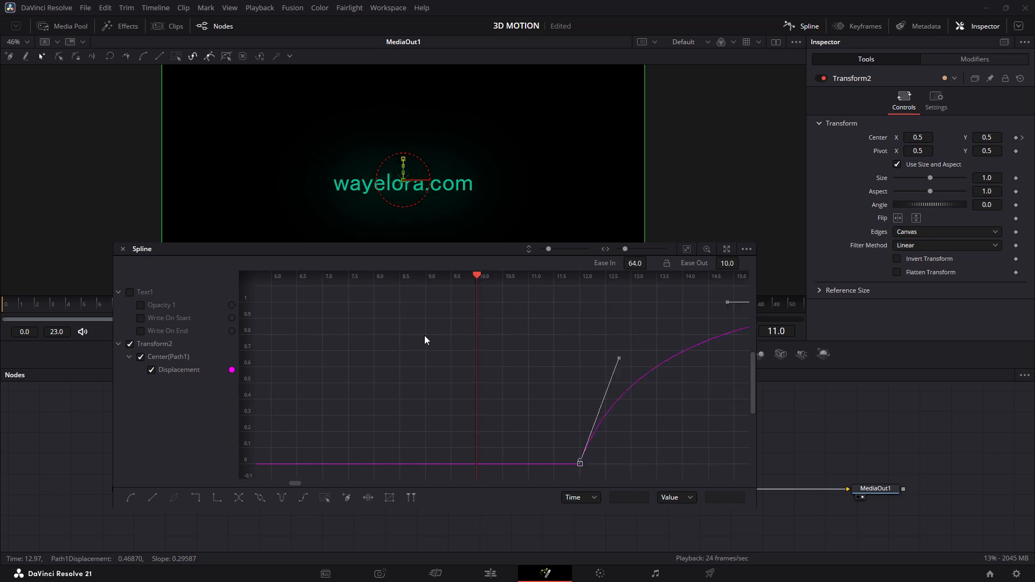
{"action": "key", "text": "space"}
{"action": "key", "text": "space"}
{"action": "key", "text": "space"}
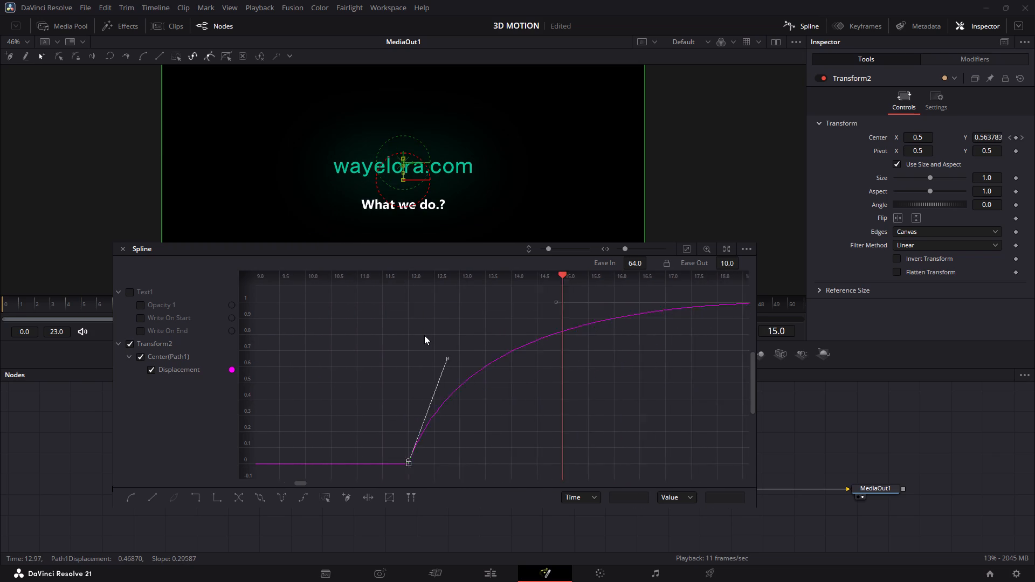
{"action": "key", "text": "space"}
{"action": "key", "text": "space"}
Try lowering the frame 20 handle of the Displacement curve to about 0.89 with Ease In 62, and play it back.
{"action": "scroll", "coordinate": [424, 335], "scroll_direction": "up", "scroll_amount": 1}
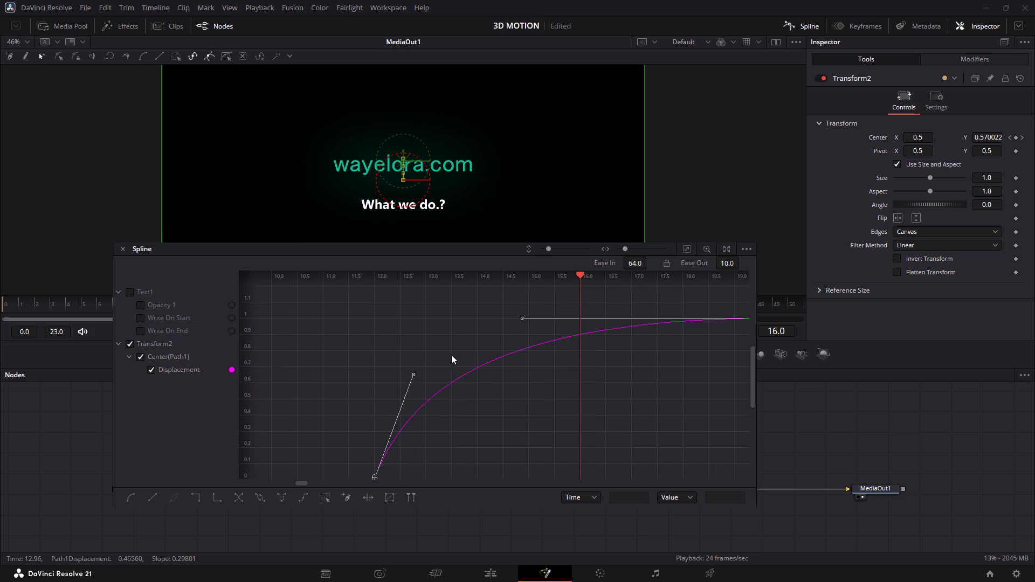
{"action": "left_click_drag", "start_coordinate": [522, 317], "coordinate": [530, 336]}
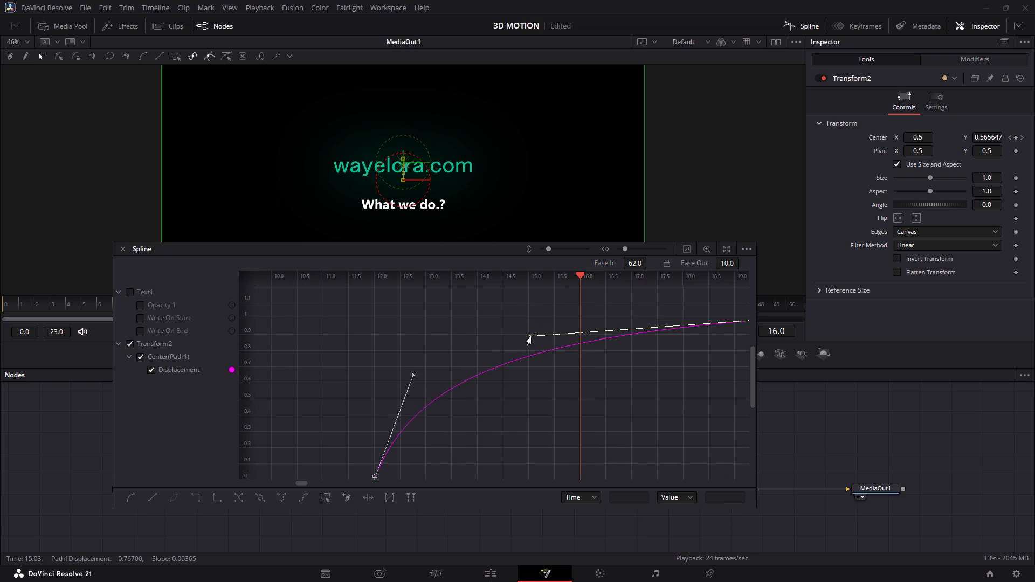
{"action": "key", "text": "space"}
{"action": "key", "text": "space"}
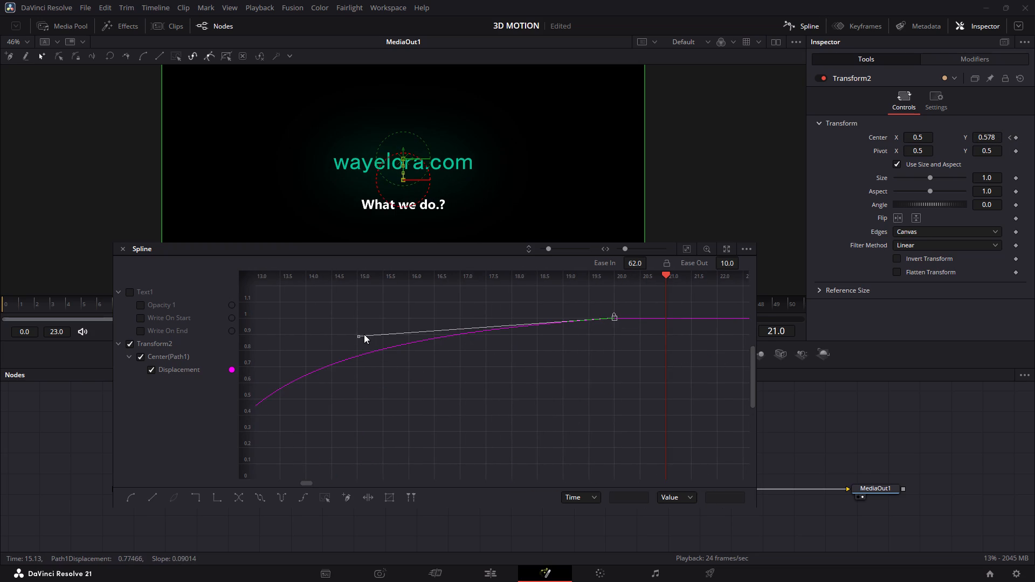
Level the frame 20 handle of the Displacement curve at 1, with Ease In 65.
{"action": "left_click_drag", "start_coordinate": [358, 335], "coordinate": [350, 322]}
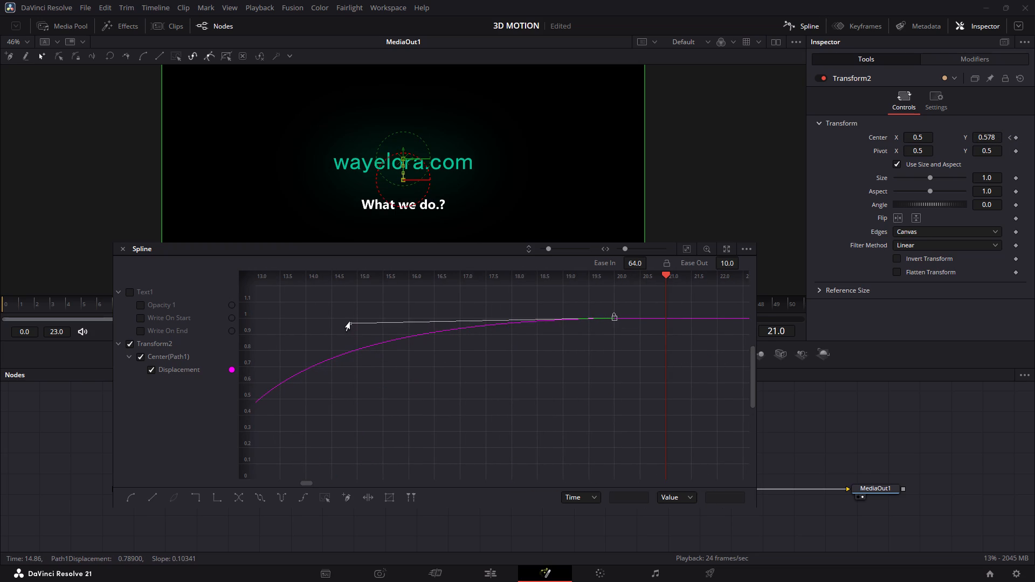
{"action": "left_click", "coordinate": [350, 321]}
{"action": "left_click", "coordinate": [351, 324]}
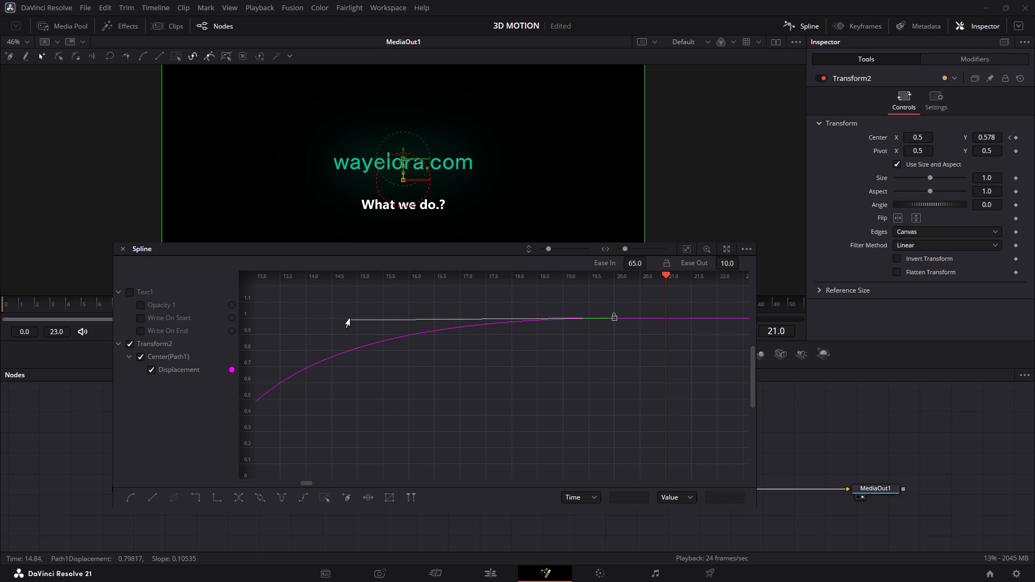
{"action": "left_click", "coordinate": [350, 318]}
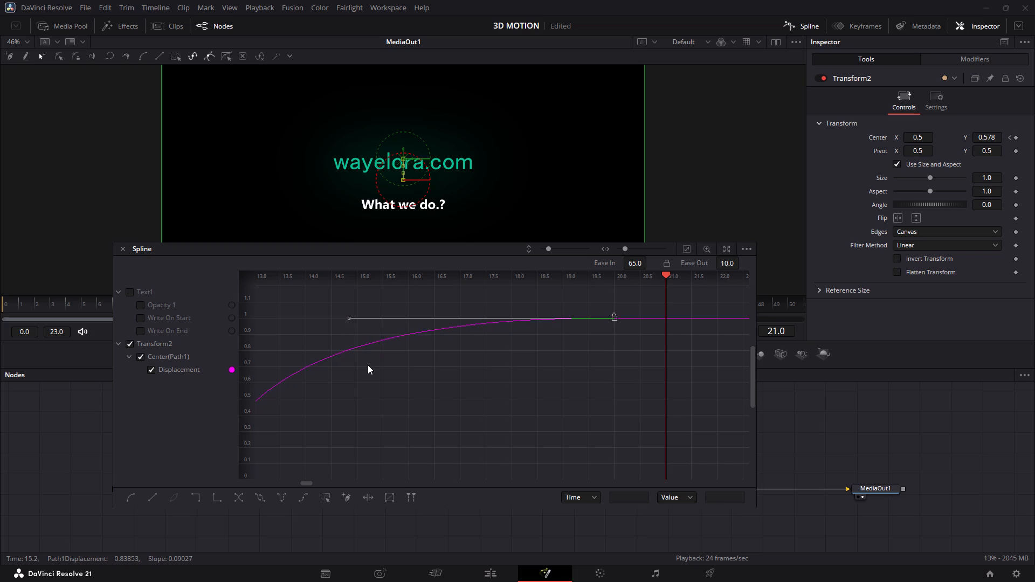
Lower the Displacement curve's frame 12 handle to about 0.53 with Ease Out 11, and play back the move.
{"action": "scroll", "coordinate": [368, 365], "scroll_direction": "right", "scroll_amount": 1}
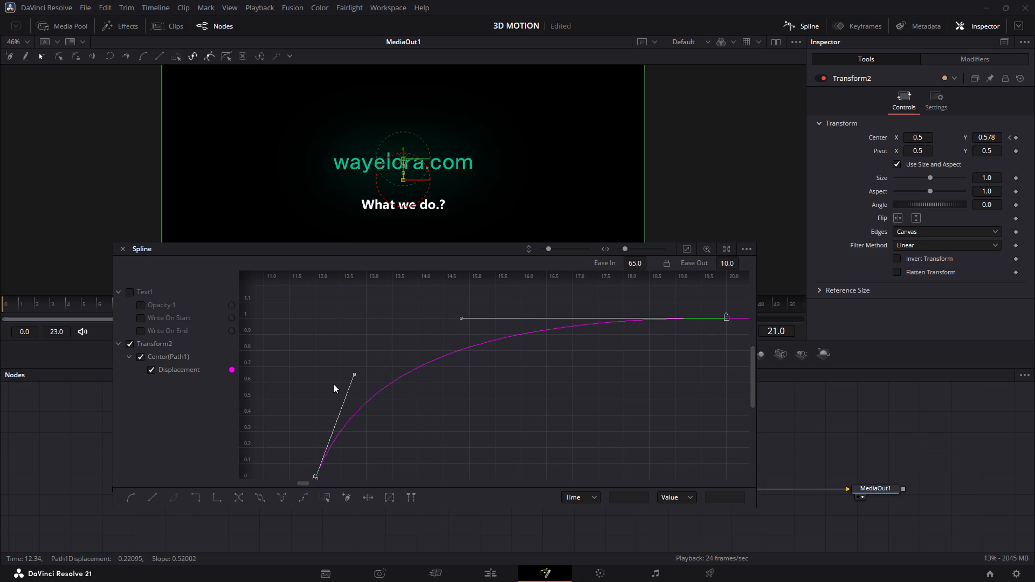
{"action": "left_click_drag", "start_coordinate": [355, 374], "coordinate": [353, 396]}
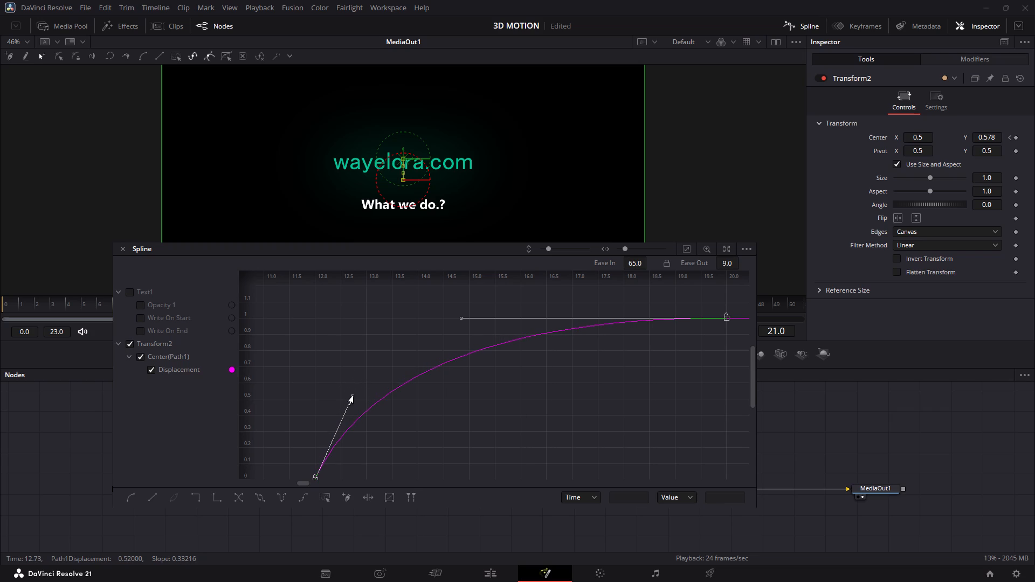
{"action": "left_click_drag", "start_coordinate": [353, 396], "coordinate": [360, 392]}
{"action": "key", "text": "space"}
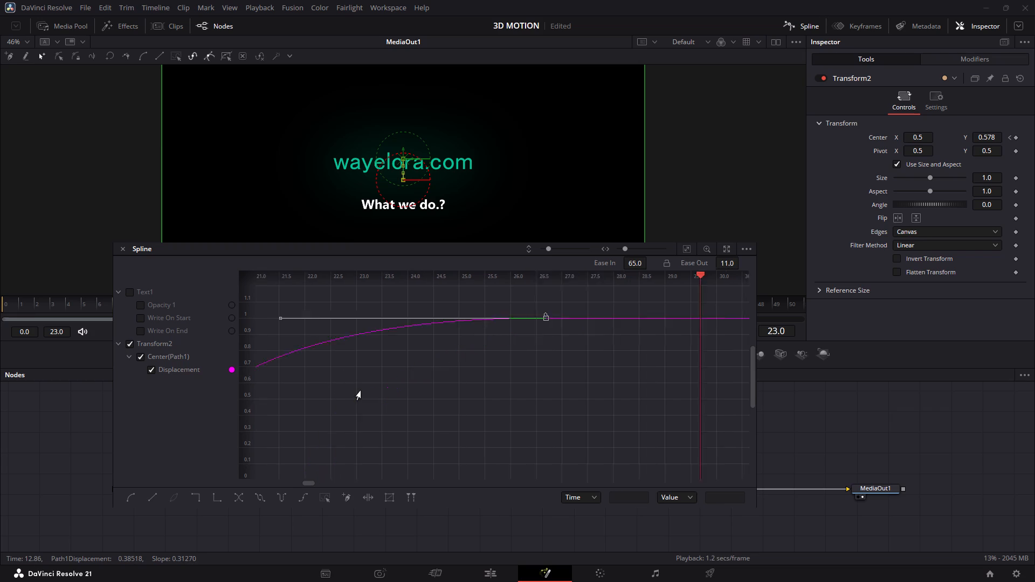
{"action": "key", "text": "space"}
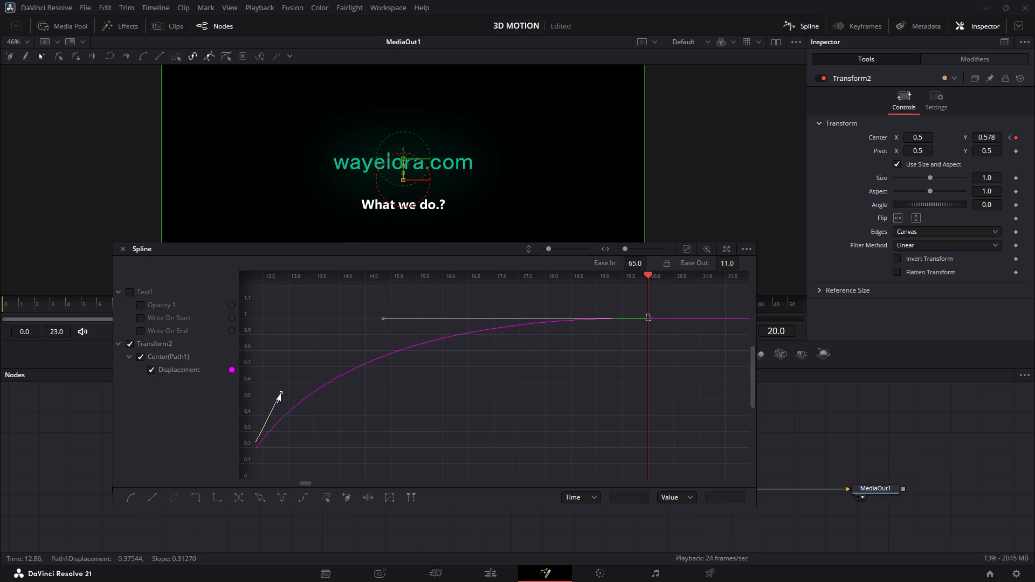
Steepen the Displacement curve's frame 12 handle to about 0.64 with Ease Out 6, play back the move, and close the spline editor.
{"action": "left_click_drag", "start_coordinate": [280, 394], "coordinate": [267, 377]}
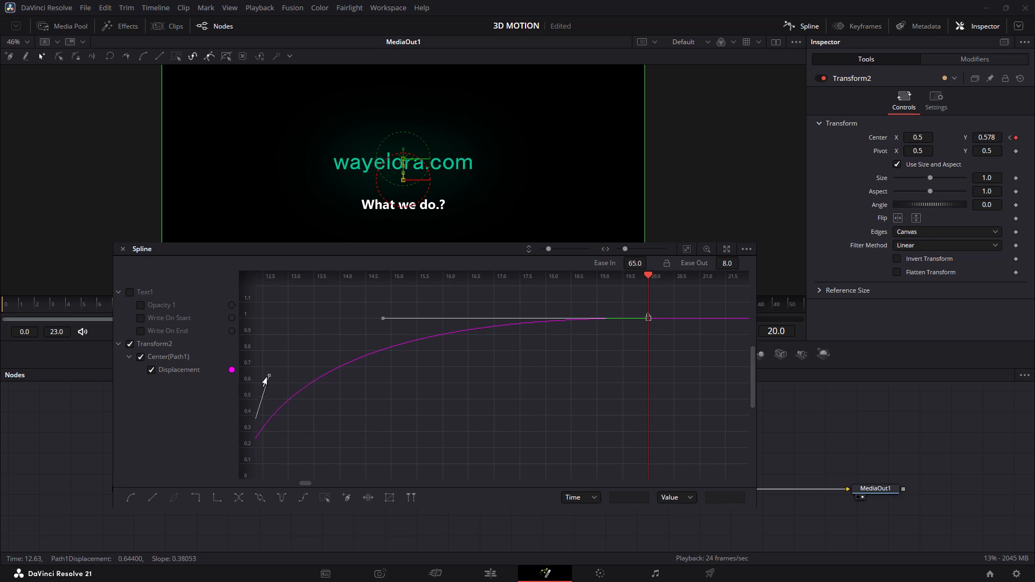
{"action": "left_click_drag", "start_coordinate": [267, 377], "coordinate": [260, 377]}
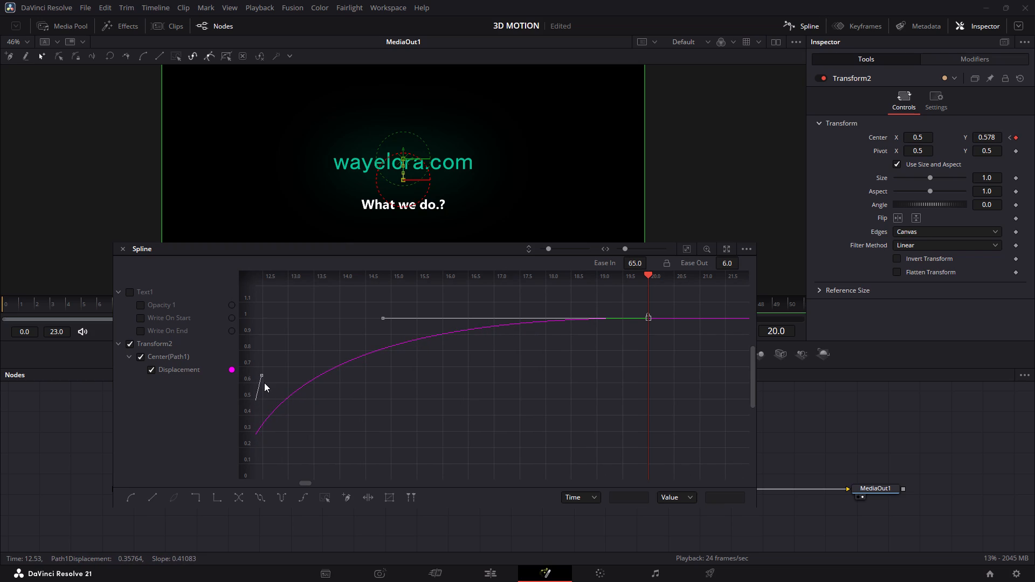
{"action": "scroll", "coordinate": [264, 383], "scroll_direction": "right", "scroll_amount": 2}
{"action": "key", "text": "space"}
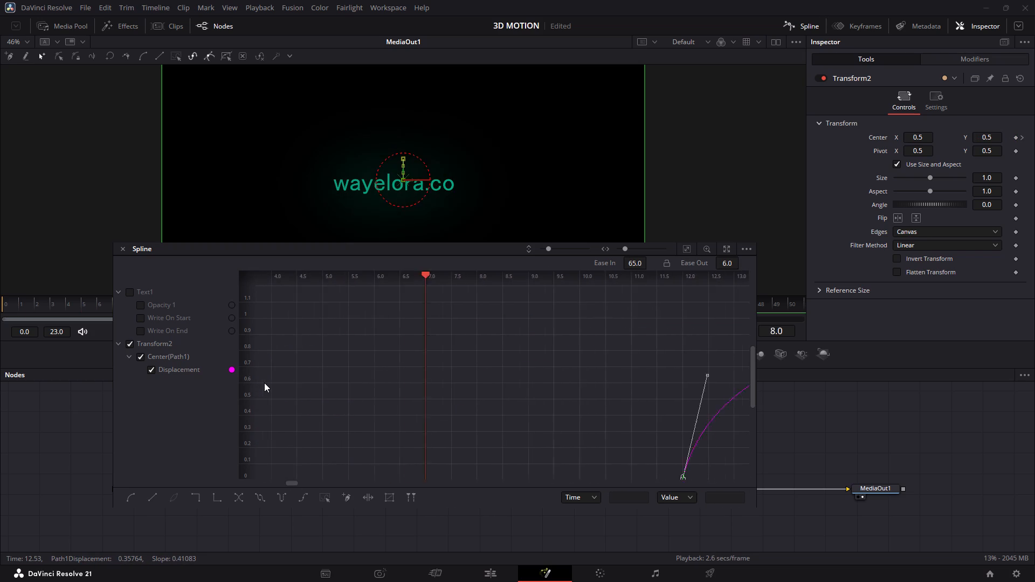
{"action": "key", "text": "space"}
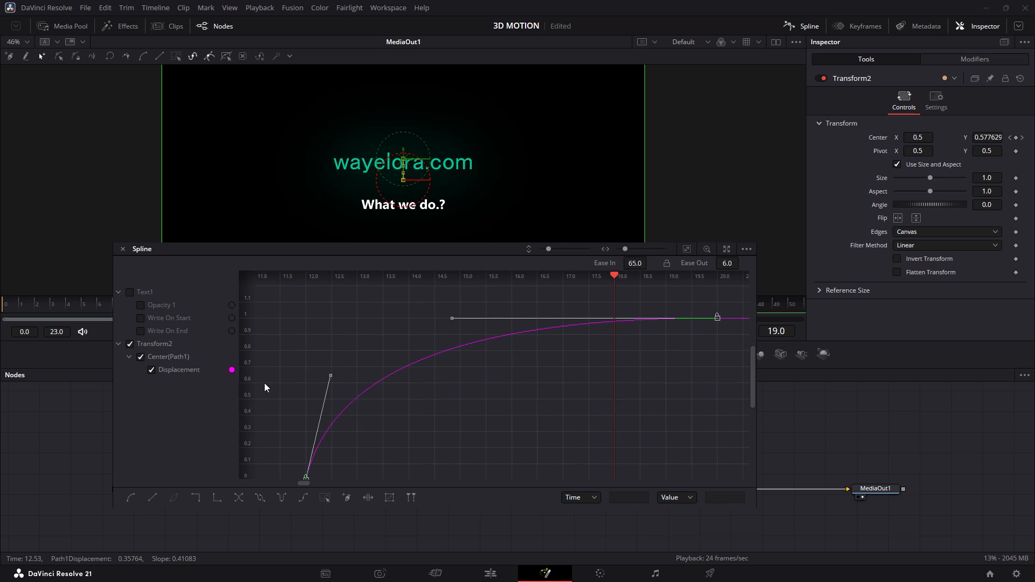
{"action": "left_click", "coordinate": [809, 22]}
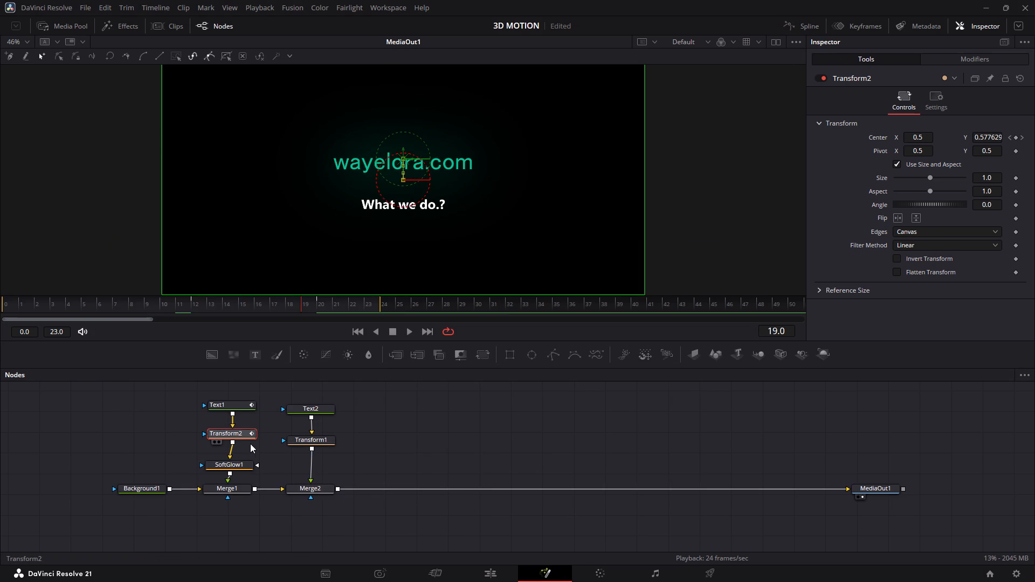
Keyframe Text1's shading Opacity to 0 at frame 20 so wayelora.com fades out from frame 12.
{"action": "left_click", "coordinate": [245, 404]}
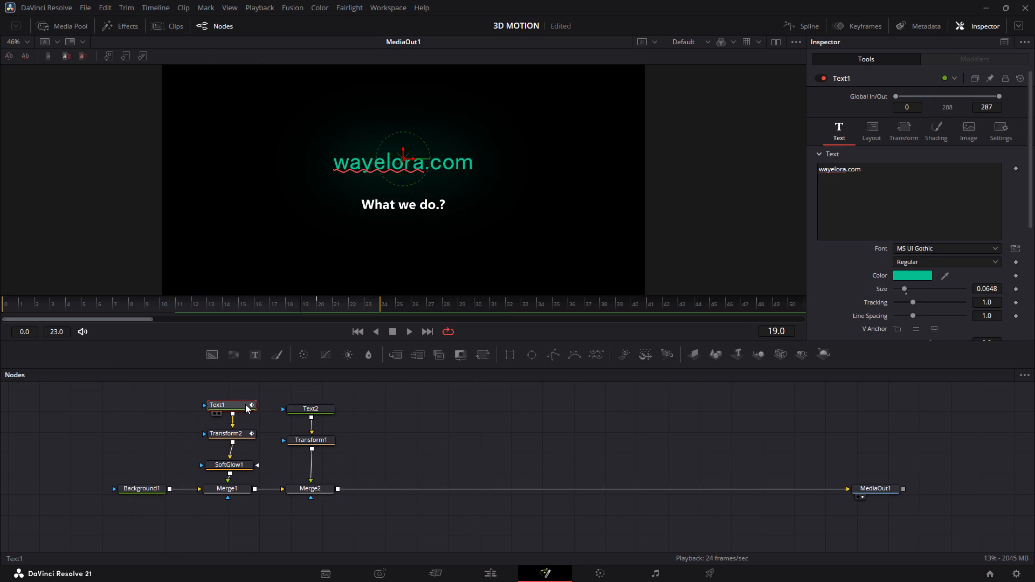
{"action": "left_click", "coordinate": [195, 301]}
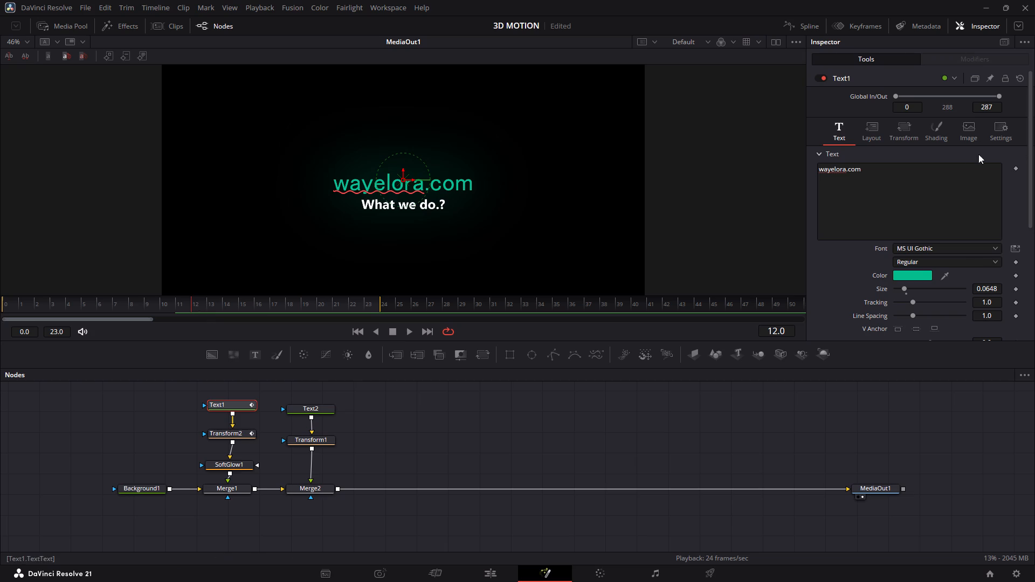
{"action": "left_click", "coordinate": [939, 126]}
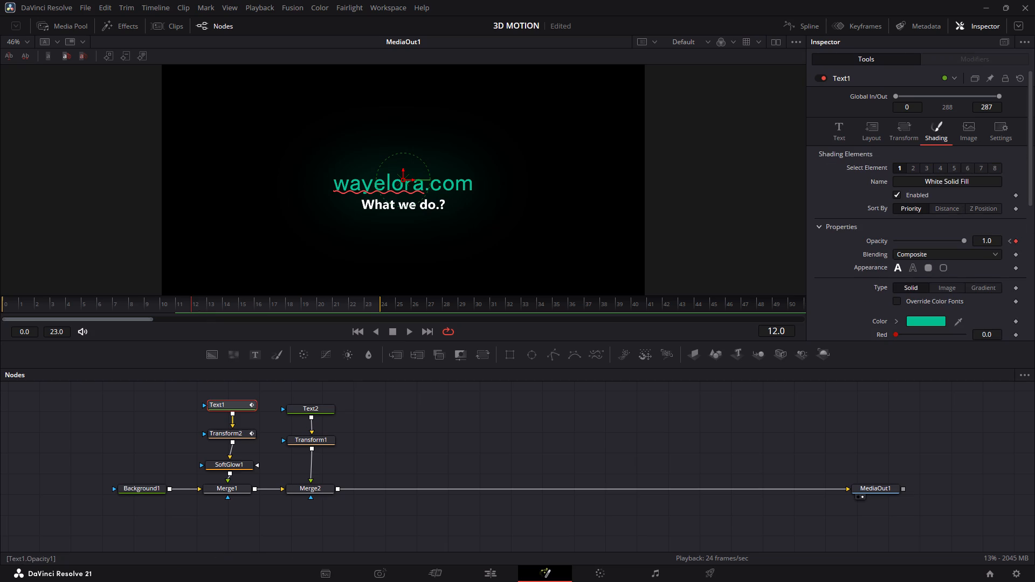
{"action": "left_click", "coordinate": [318, 302]}
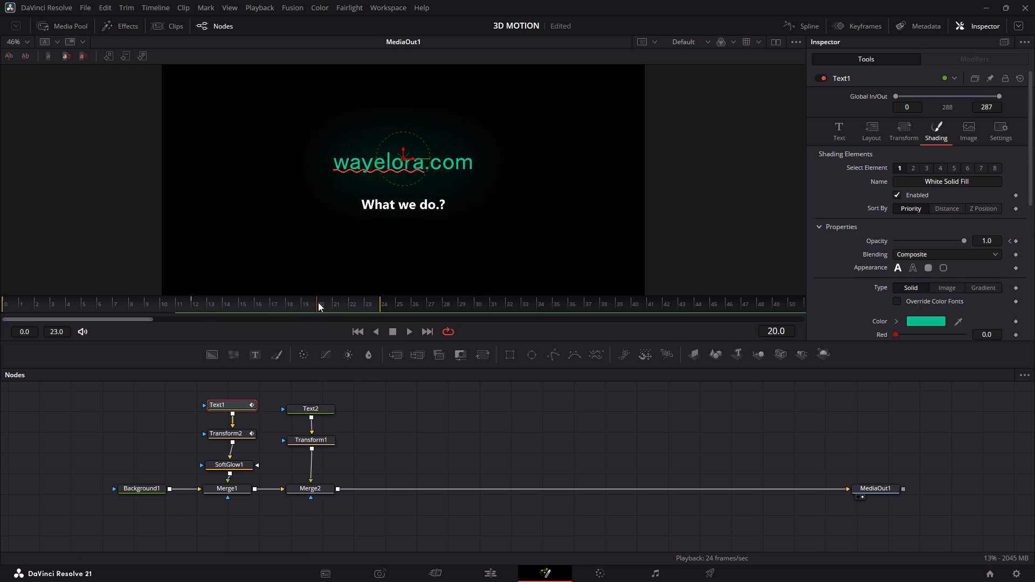
{"action": "left_click_drag", "start_coordinate": [962, 242], "coordinate": [862, 248]}
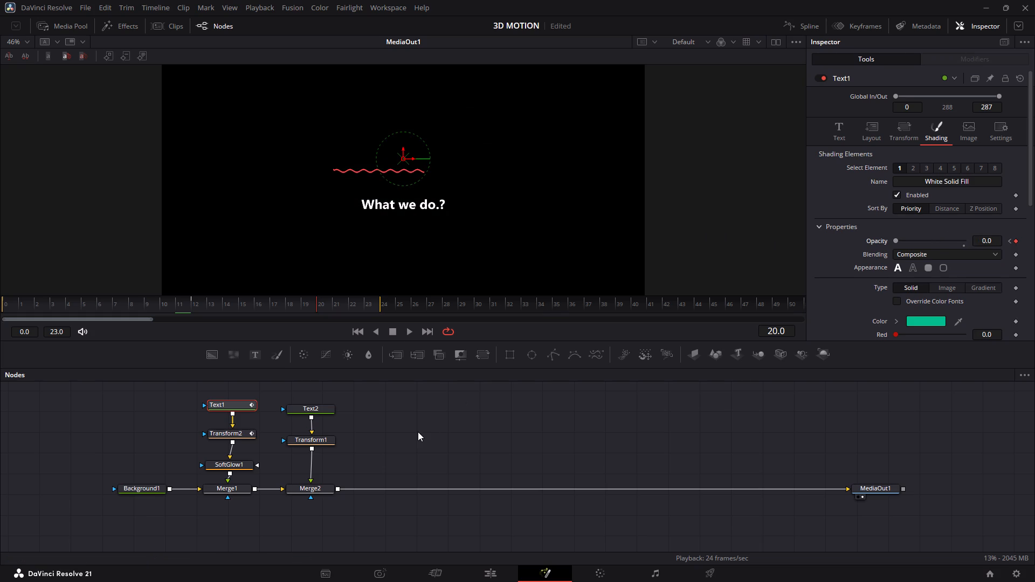
Isolate Text1's Opacity 1 curve in the spline editor, smooth its segment between frames 12 and 20, and play back the fade.
{"action": "left_click", "coordinate": [802, 31]}
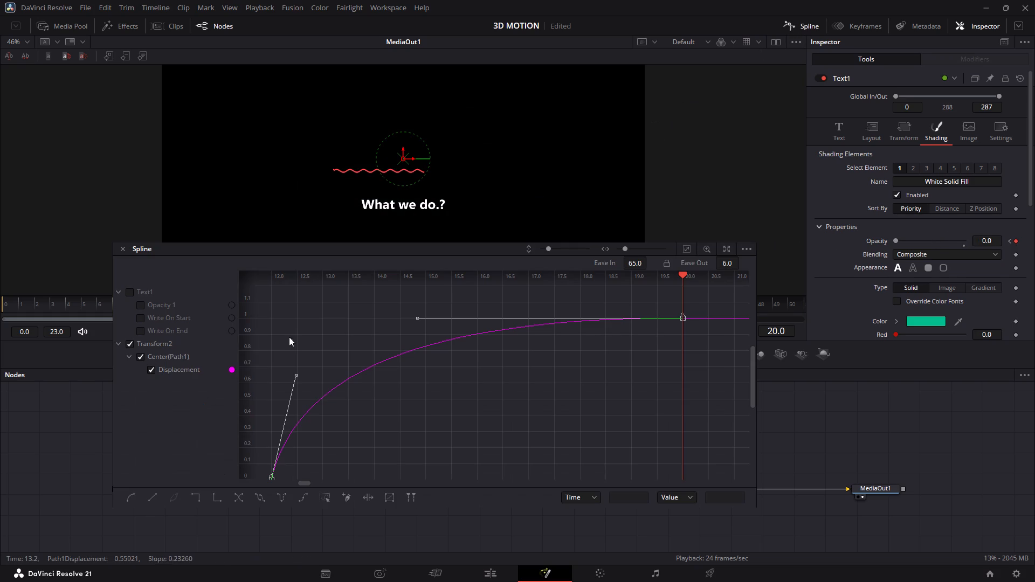
{"action": "double_click", "coordinate": [132, 342]}
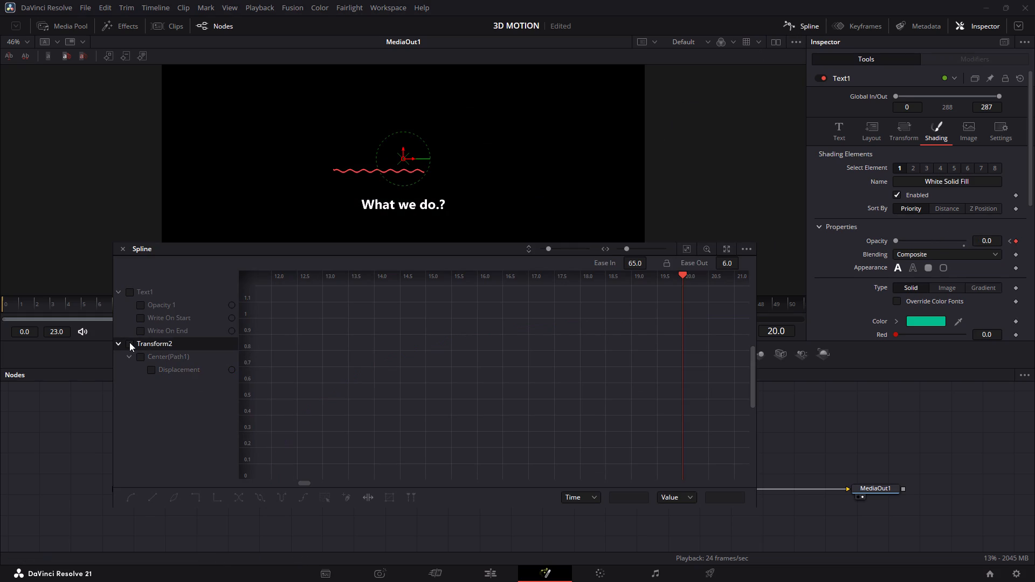
{"action": "left_click", "coordinate": [139, 307]}
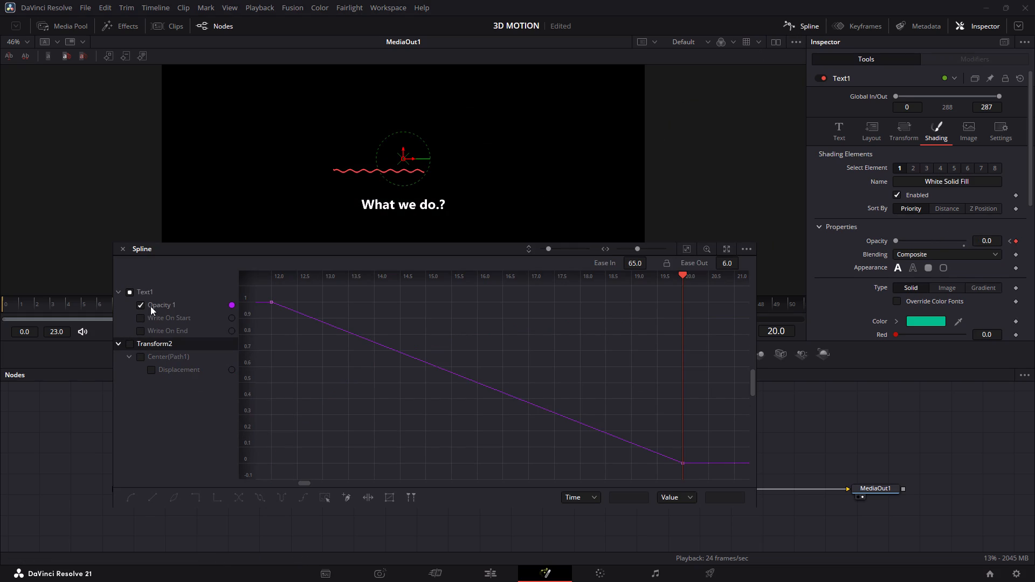
{"action": "left_click", "coordinate": [685, 247]}
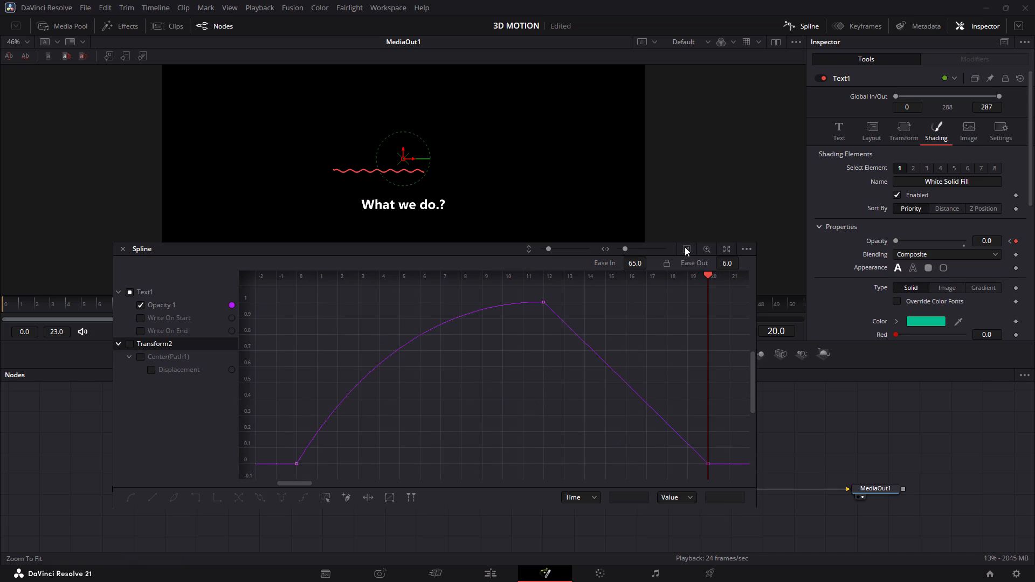
{"action": "left_click", "coordinate": [681, 247]}
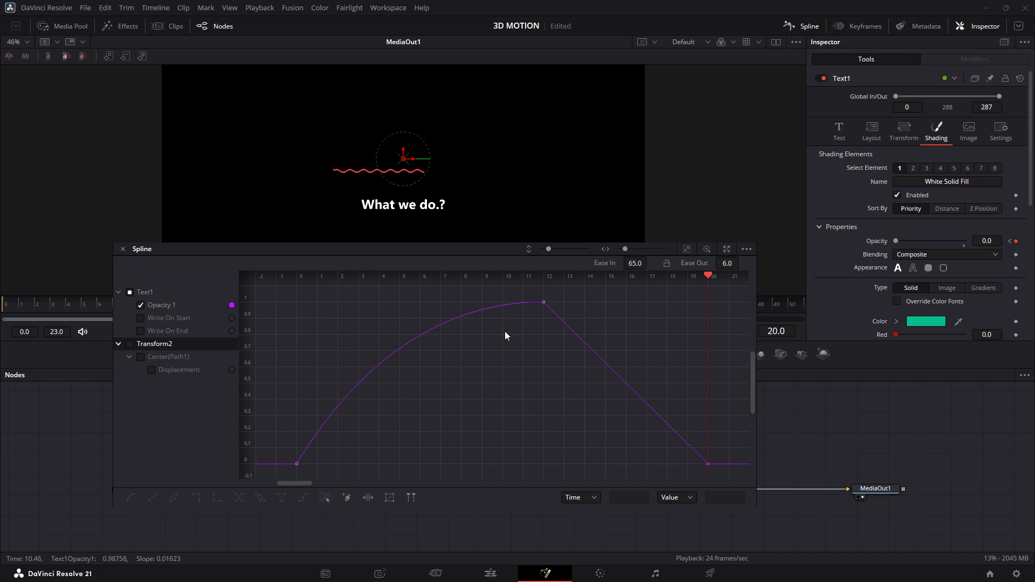
{"action": "left_click_drag", "start_coordinate": [534, 292], "coordinate": [698, 470]}
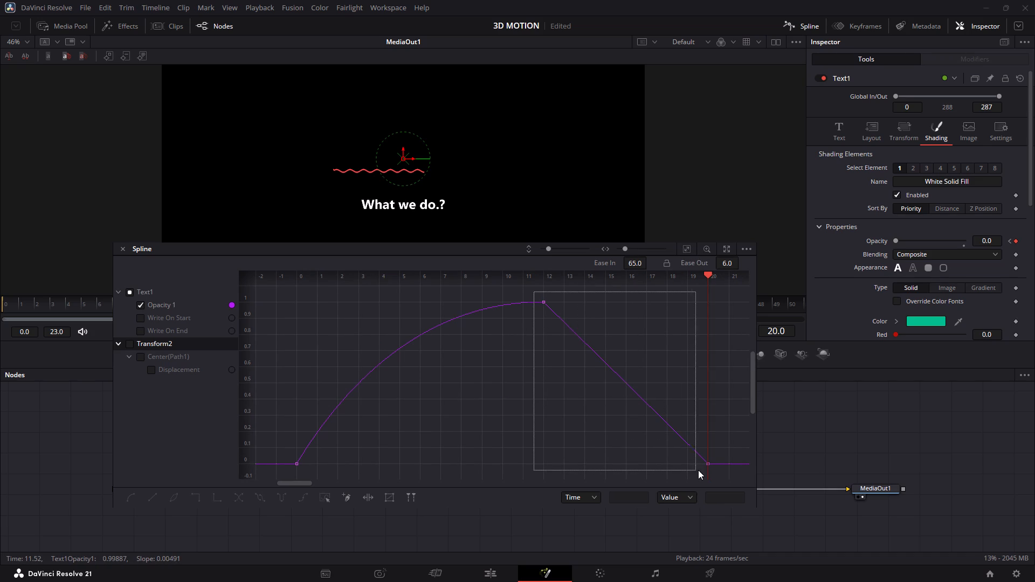
{"action": "left_click_drag", "start_coordinate": [698, 470], "coordinate": [719, 470]}
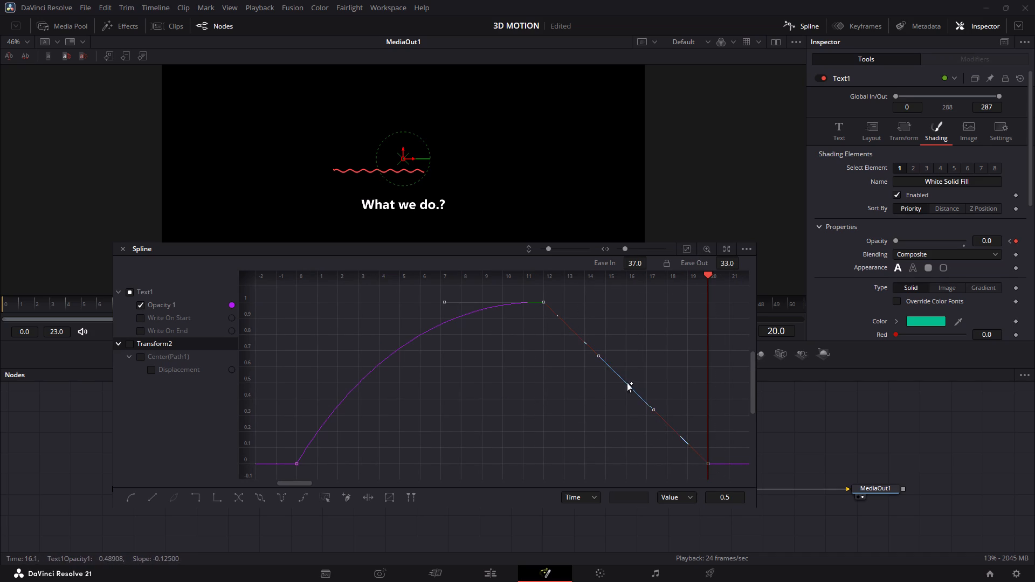
{"action": "key", "text": "s"}
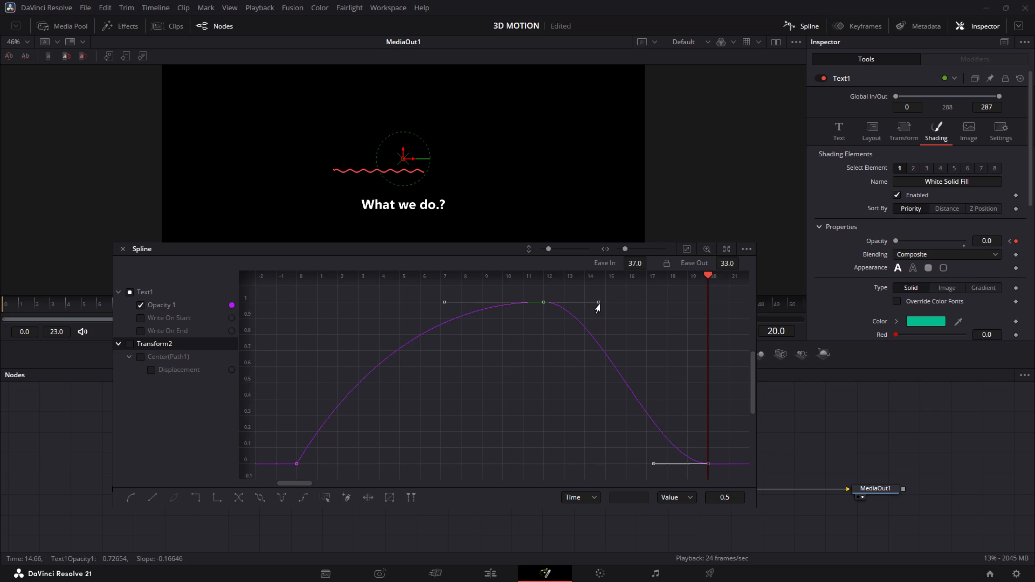
{"action": "key", "text": "space"}
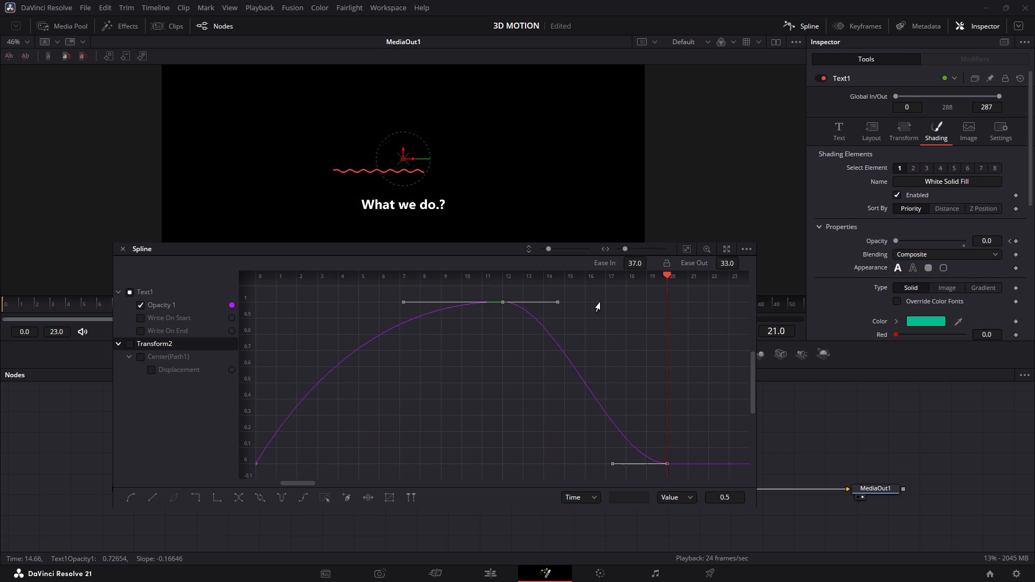
{"action": "key", "text": "space"}
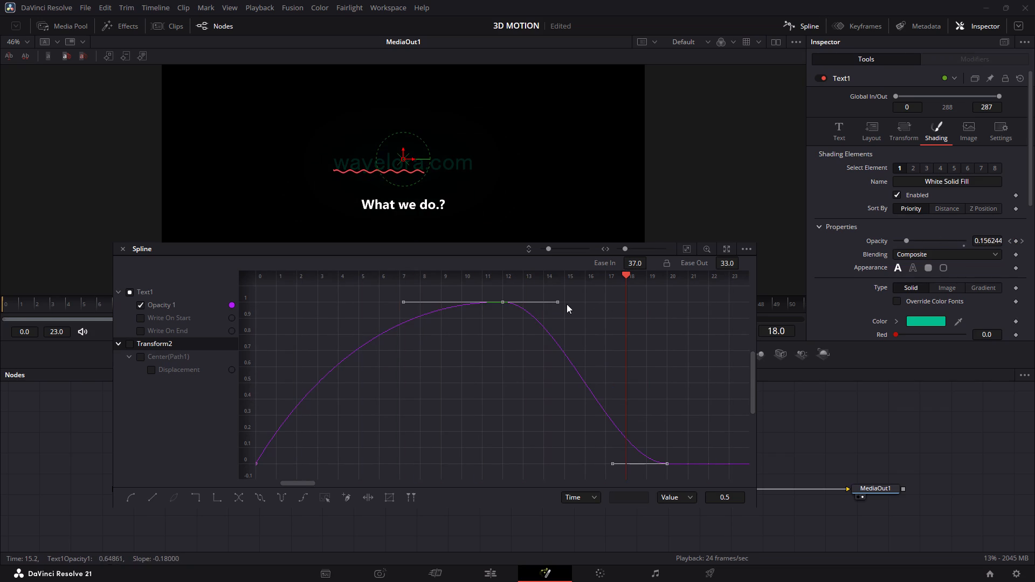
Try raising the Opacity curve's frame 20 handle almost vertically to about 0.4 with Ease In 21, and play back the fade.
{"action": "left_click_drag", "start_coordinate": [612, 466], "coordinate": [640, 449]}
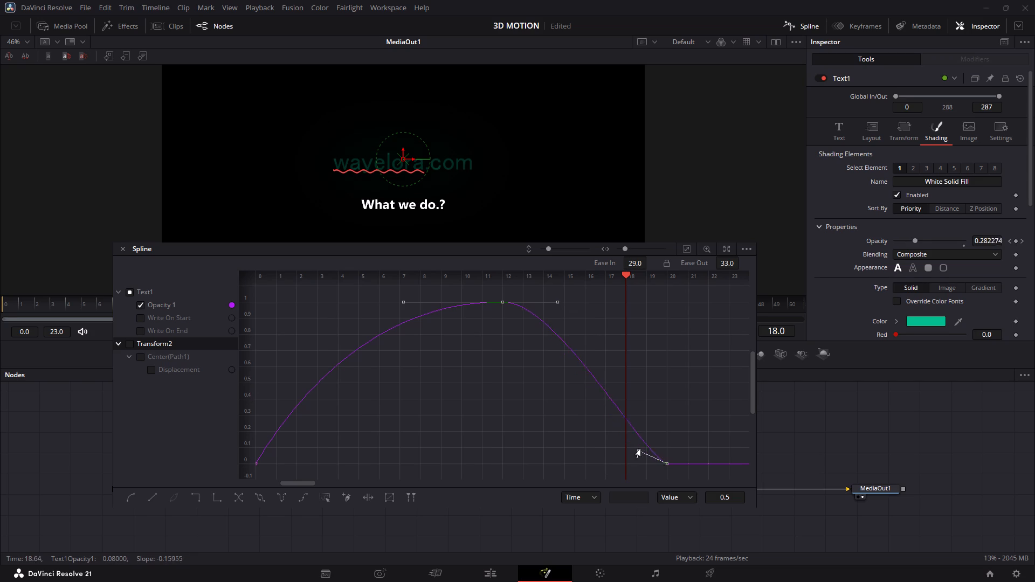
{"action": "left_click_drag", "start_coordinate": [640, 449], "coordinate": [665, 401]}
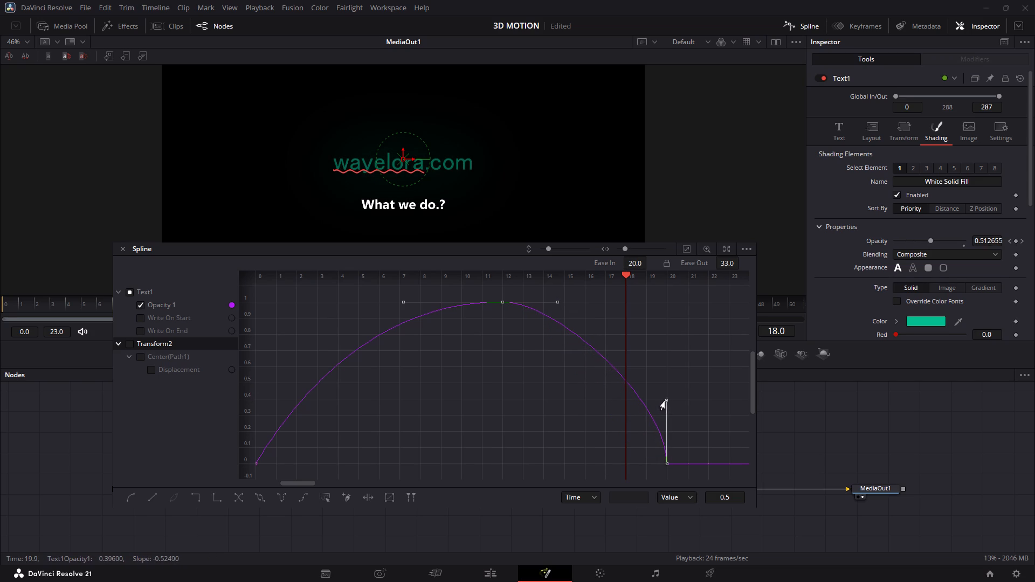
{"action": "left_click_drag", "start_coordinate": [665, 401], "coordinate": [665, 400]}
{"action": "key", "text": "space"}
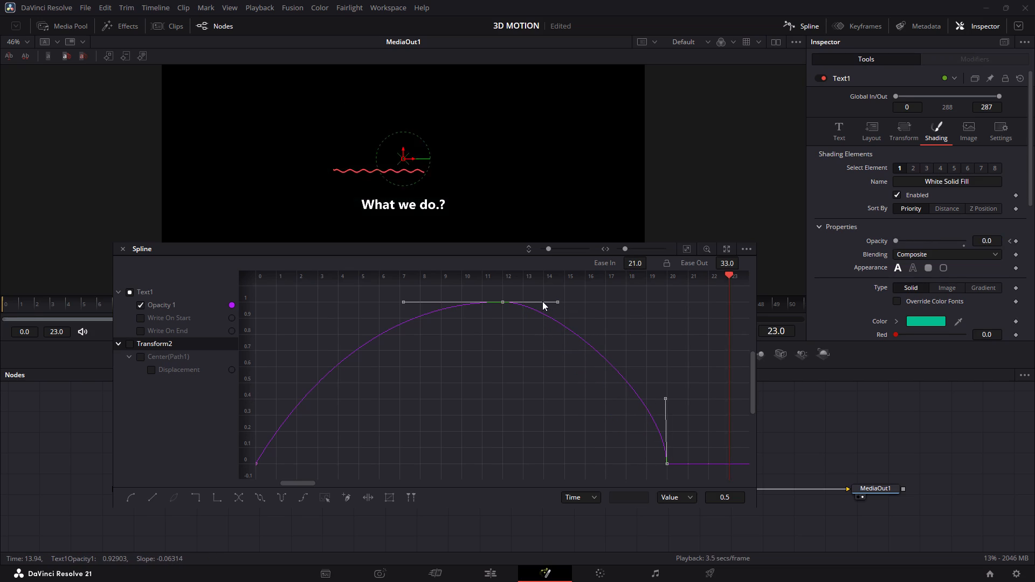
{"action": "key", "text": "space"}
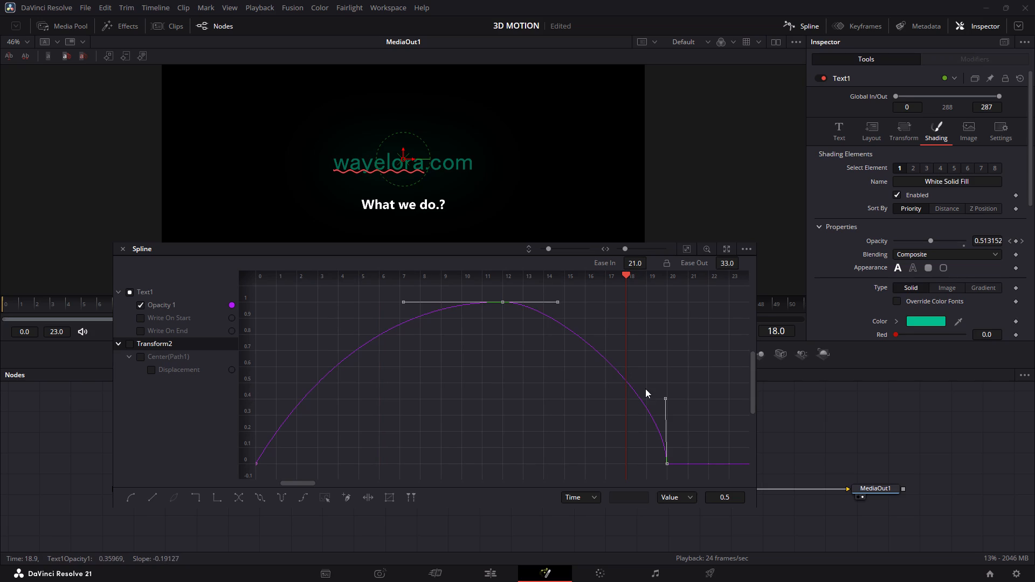
Level the Opacity curve's frame 20 handle at 0, with Ease In 39.
{"action": "left_click_drag", "start_coordinate": [667, 399], "coordinate": [599, 455]}
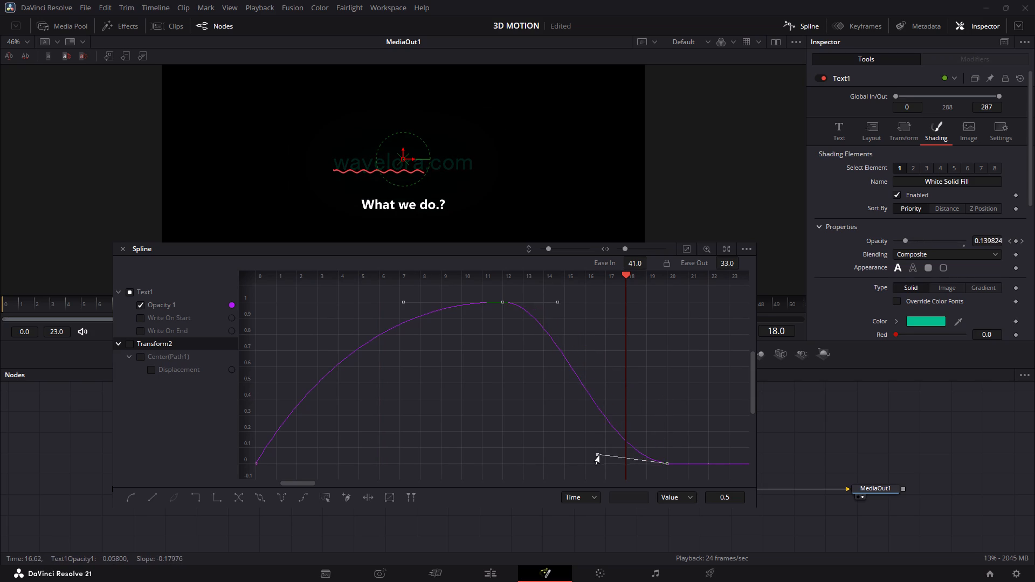
{"action": "left_click_drag", "start_coordinate": [599, 455], "coordinate": [607, 465]}
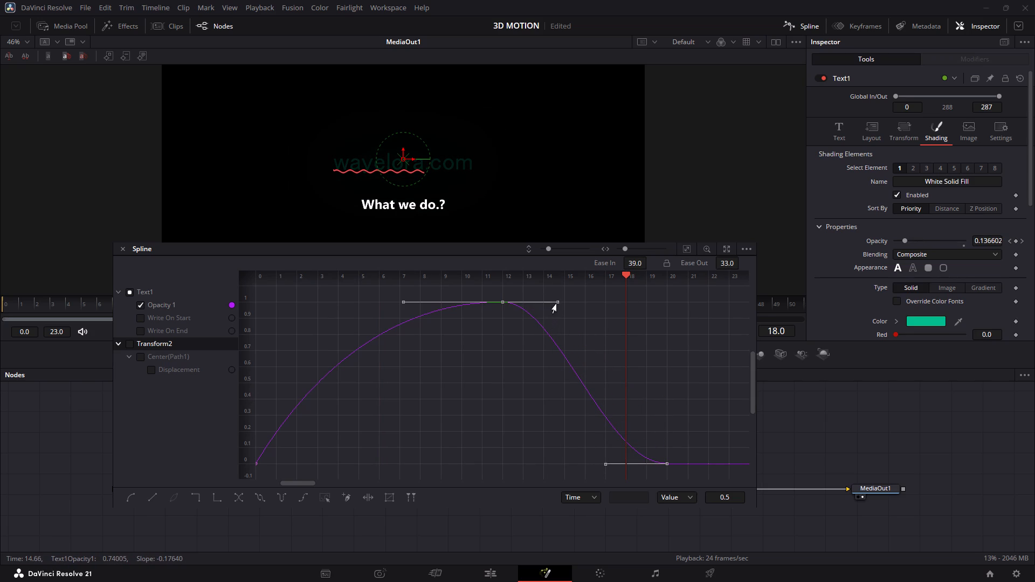
Lengthen the Opacity curve's frame 12 outgoing handle, keeping it nearly level, to Ease Out 48.
{"action": "left_click_drag", "start_coordinate": [557, 303], "coordinate": [551, 314]}
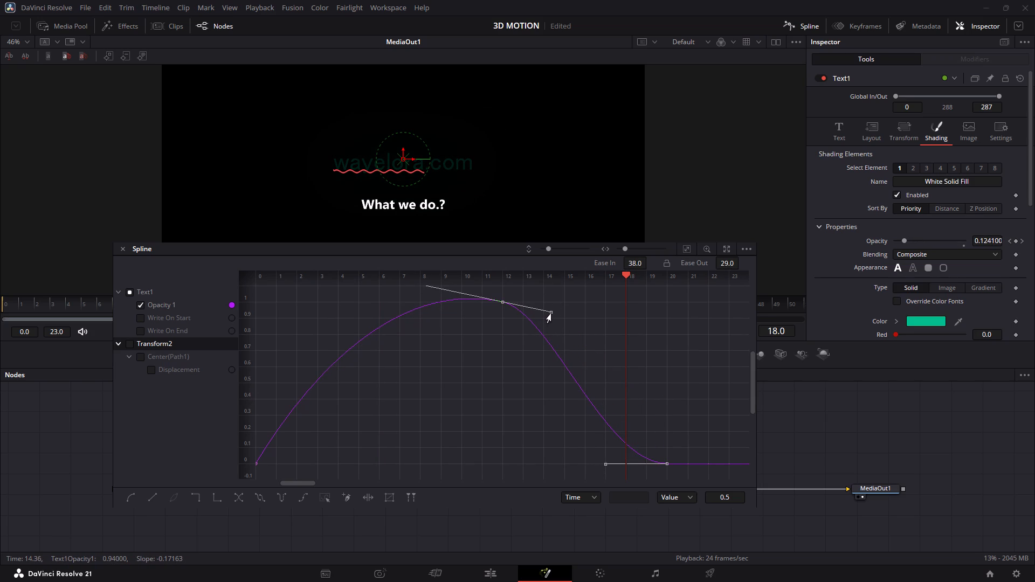
{"action": "left_click_drag", "start_coordinate": [551, 314], "coordinate": [572, 307]}
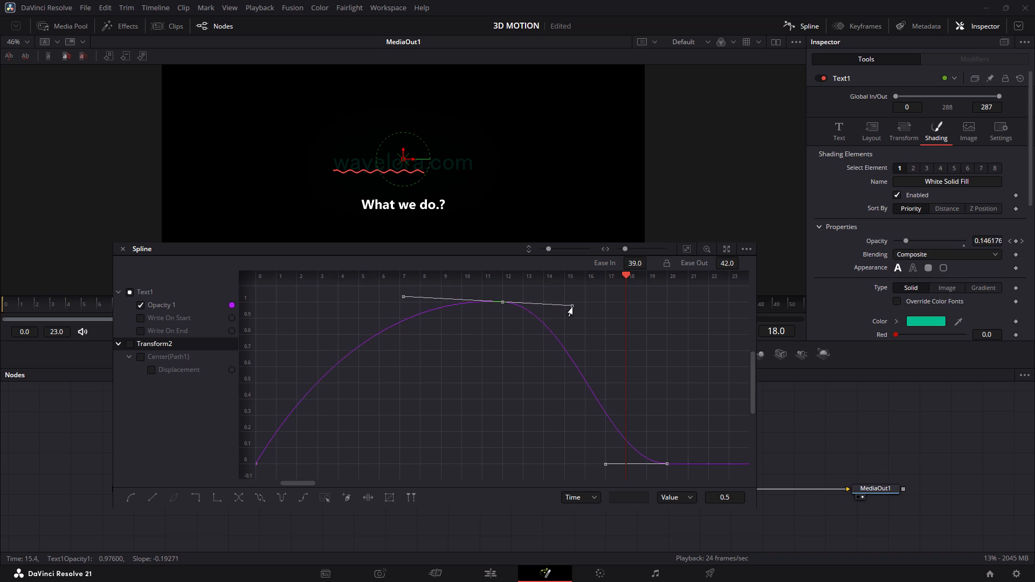
{"action": "left_click_drag", "start_coordinate": [572, 307], "coordinate": [576, 308]}
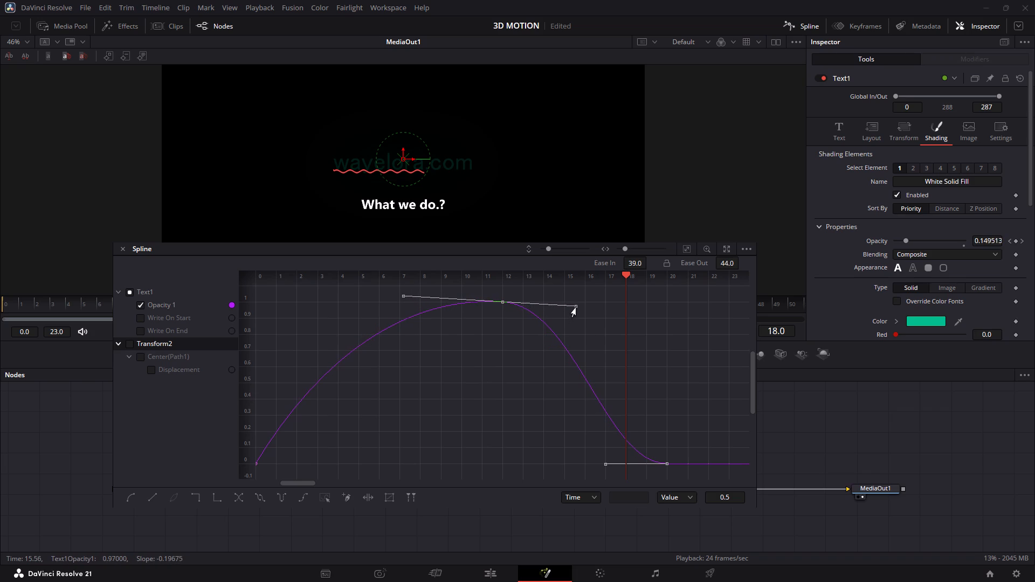
{"action": "left_click_drag", "start_coordinate": [576, 308], "coordinate": [581, 304]}
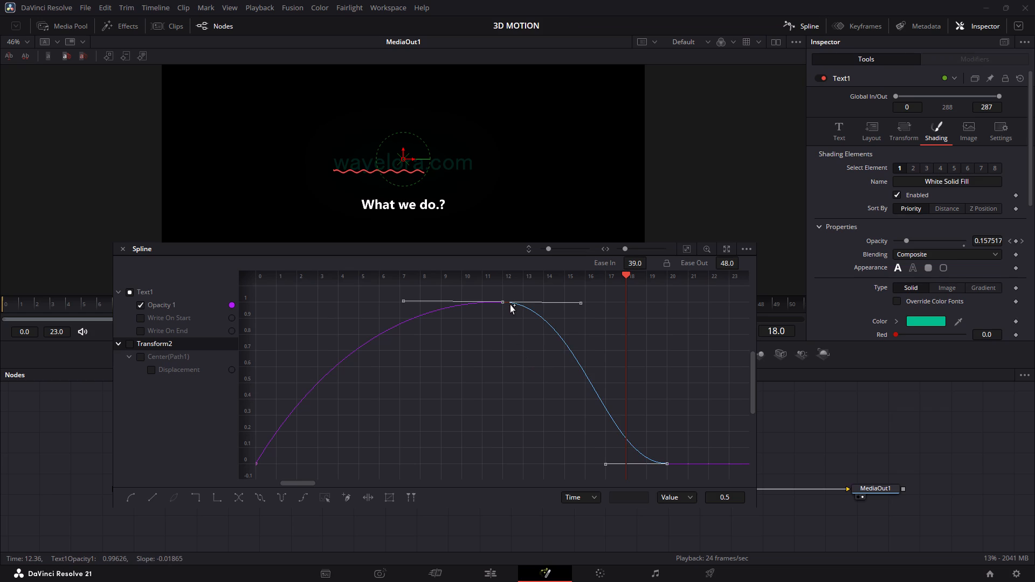
Add an Opacity keyframe at about frame 12.22 and pull its outgoing handle straight down to about 0.58, with Ease Out 0.
{"action": "scroll", "coordinate": [510, 305], "scroll_direction": "up", "scroll_amount": 5, "text": "ctrl"}
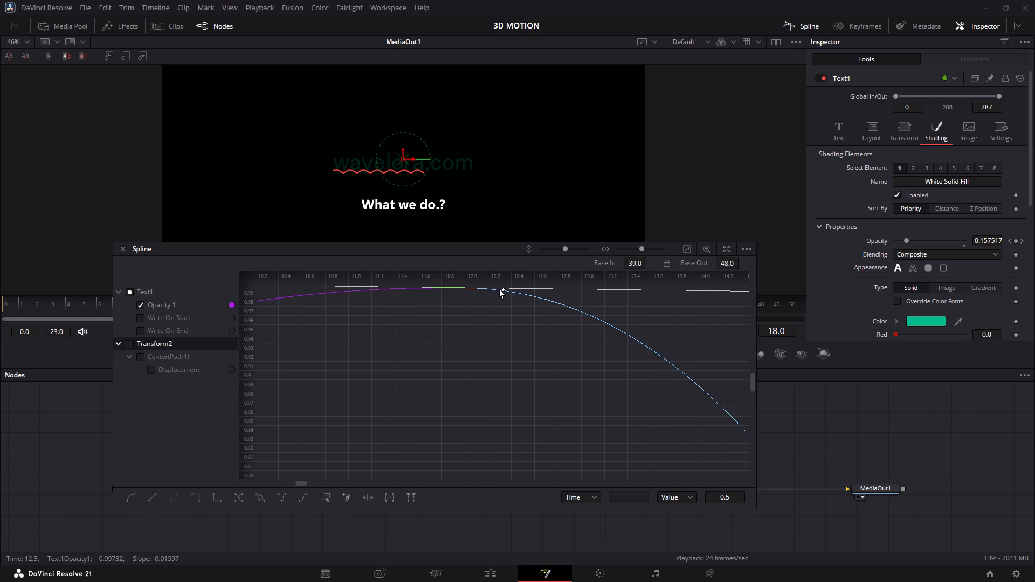
{"action": "left_click", "coordinate": [490, 290]}
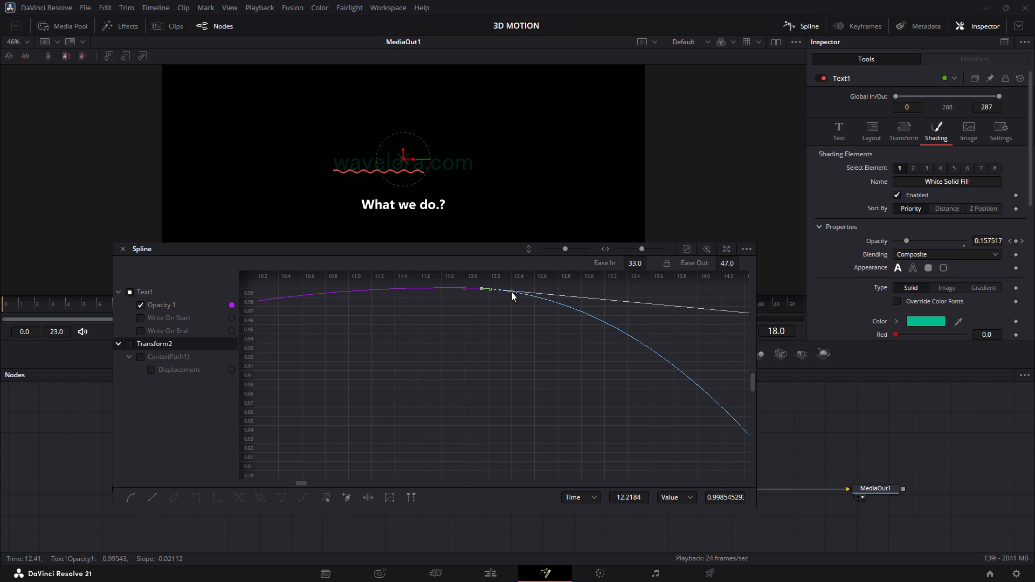
{"action": "scroll", "coordinate": [512, 294], "scroll_direction": "down", "scroll_amount": 4, "text": "ctrl"}
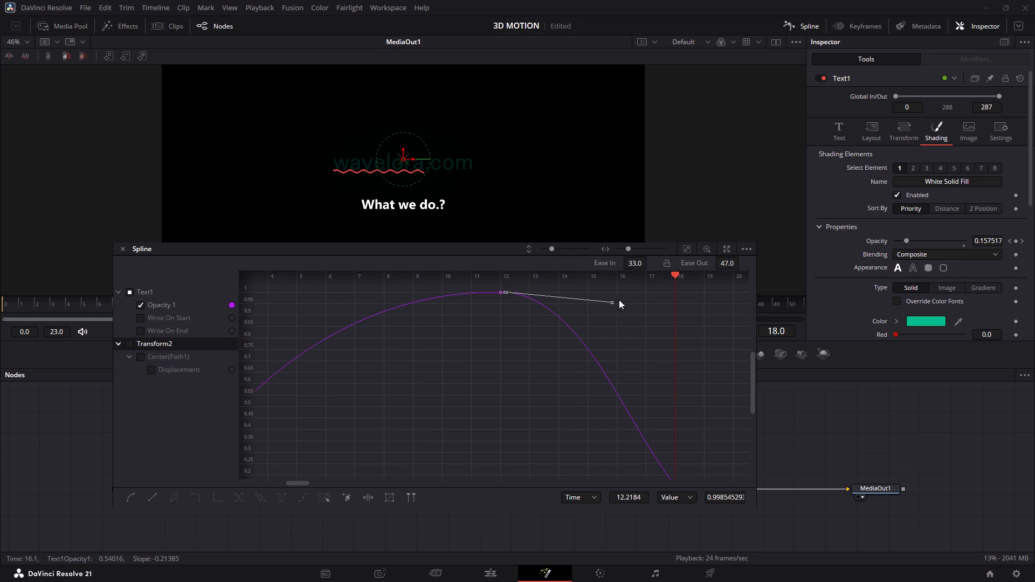
{"action": "left_click_drag", "start_coordinate": [613, 304], "coordinate": [522, 390]}
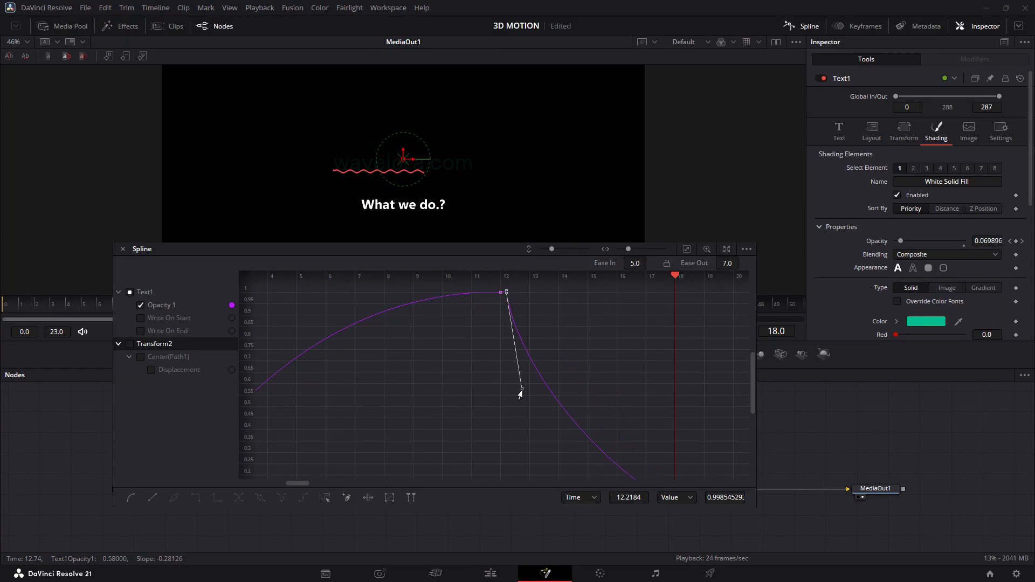
{"action": "left_click_drag", "start_coordinate": [522, 390], "coordinate": [503, 391]}
Play back the animation repeatedly, pausing along the way, to check how wavelora.com fades out after frame 12.
{"action": "key", "text": "space"}
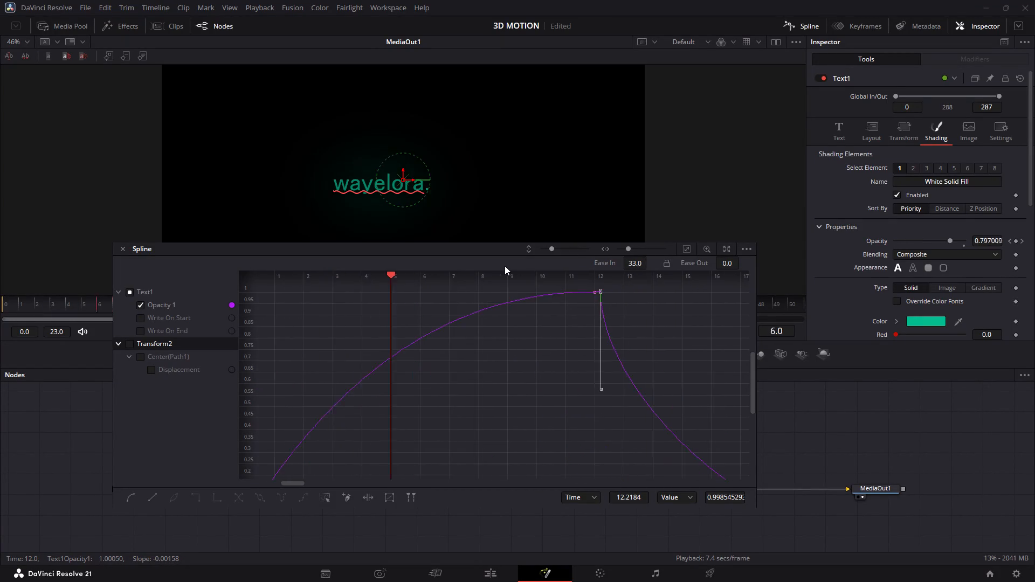
{"action": "key", "text": "space"}
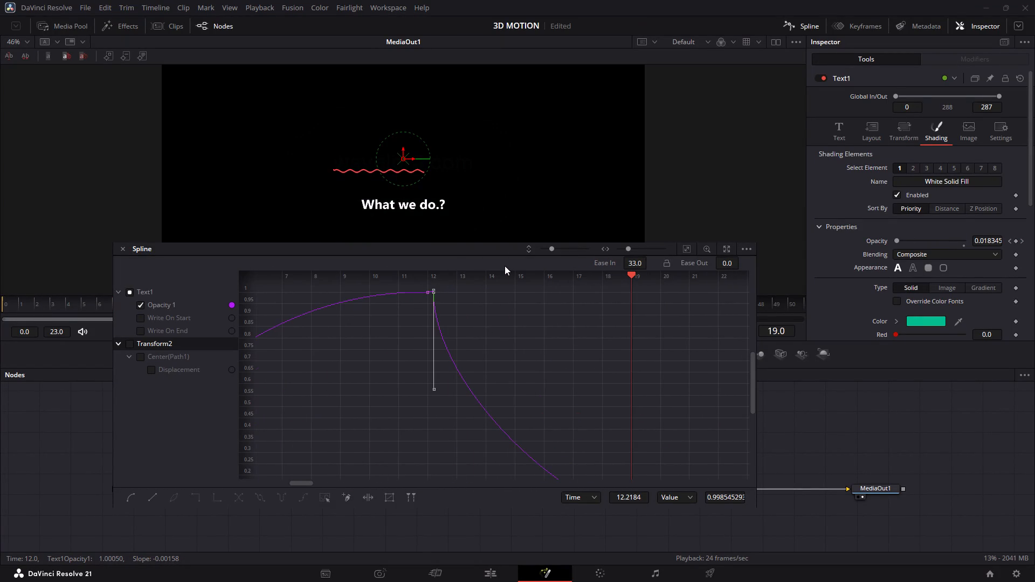
{"action": "key", "text": "space"}
{"action": "key", "text": "space"}
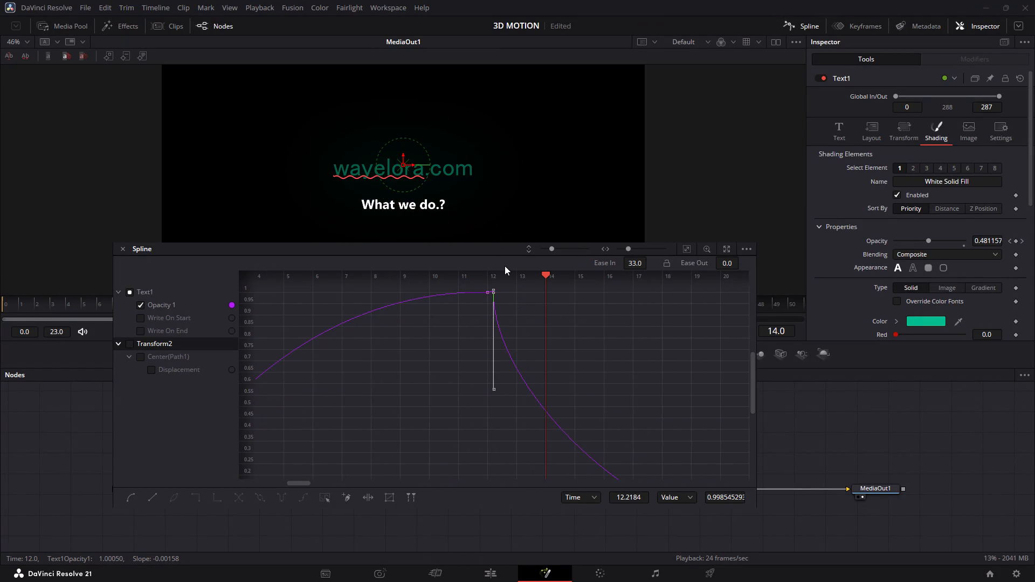
{"action": "key", "text": "space"}
{"action": "key", "text": "space"}
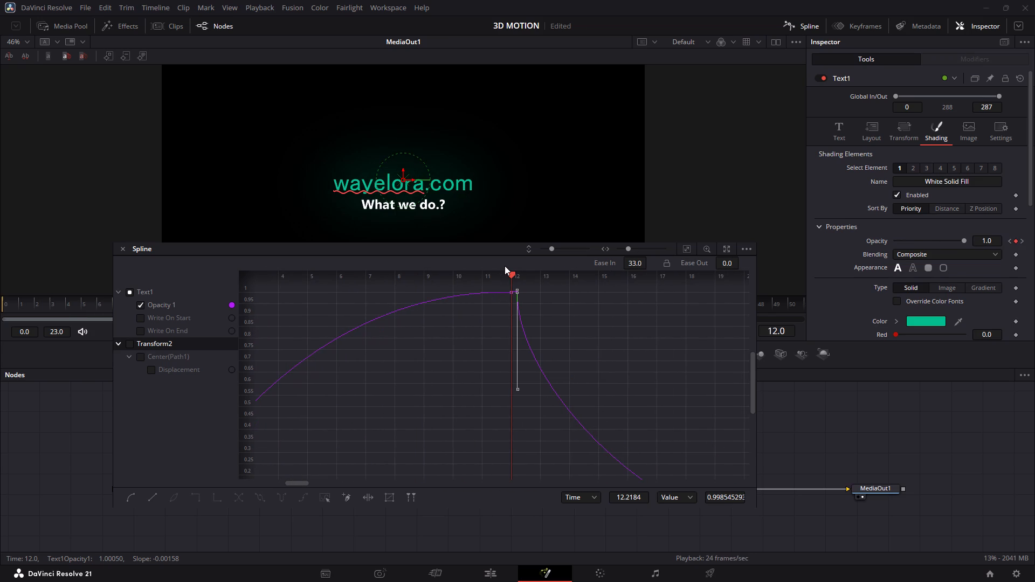
{"action": "key", "text": "space"}
{"action": "key", "text": "space"}
{"action": "key", "text": "space"}
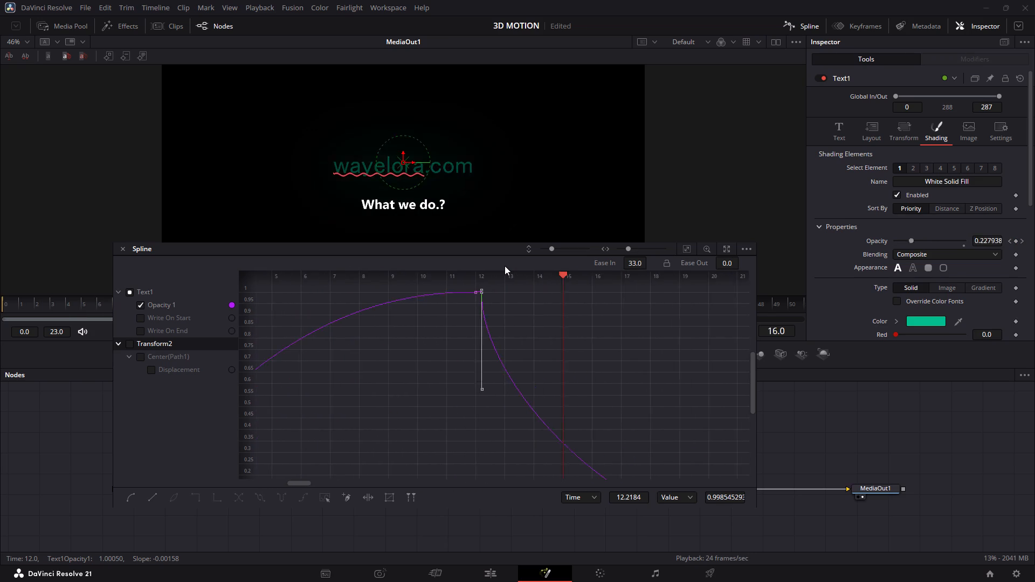
{"action": "key", "text": "space"}
{"action": "key", "text": "space"}
{"action": "key", "text": "space"}
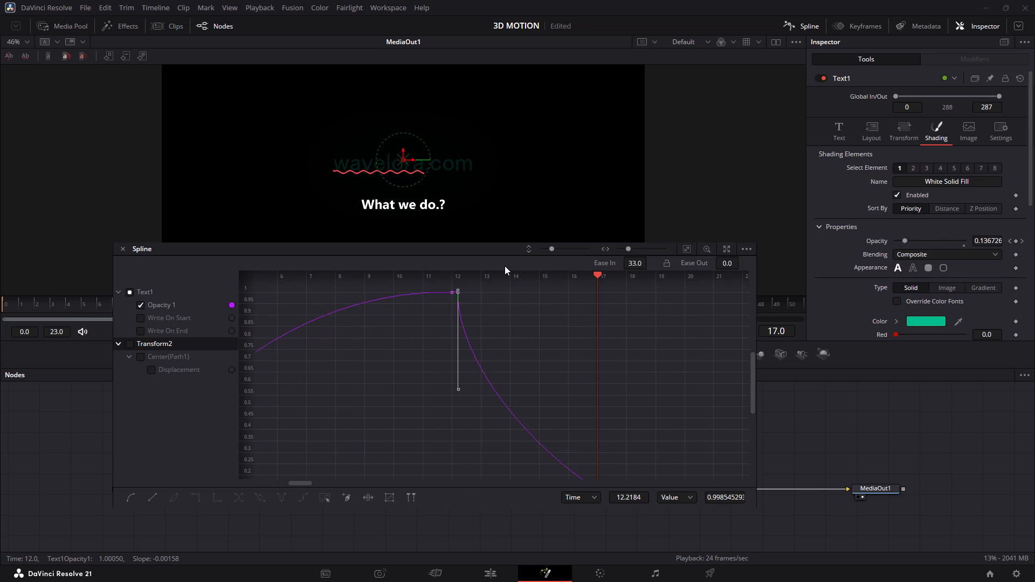
{"action": "key", "text": "space"}
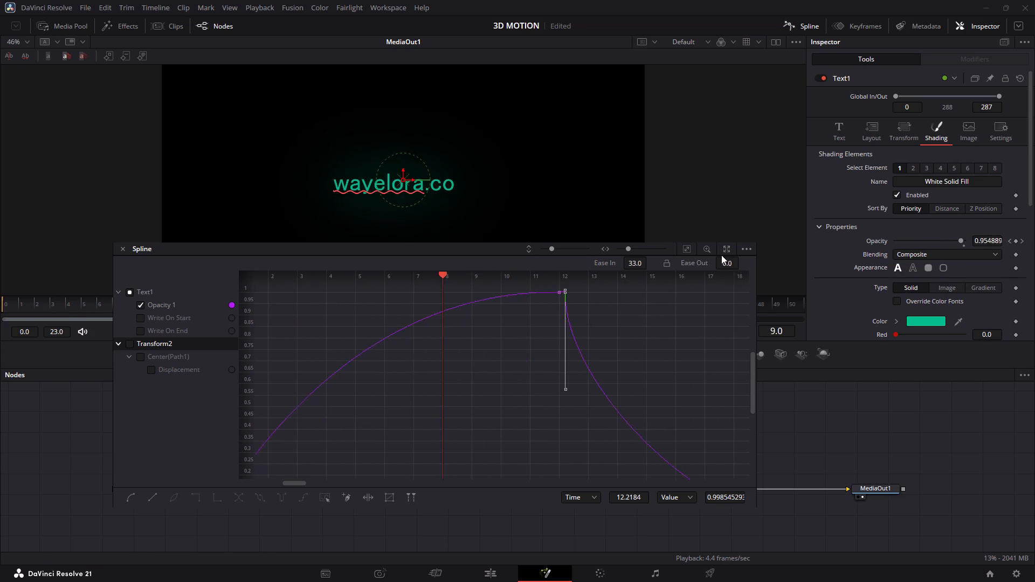
{"action": "key", "text": "space"}
{"action": "key", "text": "space"}
{"action": "key", "text": "space"}
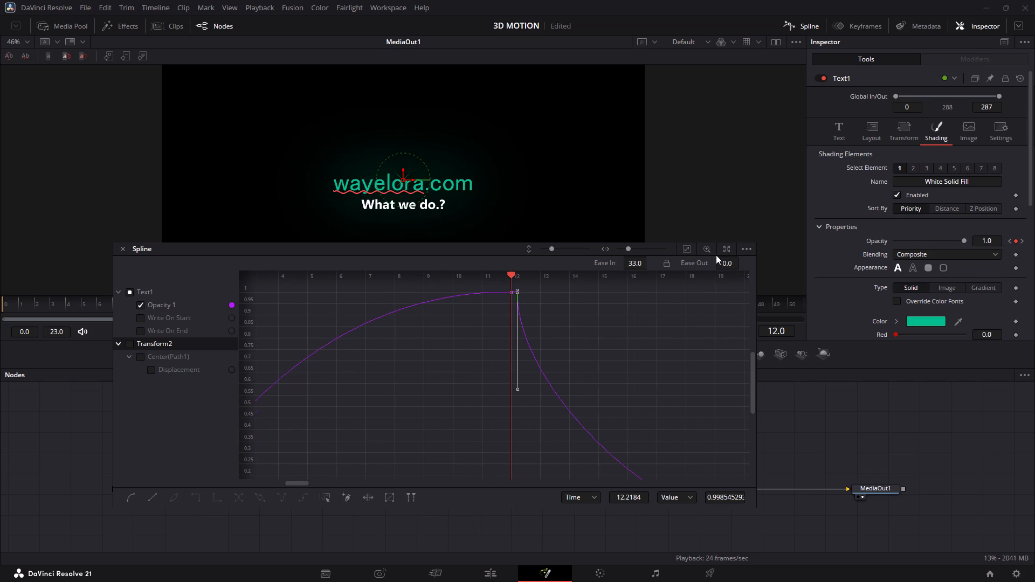
Lengthen the Opacity curve's frame 20 incoming handle, level at 0, to Ease In 73, and play back the fade.
{"action": "scroll", "coordinate": [604, 342], "scroll_direction": "down", "scroll_amount": 1}
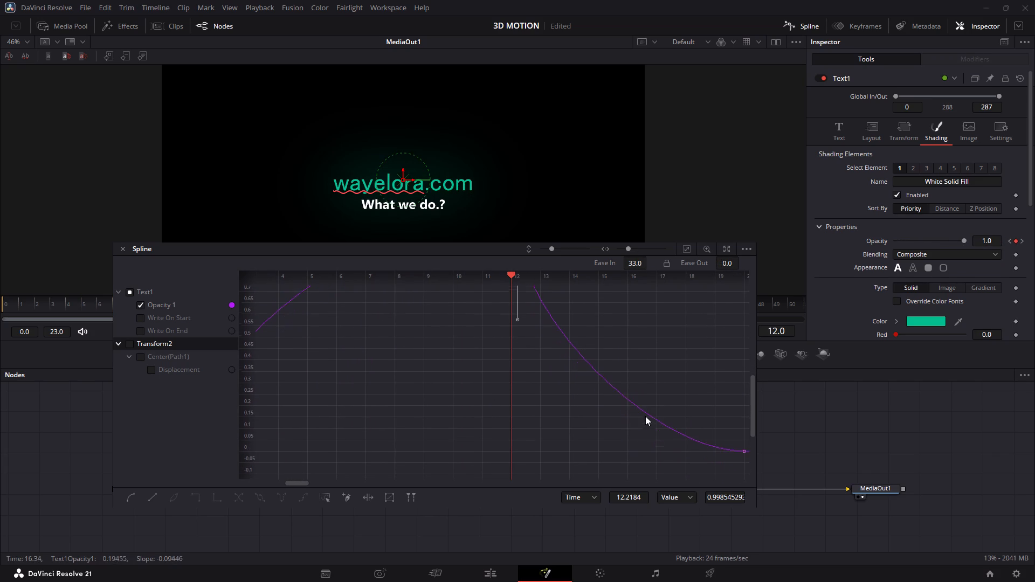
{"action": "scroll", "coordinate": [645, 416], "scroll_direction": "down", "scroll_amount": 1}
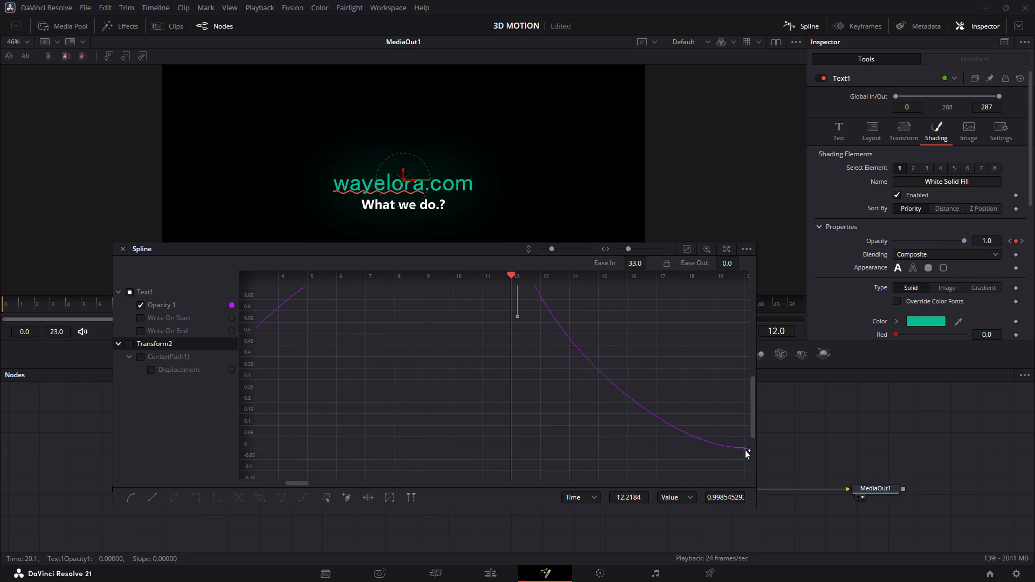
{"action": "left_click", "coordinate": [743, 449]}
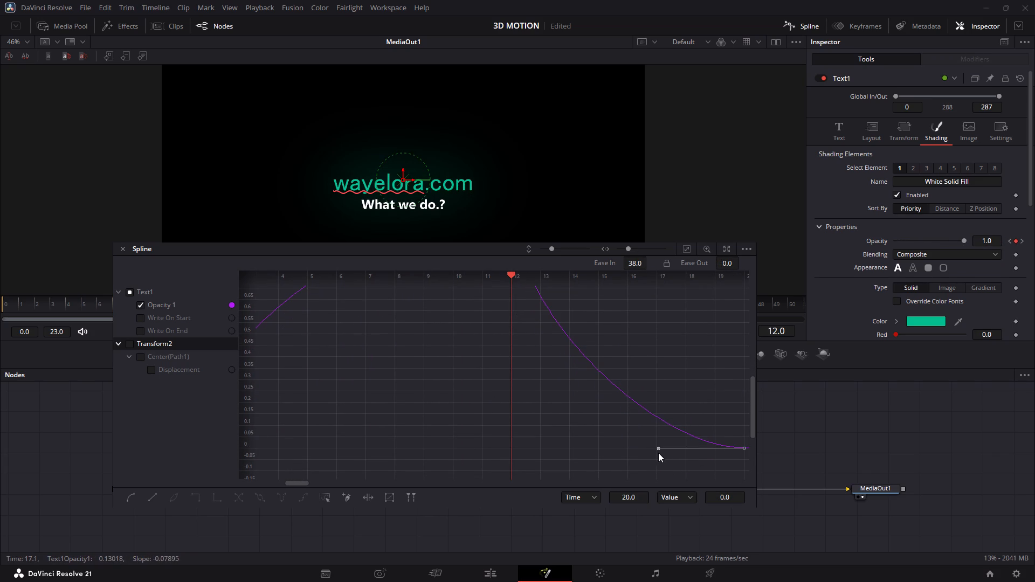
{"action": "left_click_drag", "start_coordinate": [658, 450], "coordinate": [578, 449]}
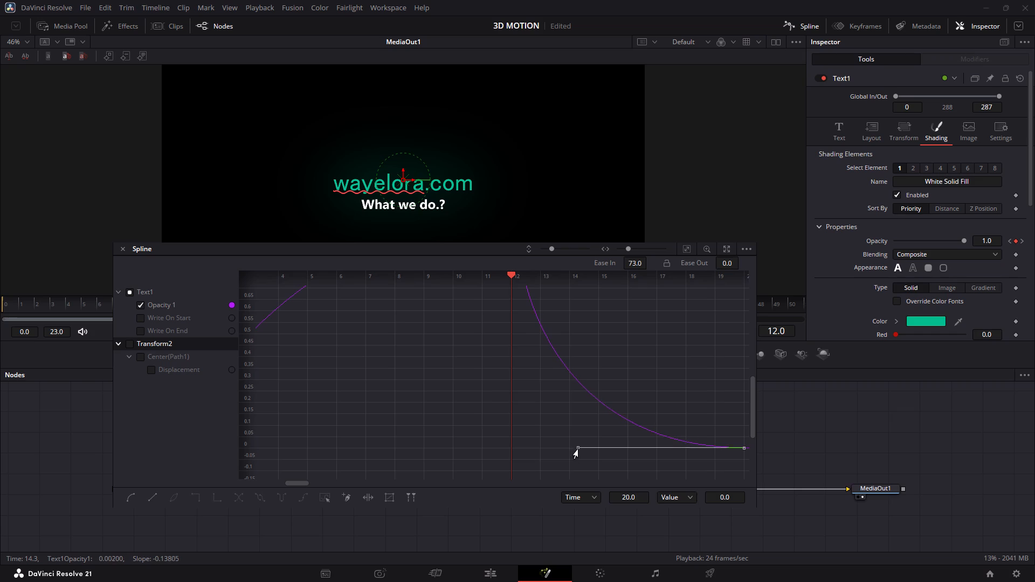
{"action": "left_click_drag", "start_coordinate": [578, 449], "coordinate": [578, 450]}
{"action": "key", "text": "space"}
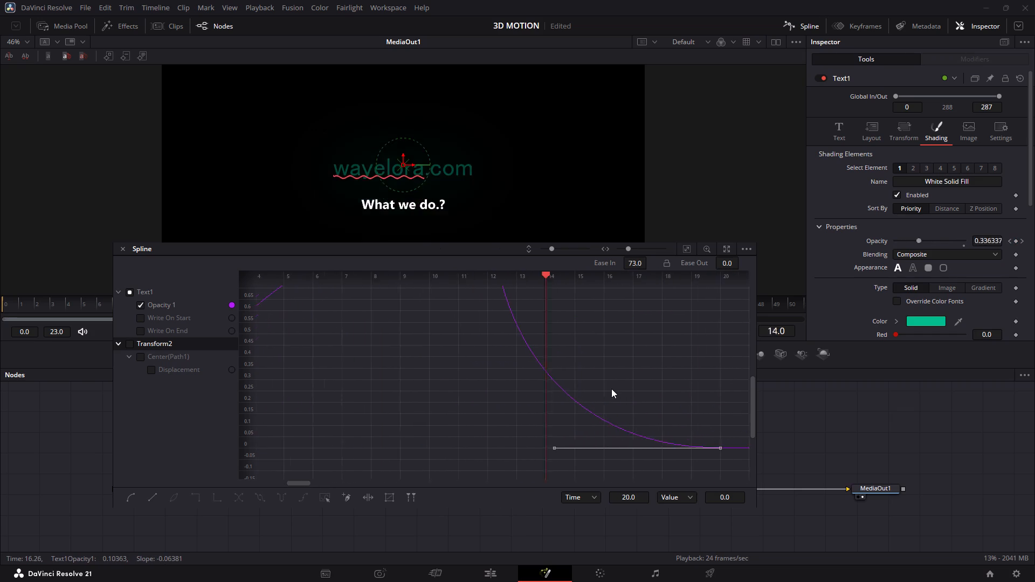
{"action": "key", "text": "space"}
{"action": "key", "text": "space"}
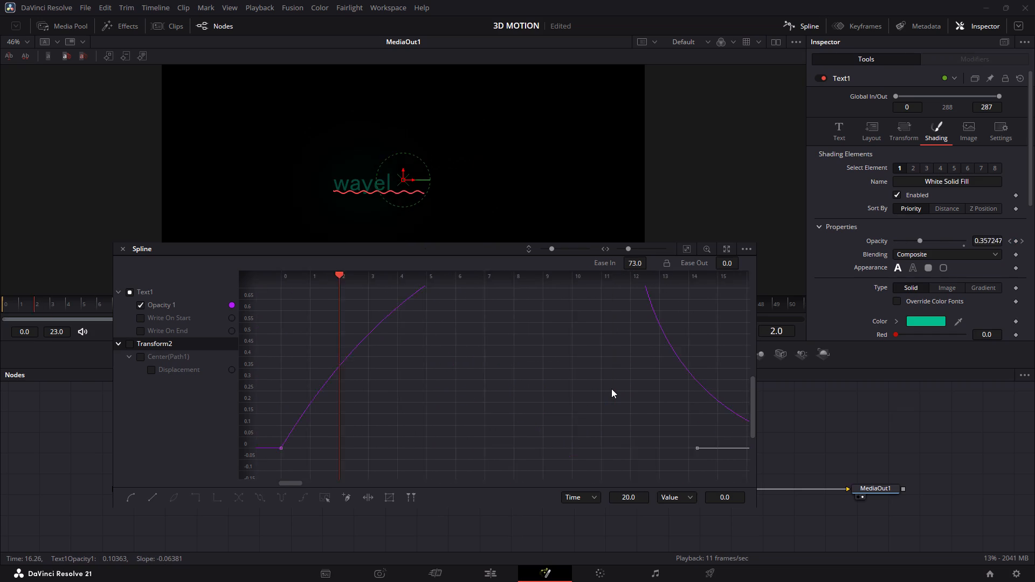
{"action": "key", "text": "space"}
{"action": "key", "text": "space"}
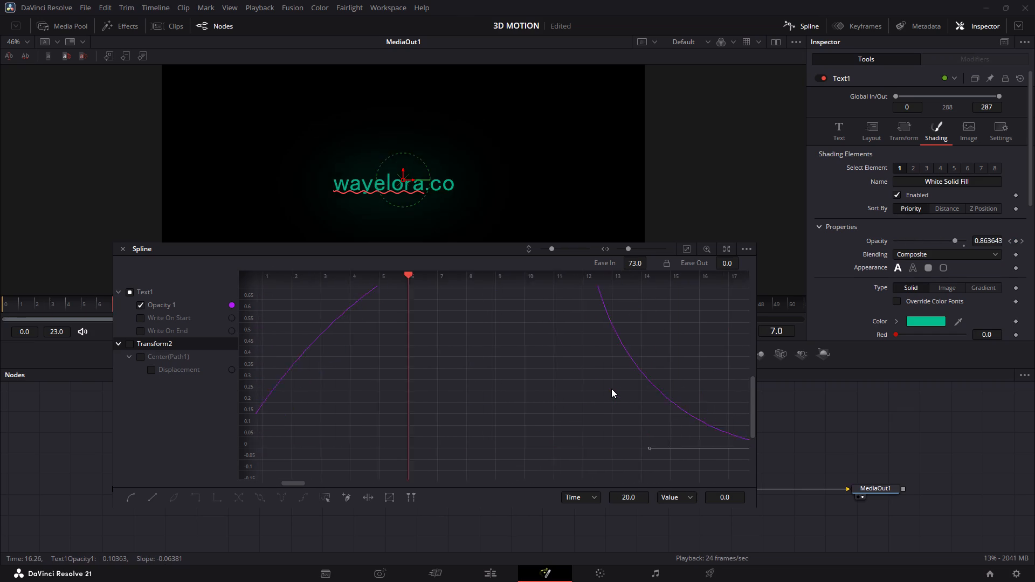
{"action": "key", "text": "space"}
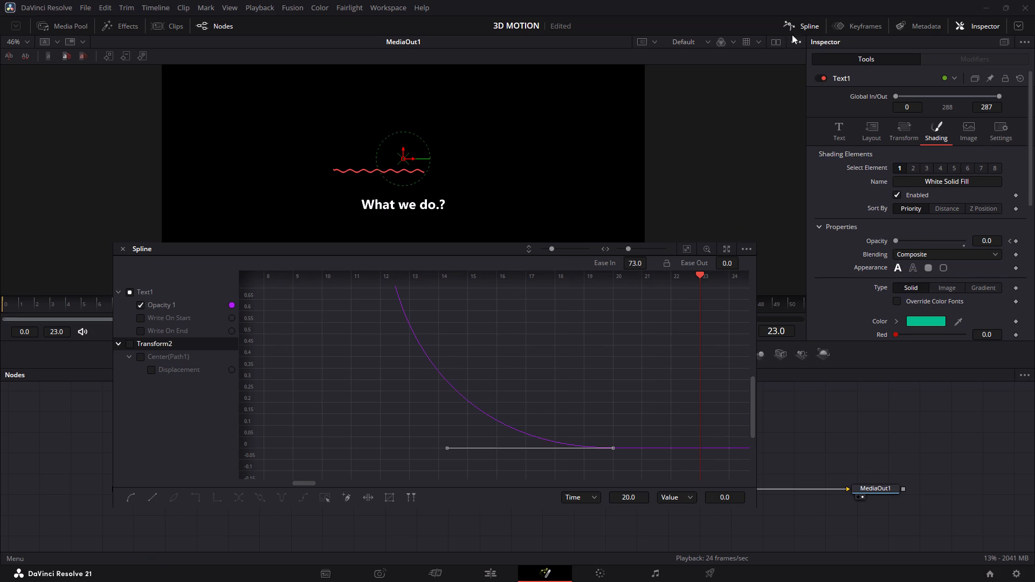
Move the Opacity keyframe near frame 12.22 to frame 14, flatten its incoming handle to Ease In 1 with Ease Out 0, and play back.
{"action": "scroll", "coordinate": [493, 350], "scroll_direction": "up", "scroll_amount": 7}
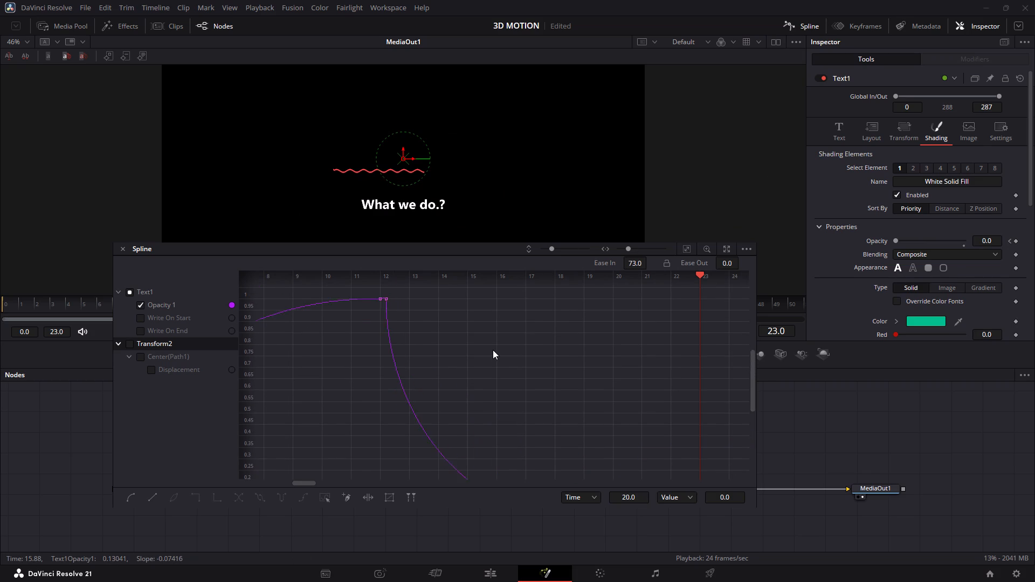
{"action": "scroll", "coordinate": [493, 350], "scroll_direction": "up", "scroll_amount": 3}
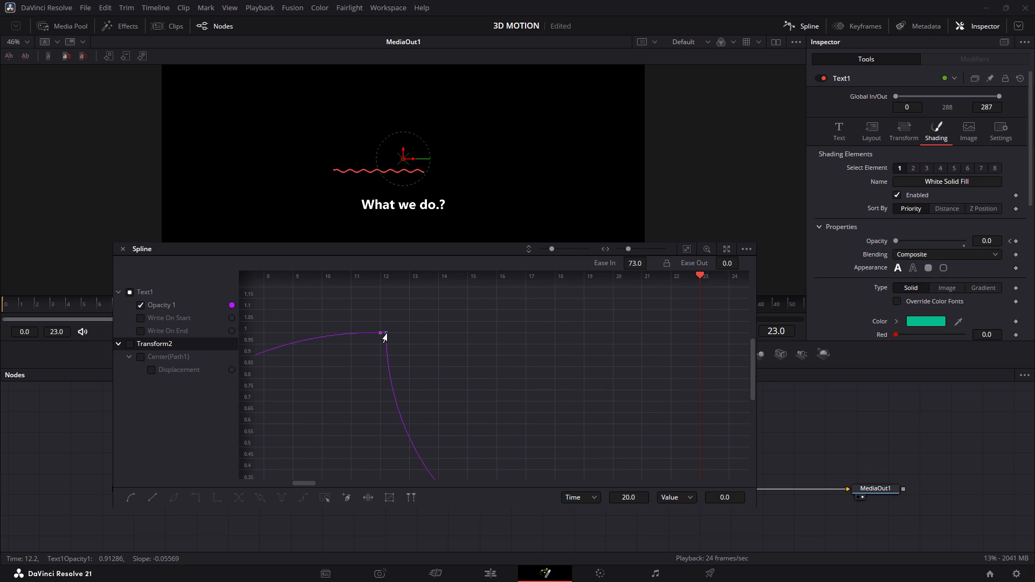
{"action": "left_click", "coordinate": [387, 333]}
{"action": "left_click_drag", "start_coordinate": [387, 333], "coordinate": [424, 335], "text": "shift"}
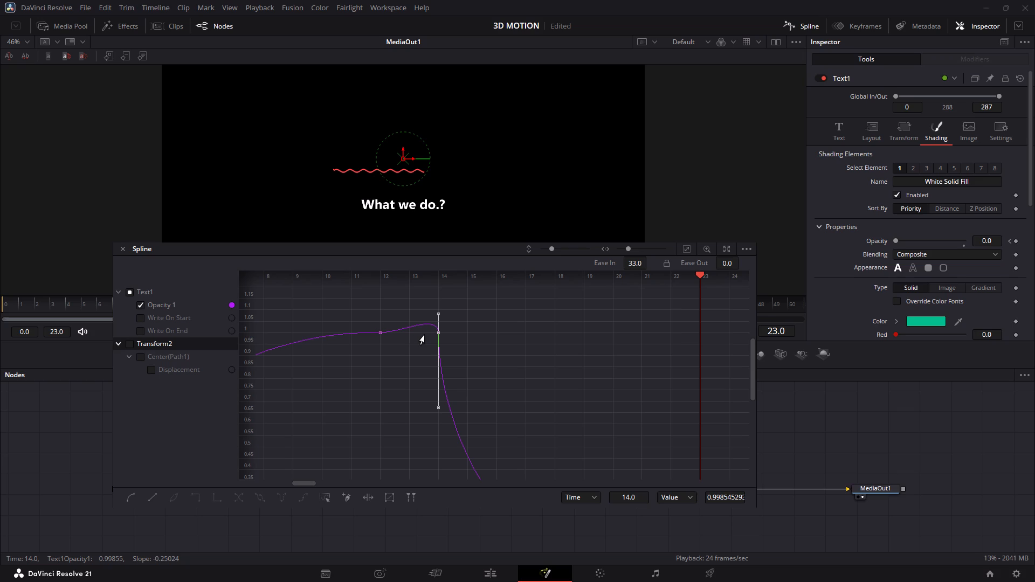
{"action": "left_click_drag", "start_coordinate": [424, 335], "coordinate": [426, 335], "text": "shift"}
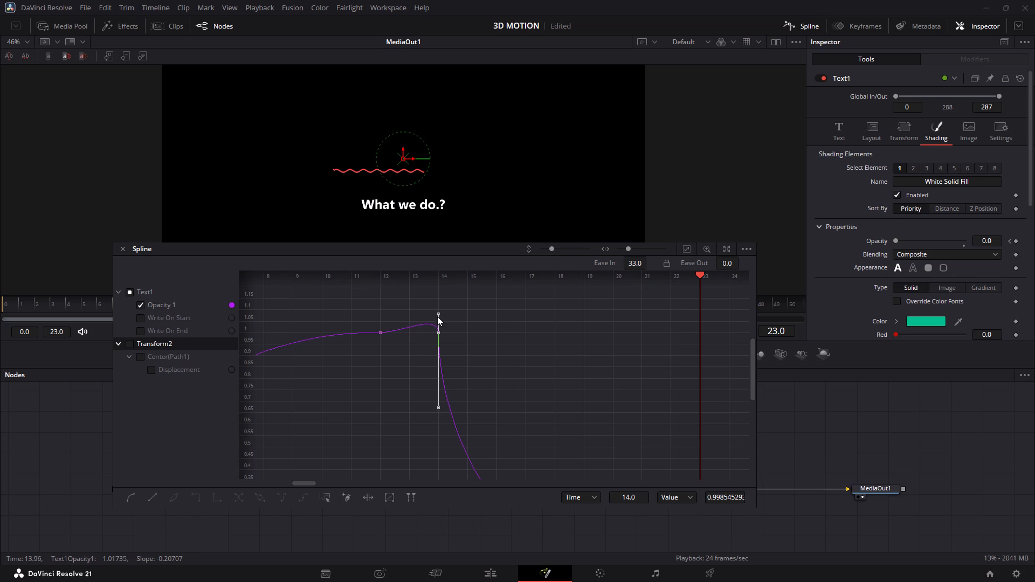
{"action": "left_click_drag", "start_coordinate": [437, 314], "coordinate": [436, 333]}
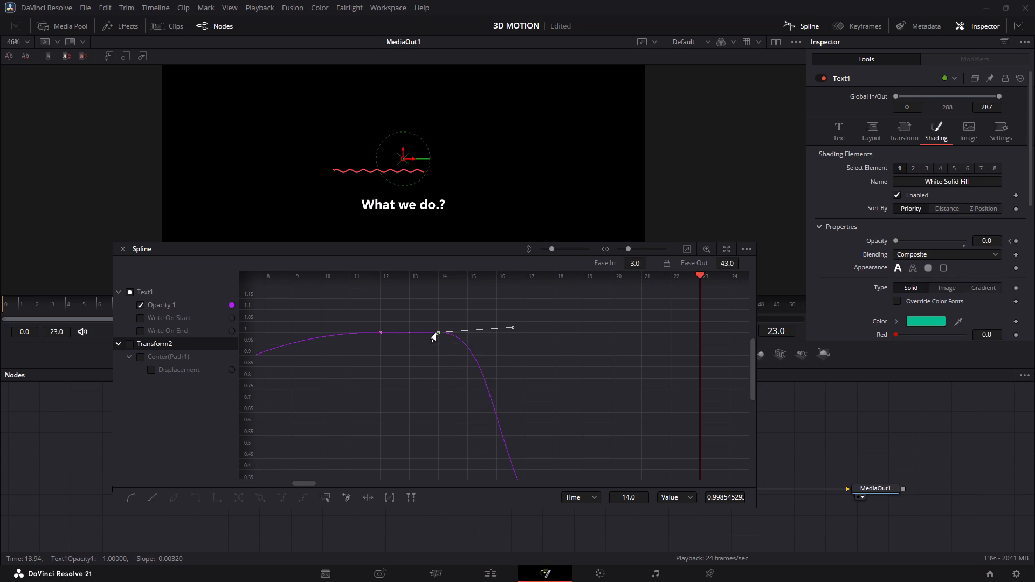
{"action": "left_click_drag", "start_coordinate": [436, 333], "coordinate": [438, 332]}
{"action": "key", "text": "space"}
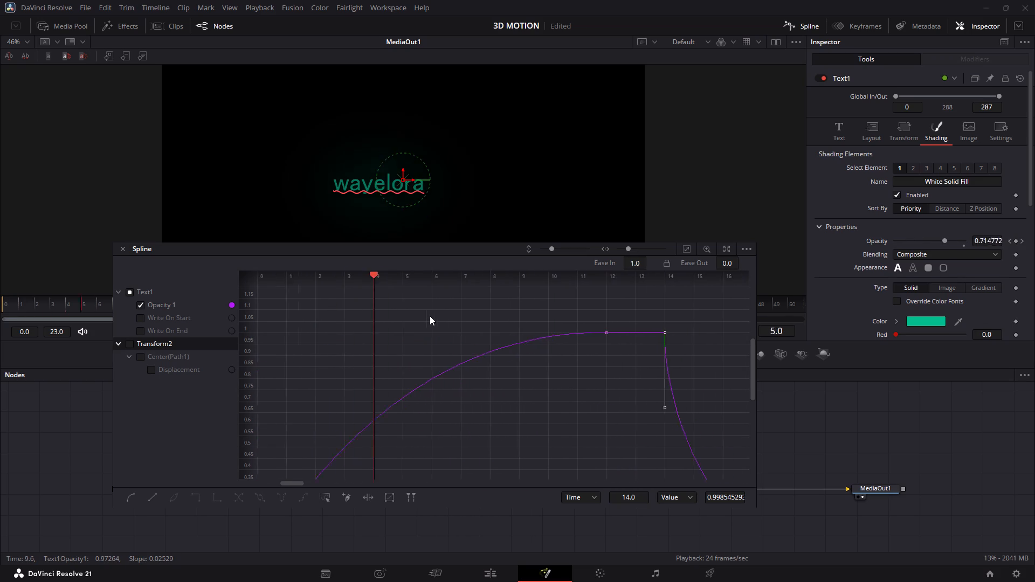
{"action": "key", "text": "space"}
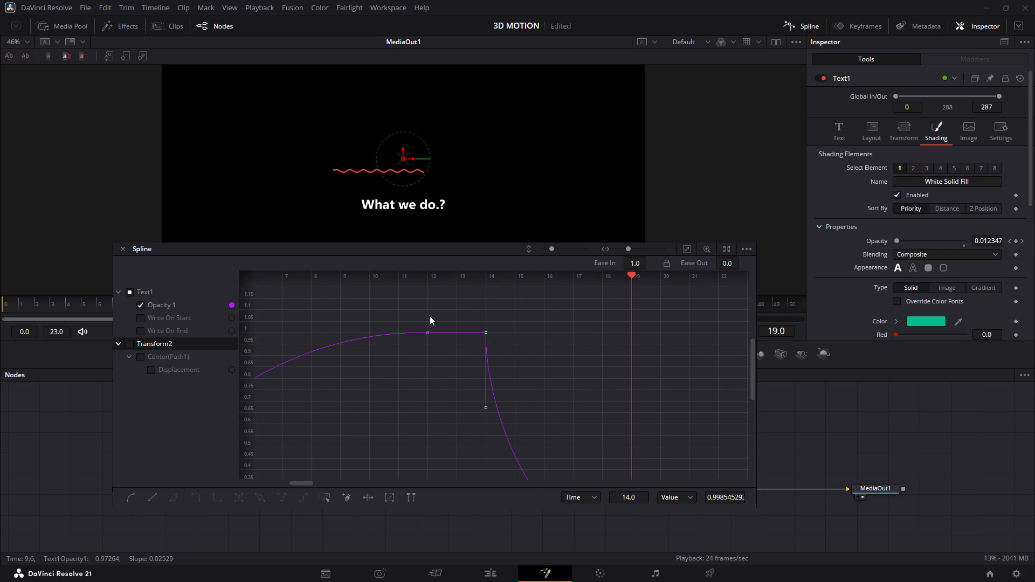
{"action": "key", "text": "space"}
{"action": "key", "text": "space"}
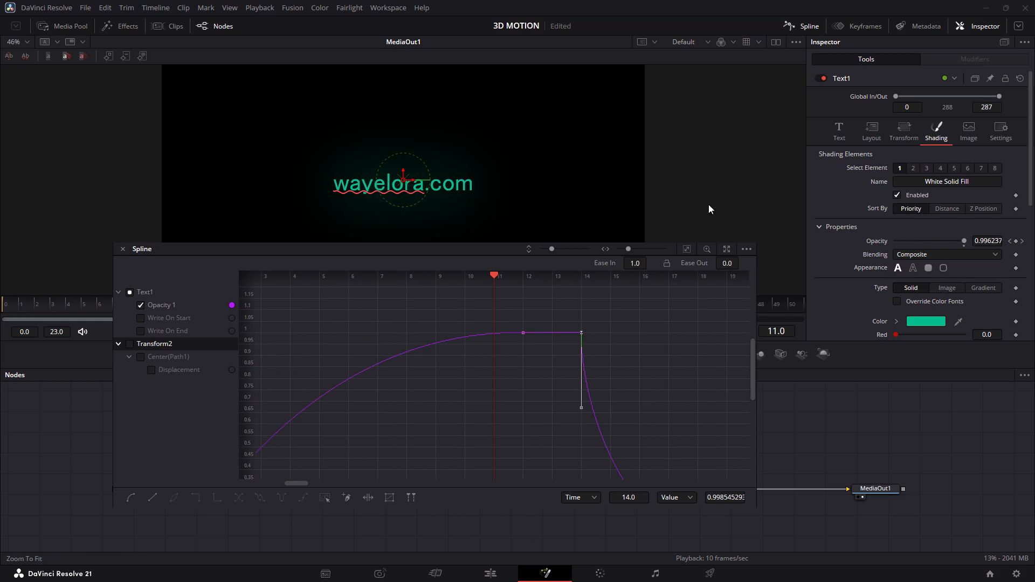
Show only Transform2's Displacement curve, move its frame 12 keyframe to frame 13, close the Spline editor and play back the animation.
{"action": "left_click", "coordinate": [131, 343]}
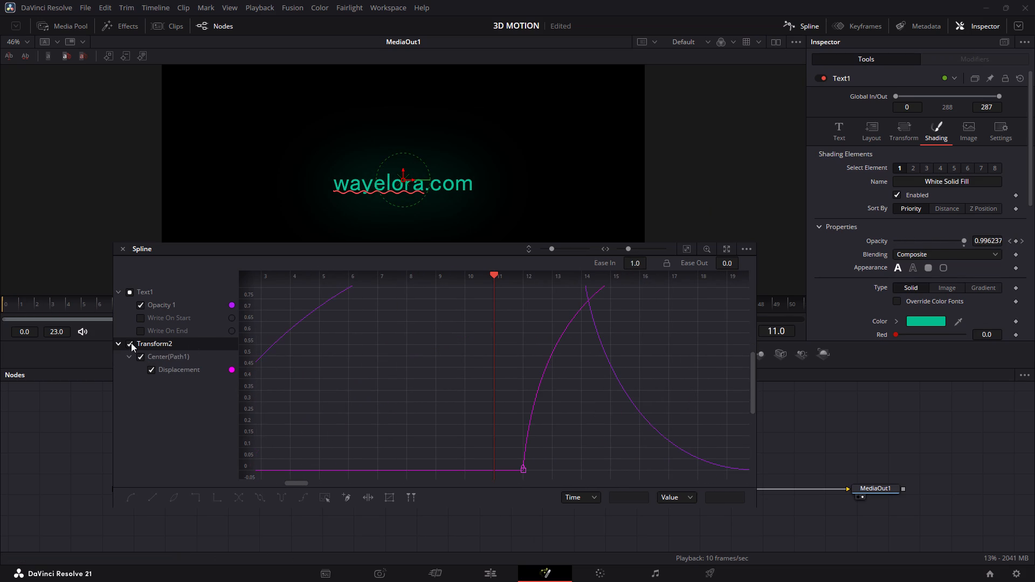
{"action": "left_click", "coordinate": [140, 303]}
{"action": "left_click", "coordinate": [140, 303]}
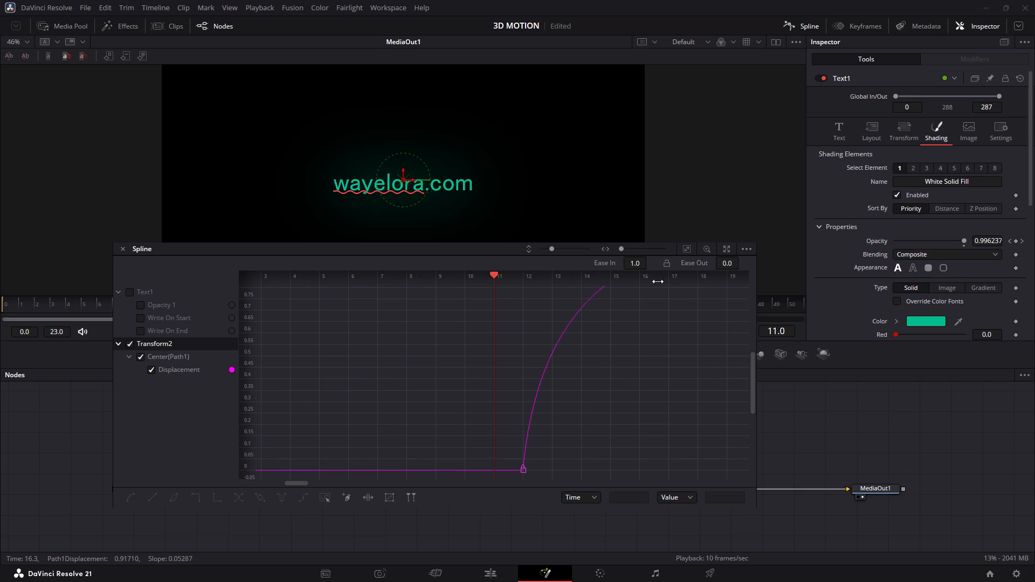
{"action": "left_click", "coordinate": [685, 247]}
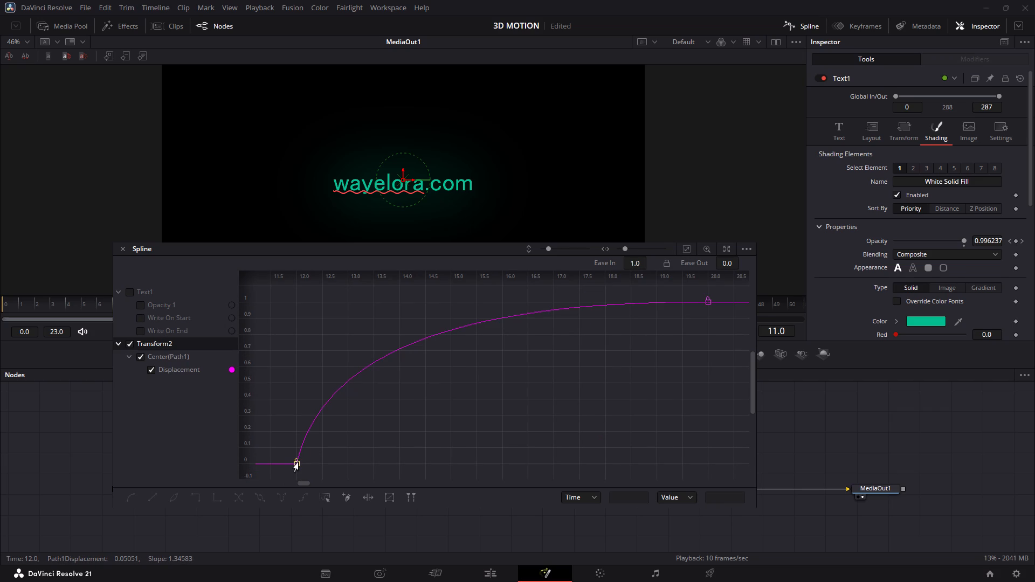
{"action": "left_click", "coordinate": [298, 462]}
{"action": "left_click_drag", "start_coordinate": [298, 462], "coordinate": [301, 462], "text": "shift"}
{"action": "left_click_drag", "start_coordinate": [301, 462], "coordinate": [310, 462], "text": "shift"}
{"action": "left_click_drag", "start_coordinate": [298, 462], "coordinate": [326, 462]}
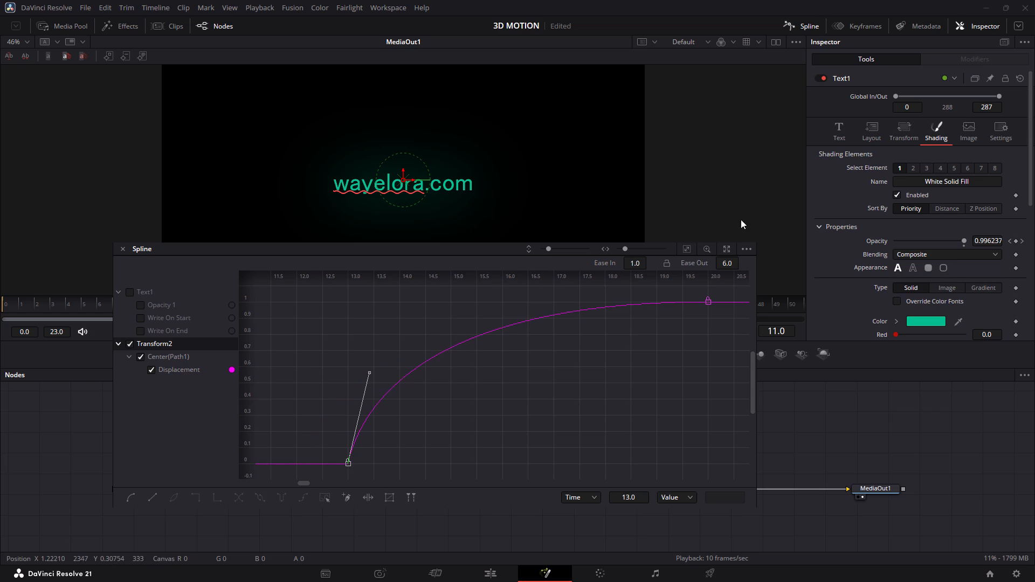
{"action": "left_click", "coordinate": [806, 27]}
{"action": "left_click", "coordinate": [565, 439]}
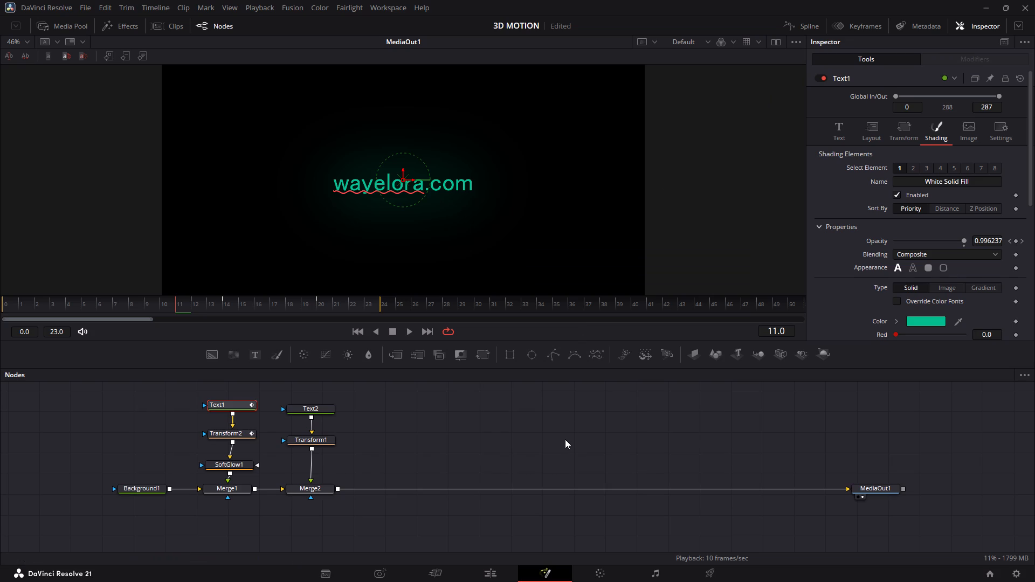
{"action": "key", "text": "space"}
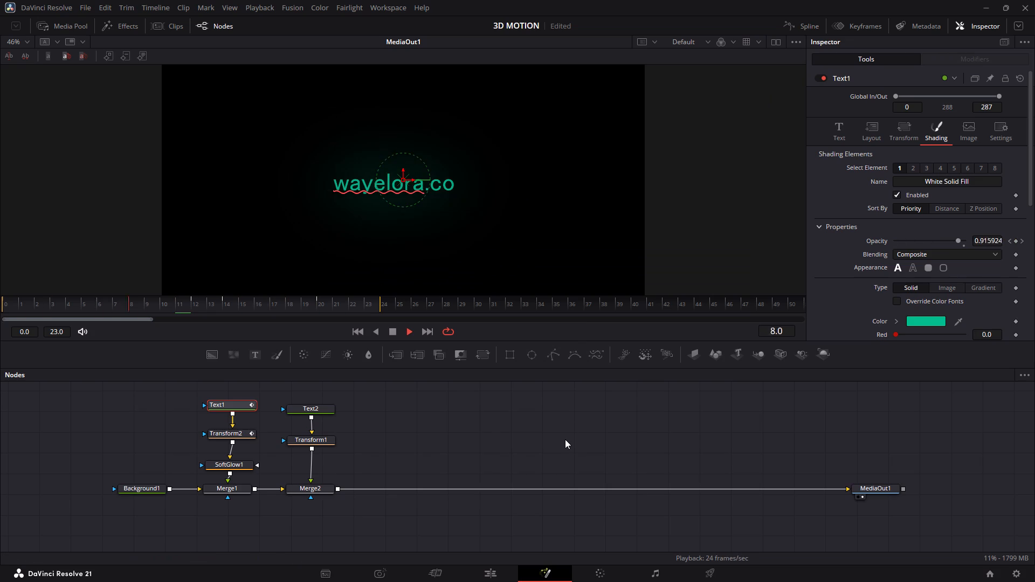
{"action": "key", "text": "space"}
Enable Motion Blur on Text1 and set a keyframe for it at frame 13.
{"action": "left_click", "coordinate": [997, 133]}
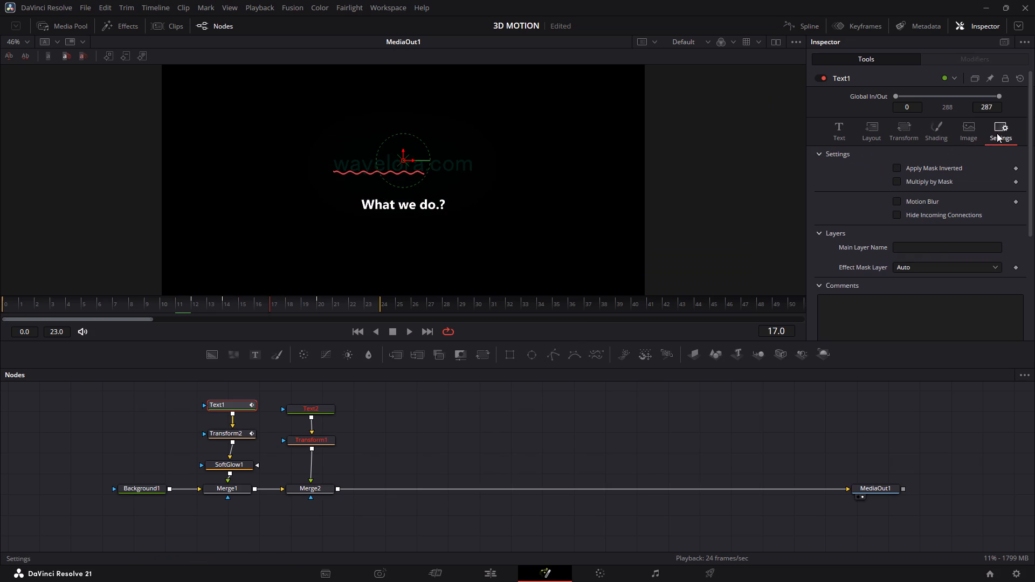
{"action": "left_click", "coordinate": [896, 199]}
{"action": "left_click", "coordinate": [222, 301]}
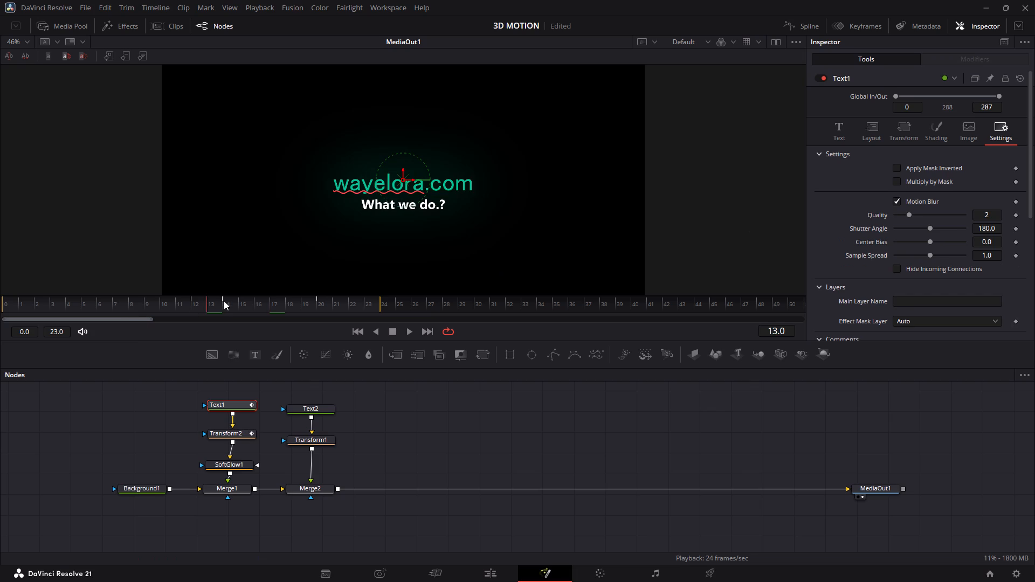
{"action": "left_click", "coordinate": [224, 301]}
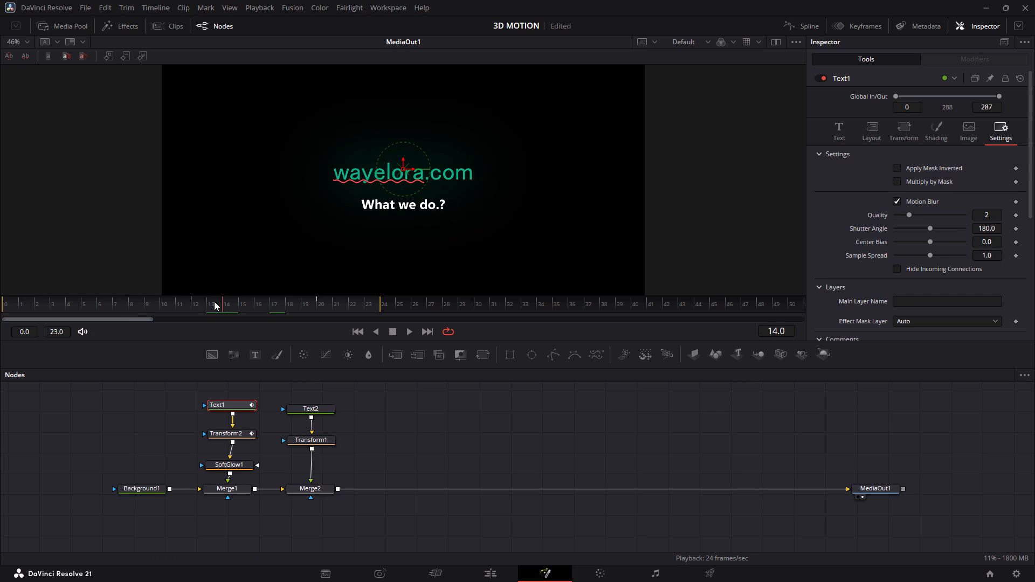
{"action": "left_click", "coordinate": [211, 301]}
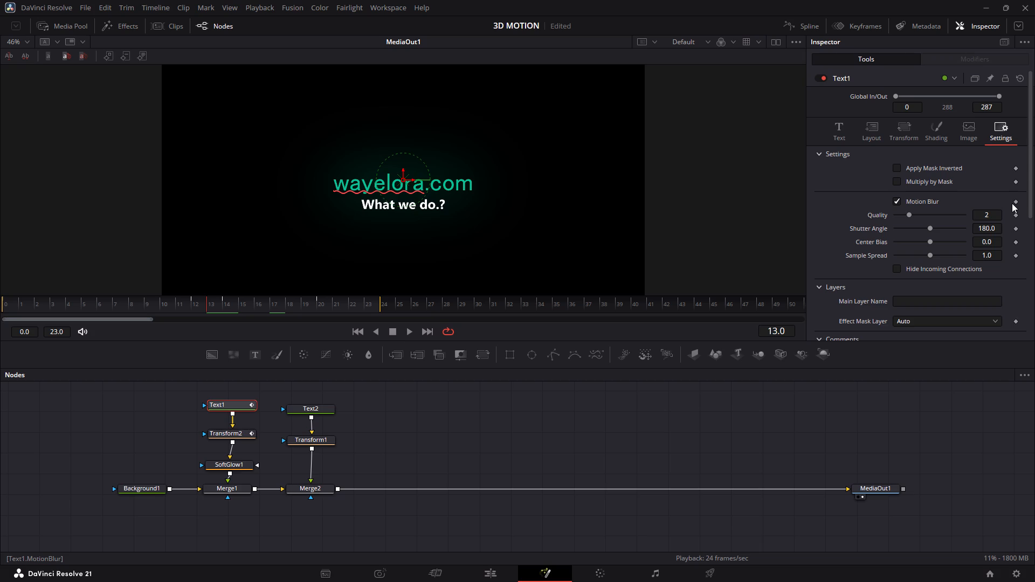
{"action": "left_click", "coordinate": [1012, 203]}
{"action": "left_click", "coordinate": [1014, 202]}
Raise Text1's Motion Blur Quality to 5 and play back the animation.
{"action": "left_click", "coordinate": [993, 213]}
{"action": "left_click_drag", "start_coordinate": [910, 216], "coordinate": [915, 216]}
{"action": "left_click_drag", "start_coordinate": [915, 216], "coordinate": [928, 216]}
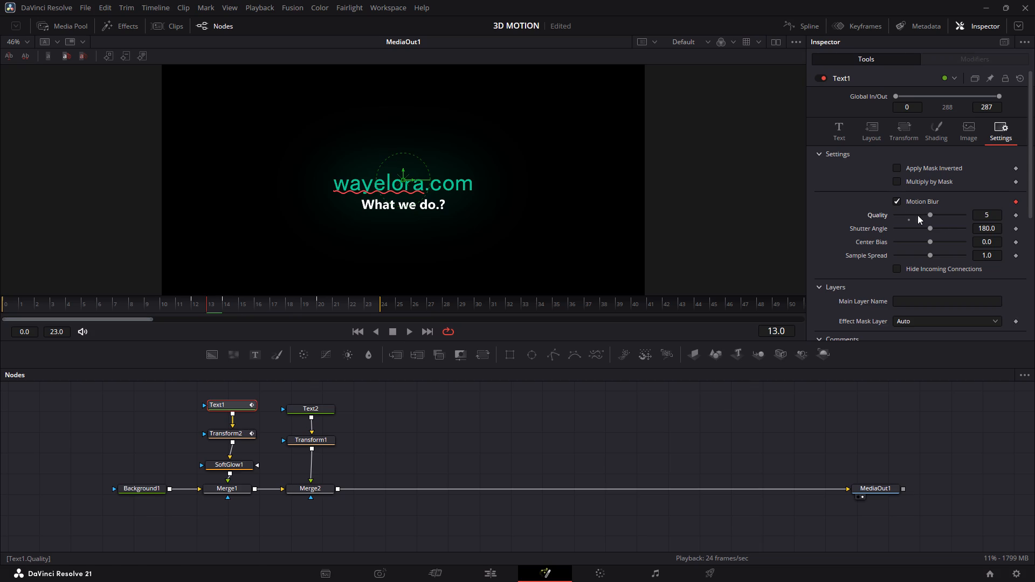
{"action": "left_click", "coordinate": [759, 218]}
{"action": "key", "text": "space"}
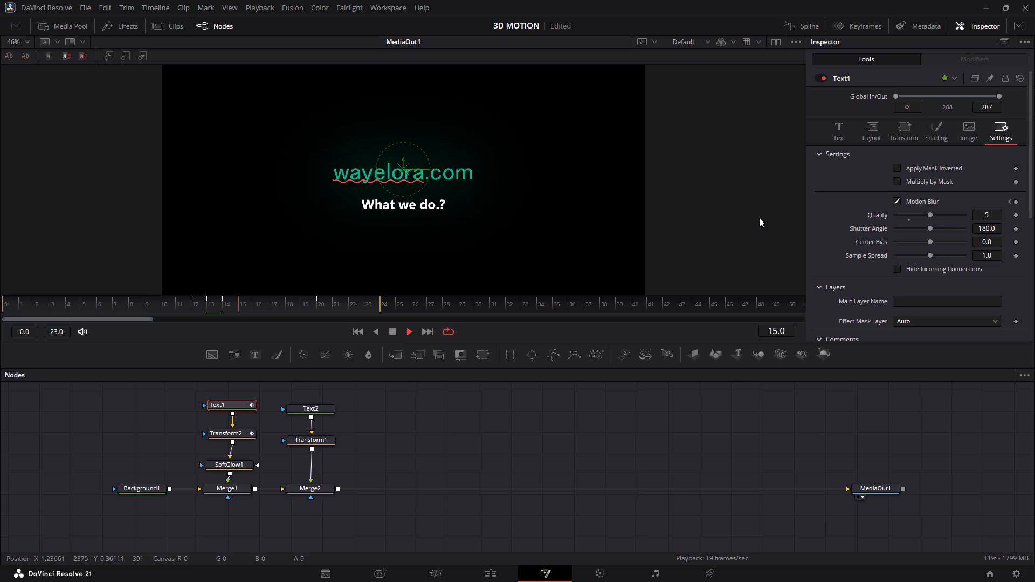
{"action": "key", "text": "space"}
{"action": "key", "text": "space"}
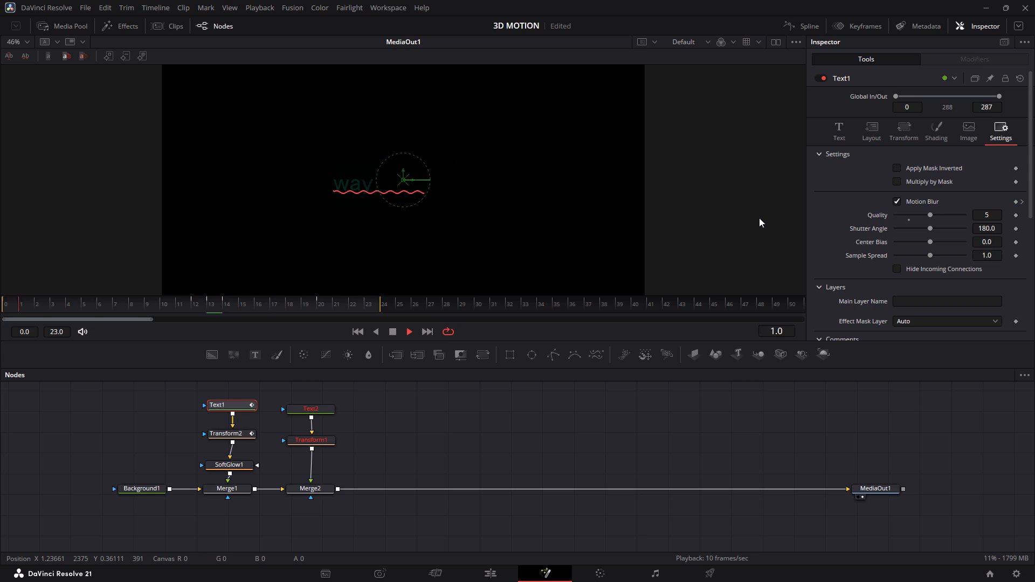
Raise Text1's Motion Blur Quality to 9 and play back the animation.
{"action": "key", "text": "space"}
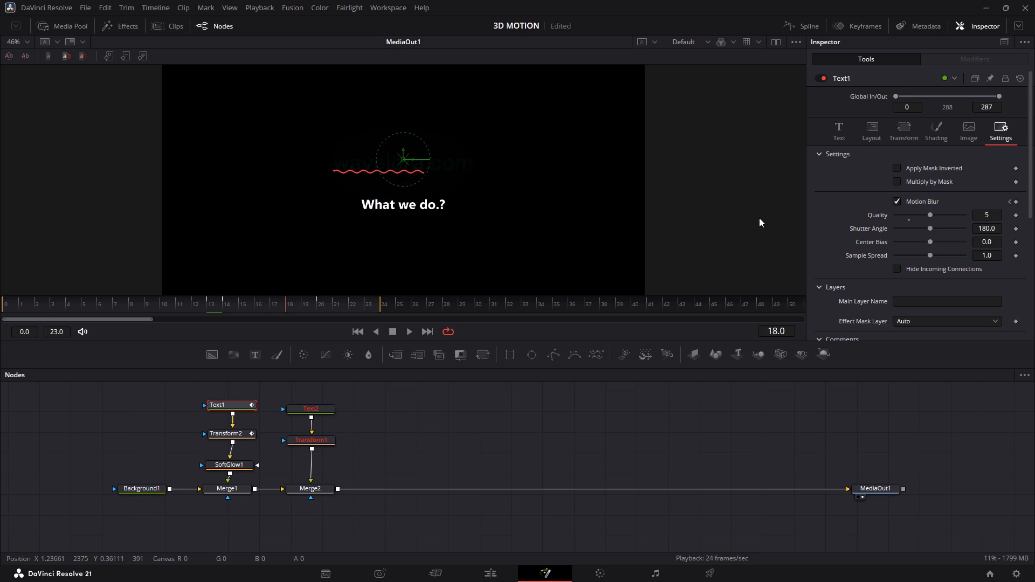
{"action": "key", "text": "space"}
{"action": "key", "text": "space"}
{"action": "key", "text": "space"}
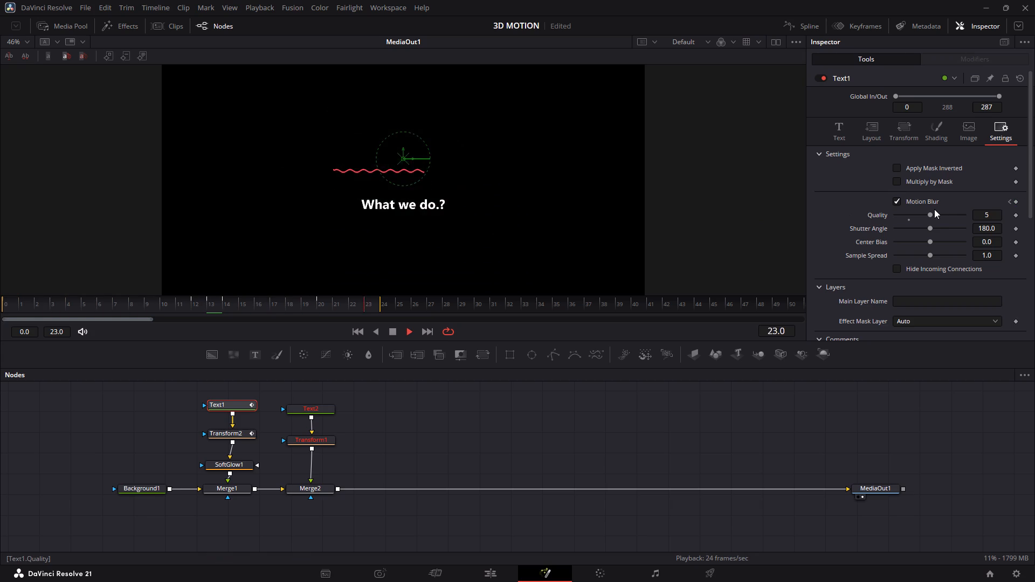
{"action": "left_click_drag", "start_coordinate": [931, 214], "coordinate": [961, 217]}
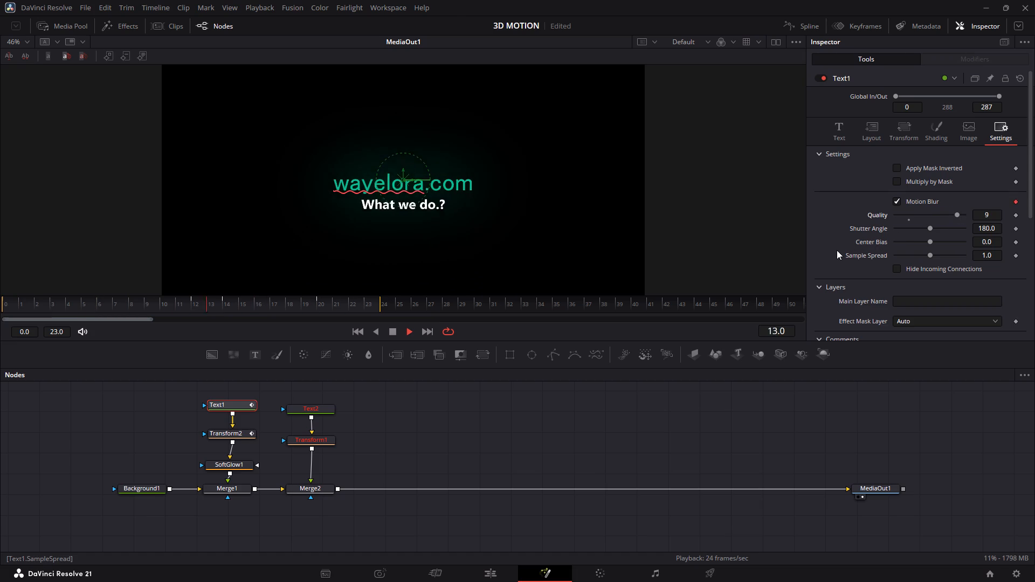
{"action": "key", "text": "space"}
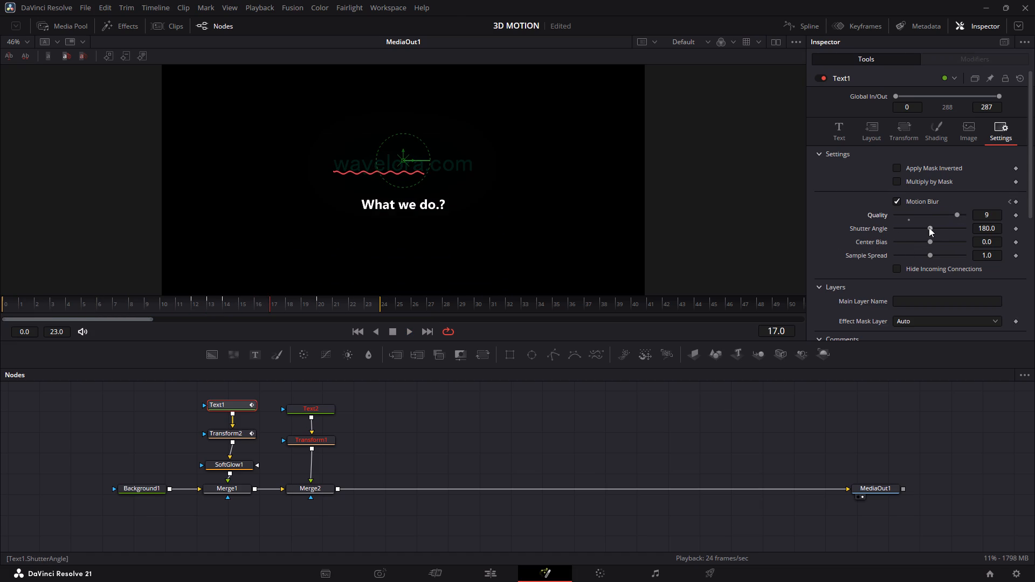
Set Text1's motion blur Shutter Angle to 221.1, Center Bias to 0.25 and Sample Spread to 2.02.
{"action": "left_click_drag", "start_coordinate": [929, 227], "coordinate": [936, 227]}
{"action": "left_click_drag", "start_coordinate": [927, 242], "coordinate": [935, 242]}
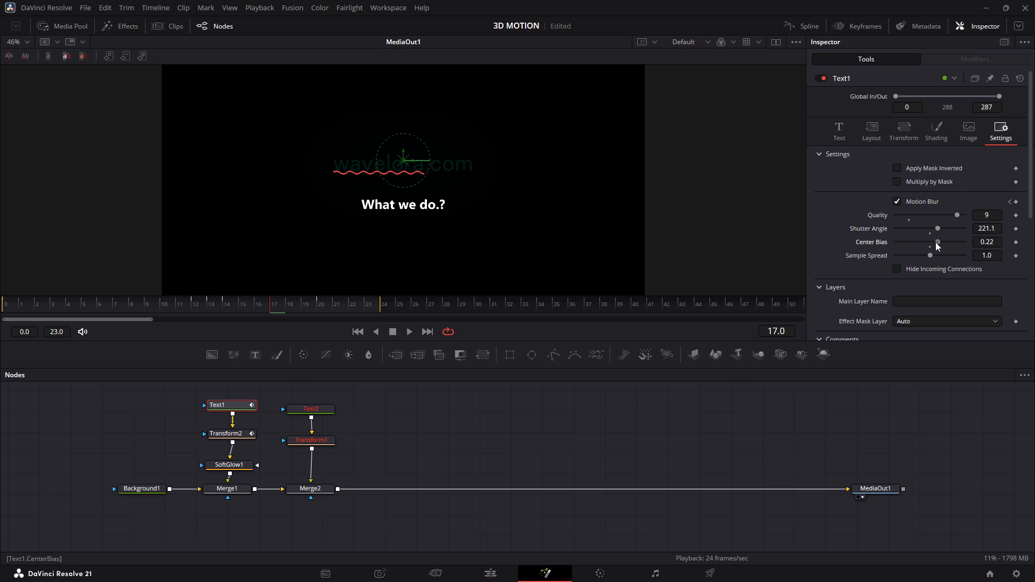
{"action": "left_click_drag", "start_coordinate": [935, 242], "coordinate": [936, 242]}
{"action": "left_click_drag", "start_coordinate": [930, 253], "coordinate": [938, 253]}
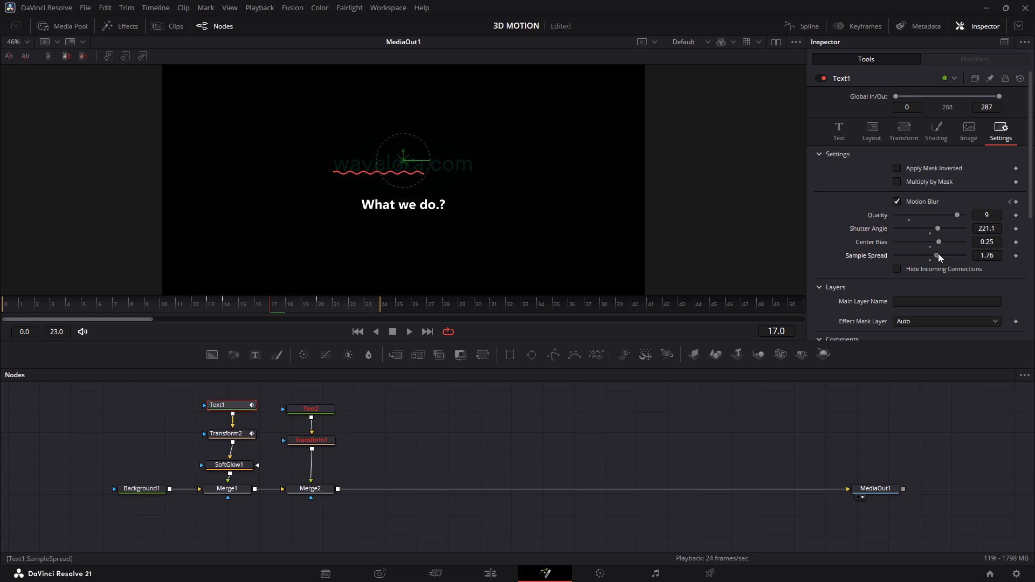
{"action": "left_click_drag", "start_coordinate": [938, 253], "coordinate": [939, 253]}
Play back the animation repeatedly to examine the motion blur on wavelora.com as it moves upward.
{"action": "key", "text": "space"}
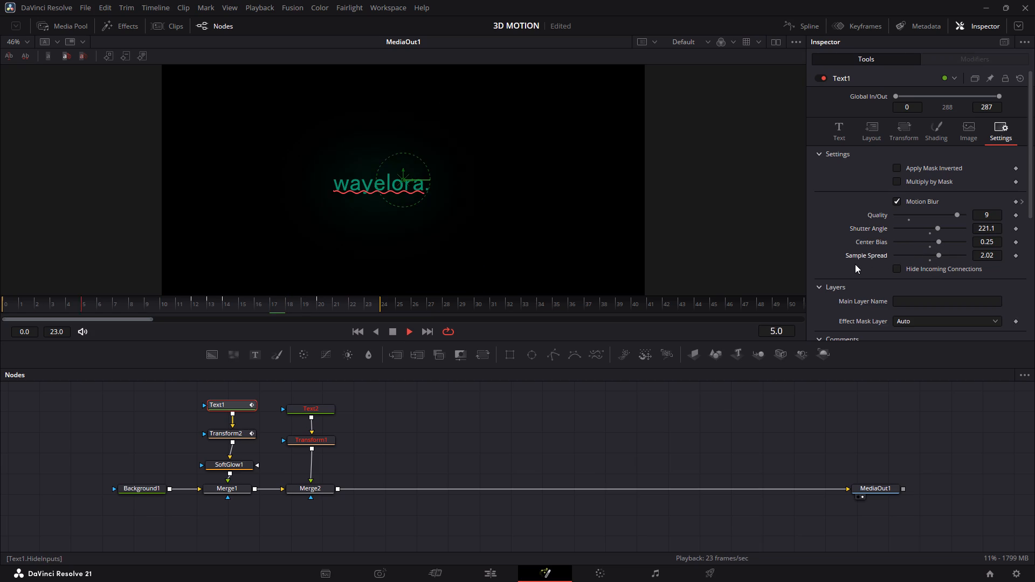
{"action": "key", "text": "space"}
{"action": "key", "text": "space"}
{"action": "key", "text": "space"}
{"action": "key", "text": "space"}
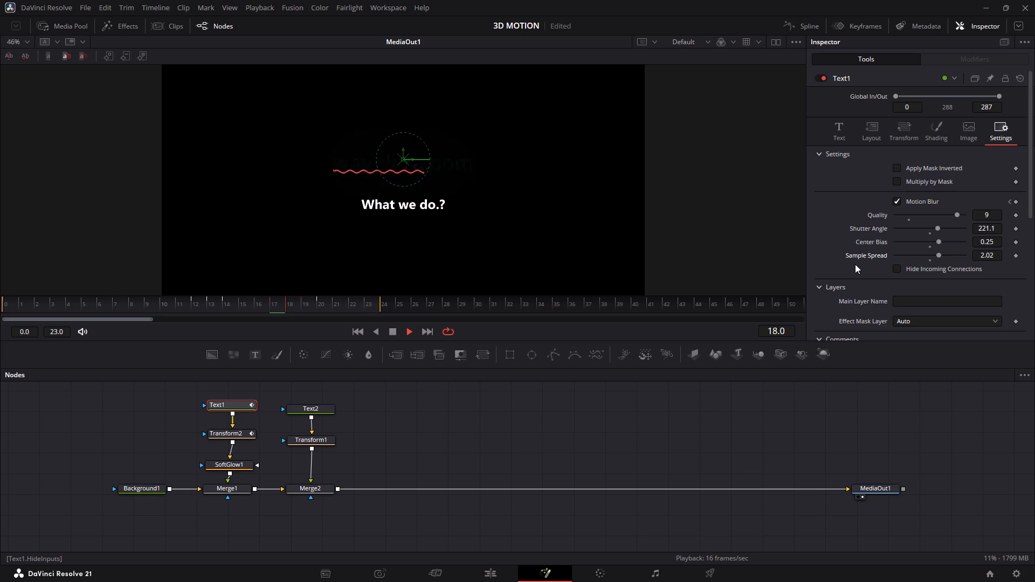
{"action": "key", "text": "space"}
{"action": "key", "text": "space"}
{"action": "key", "text": "space"}
{"action": "key", "text": "space"}
{"action": "key", "text": "space"}
{"action": "key", "text": "space"}
{"action": "key", "text": "space"}
{"action": "key", "text": "space"}
{"action": "key", "text": "space"}
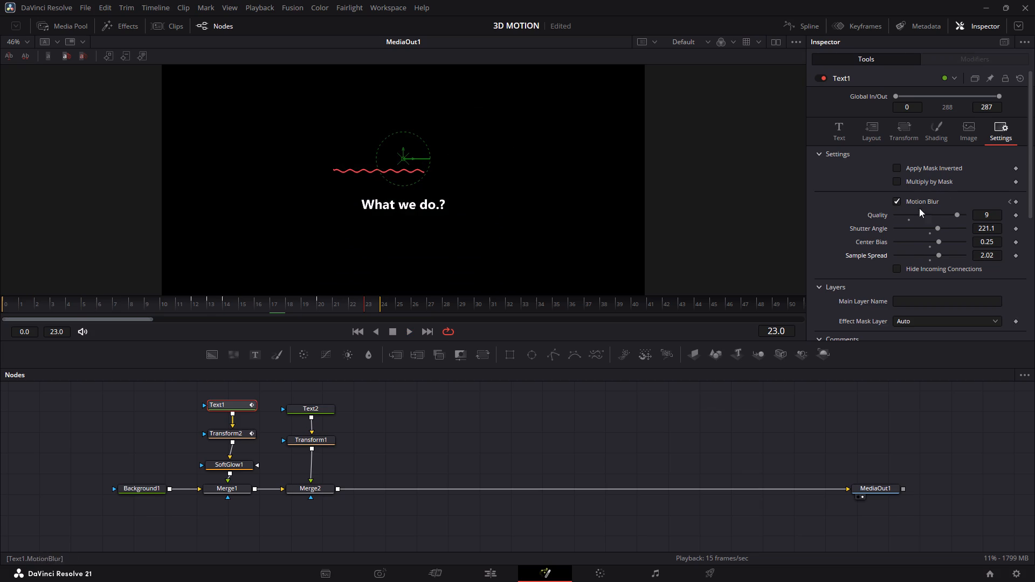
Keyframe Text1's Motion Blur off at frame 23 and play back the animation.
{"action": "left_click", "coordinate": [896, 203]}
{"action": "right_click_drag", "start_coordinate": [743, 241], "coordinate": [634, 461]}
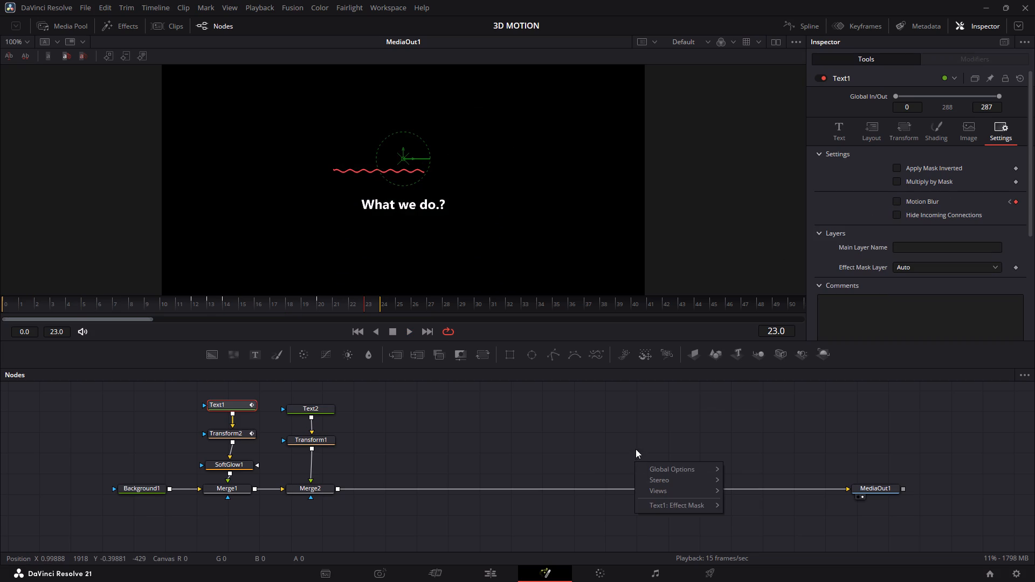
{"action": "left_click", "coordinate": [654, 410]}
{"action": "key", "text": "space"}
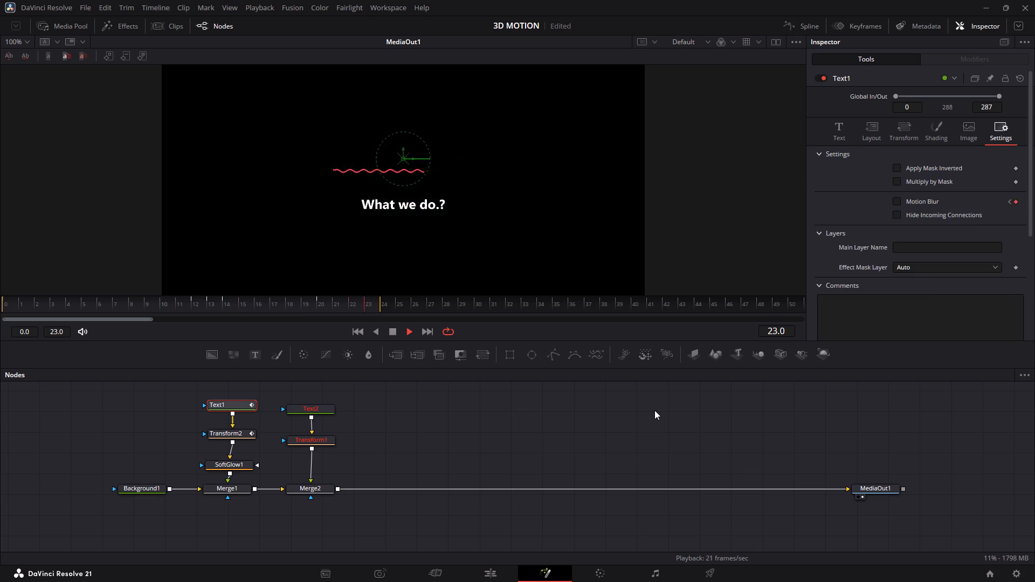
{"action": "key", "text": "space"}
{"action": "key", "text": "space"}
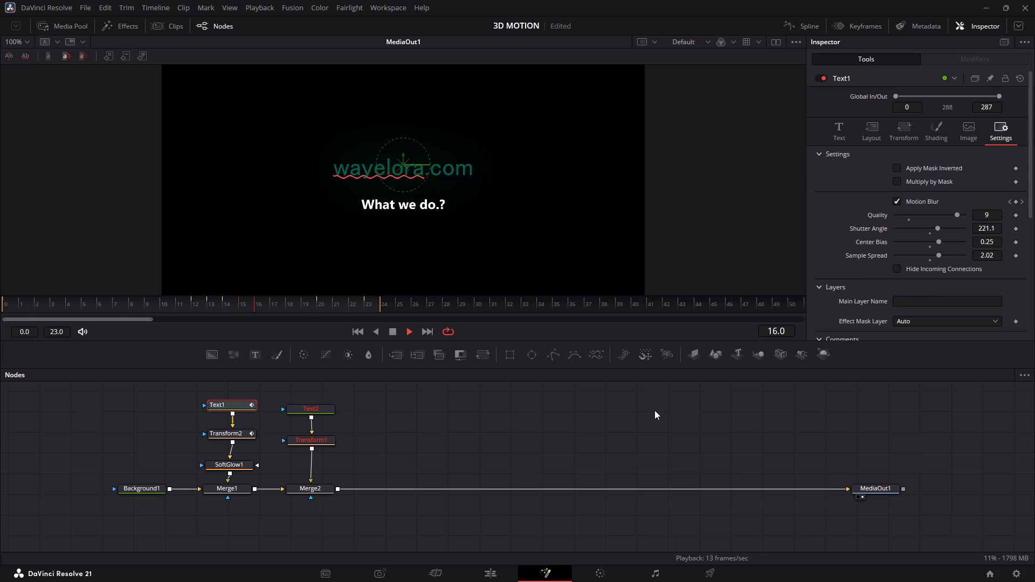
{"action": "key", "text": "space"}
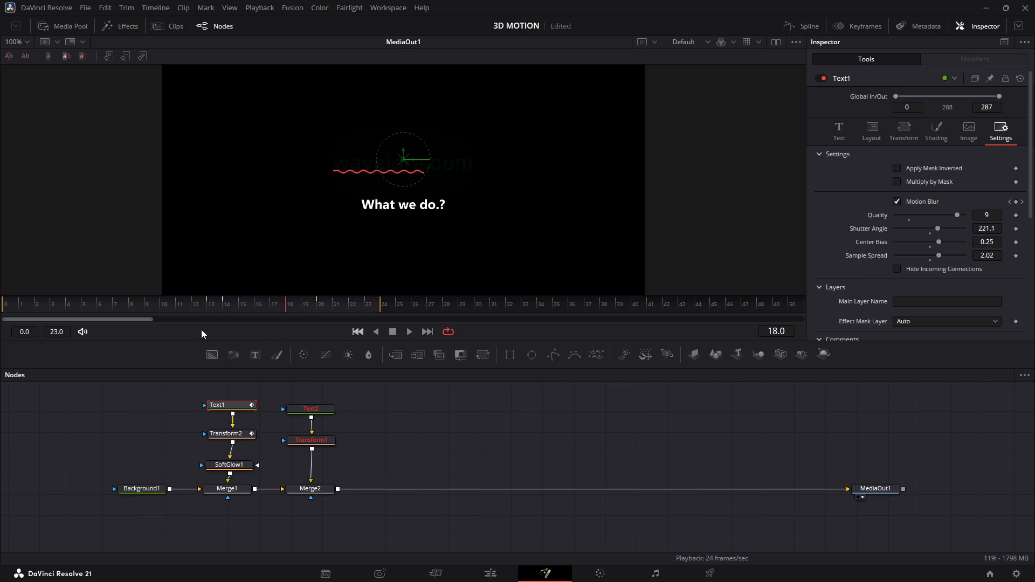
Set Text2's Global In to frame 14 so "What we do.?" starts as wavelora.com moves upward.
{"action": "left_click", "coordinate": [199, 307]}
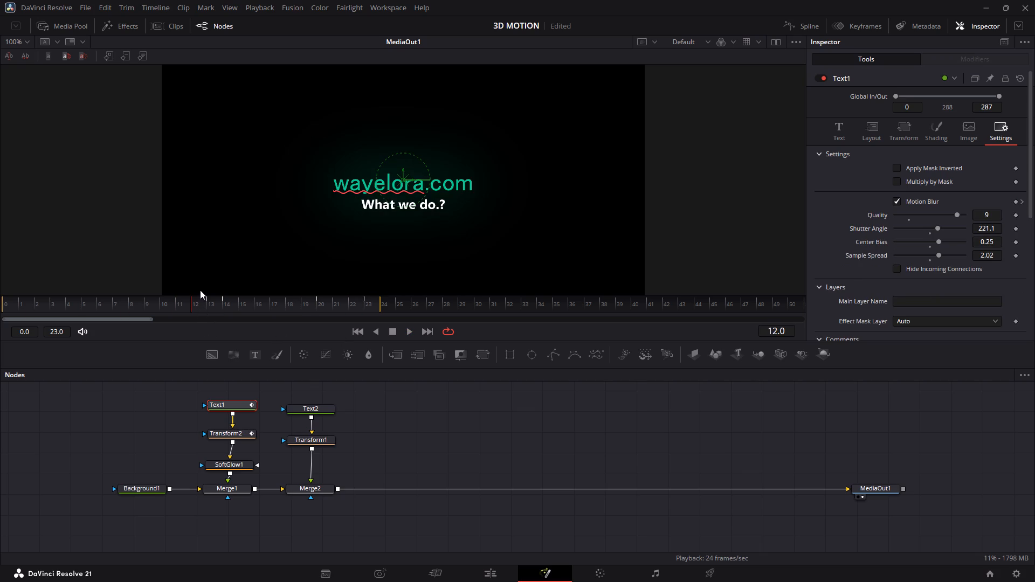
{"action": "key", "text": "Right"}
{"action": "key", "text": "Right"}
{"action": "key", "text": "Left"}
{"action": "key", "text": "Right"}
{"action": "left_click", "coordinate": [309, 412]}
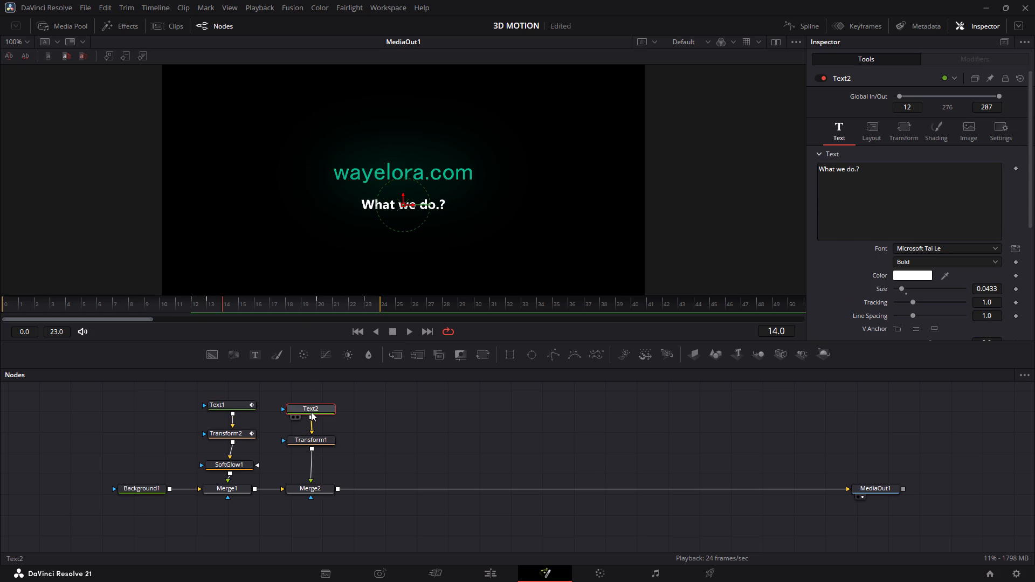
{"action": "left_click", "coordinate": [914, 107]}
{"action": "key", "text": "BackSpace"}
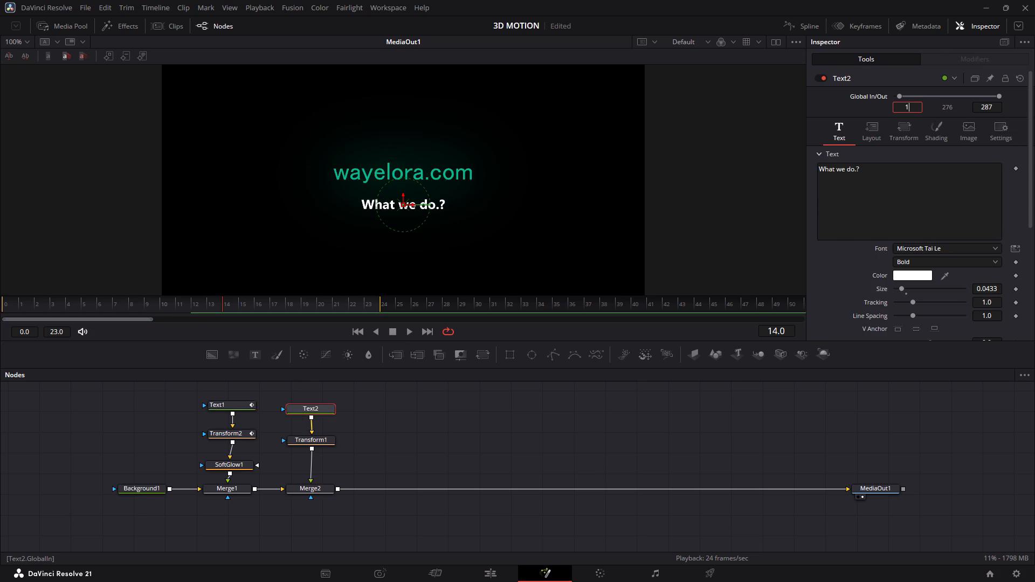
{"action": "key", "text": "4"}
{"action": "key", "text": "Return"}
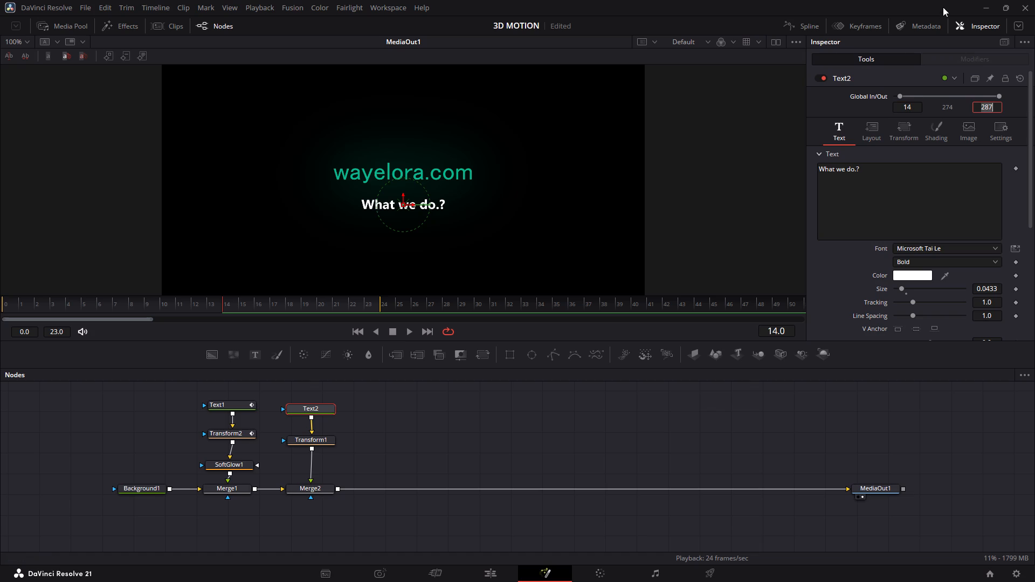
{"action": "left_click", "coordinate": [742, 147]}
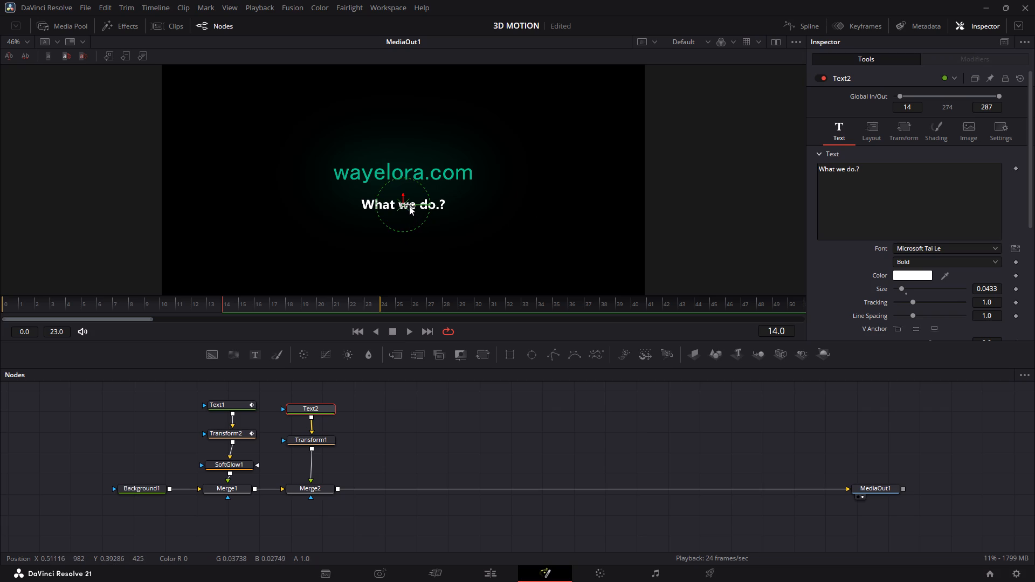
Play back the composition in short bursts to examine the handover from wavelora.com to "What we do.?".
{"action": "scroll", "coordinate": [409, 206], "scroll_direction": "down", "scroll_amount": 1, "text": "ctrl"}
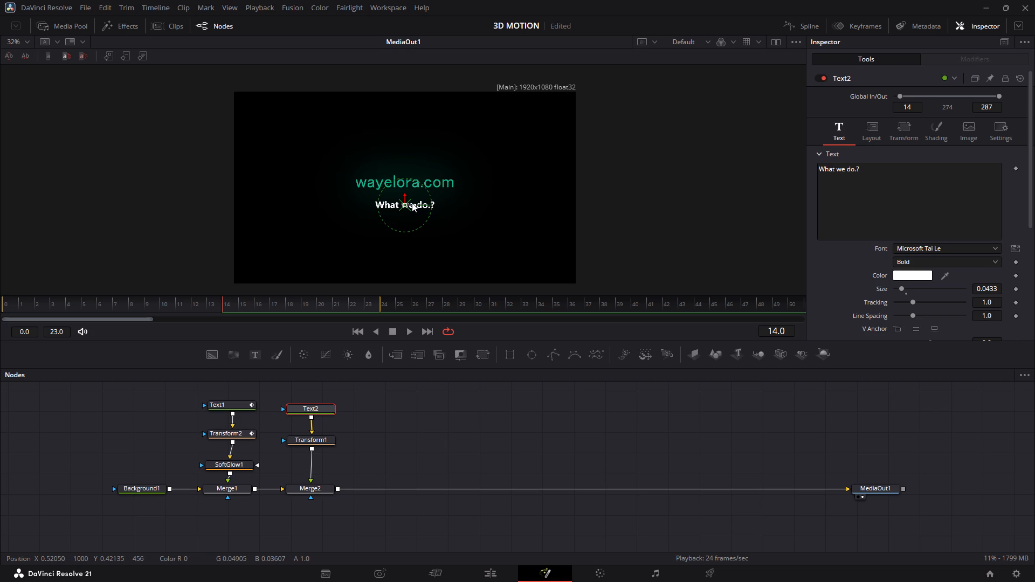
{"action": "key", "text": "space"}
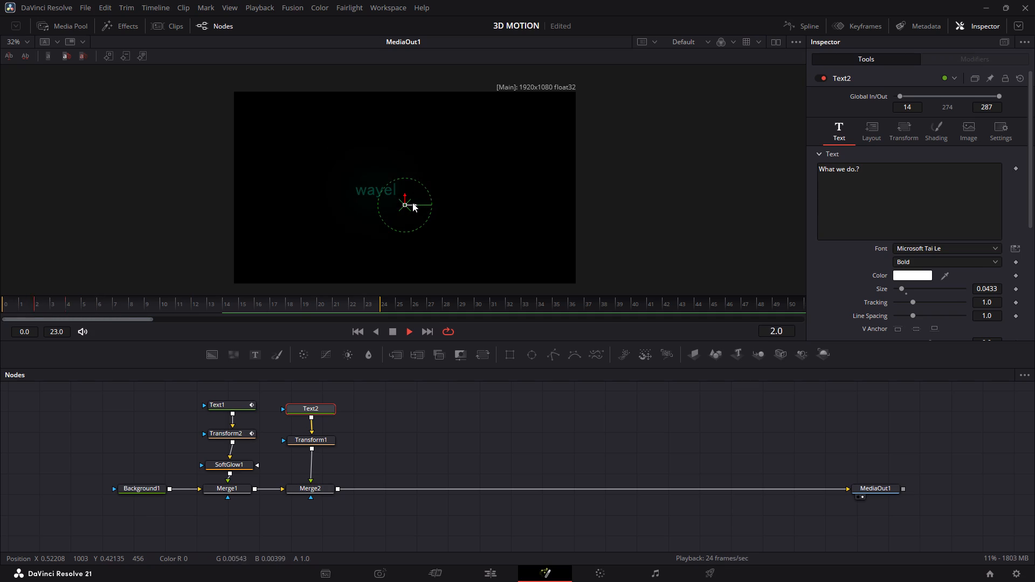
{"action": "key", "text": "space"}
{"action": "key", "text": "space"}
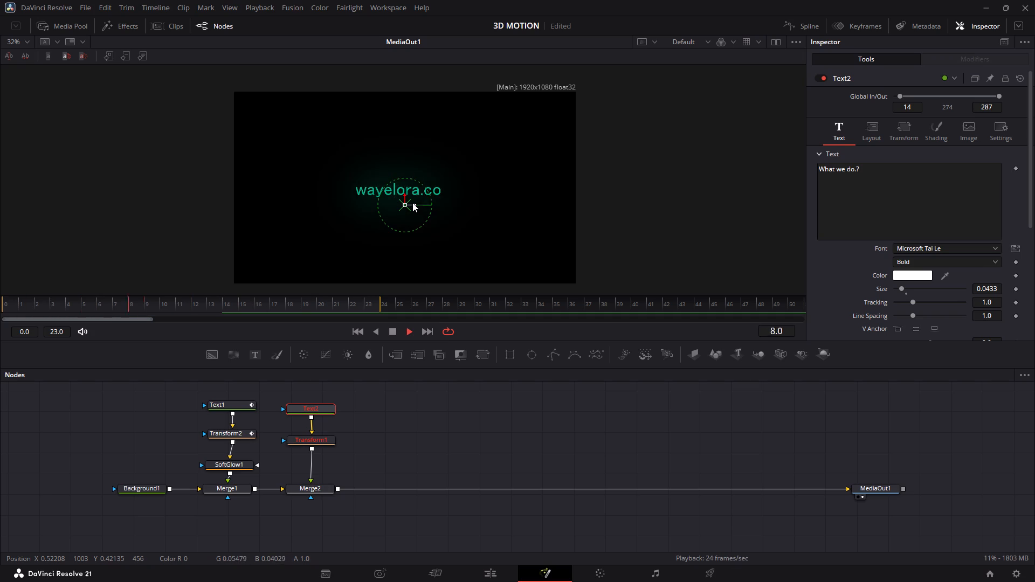
{"action": "key", "text": "space"}
{"action": "key", "text": "space"}
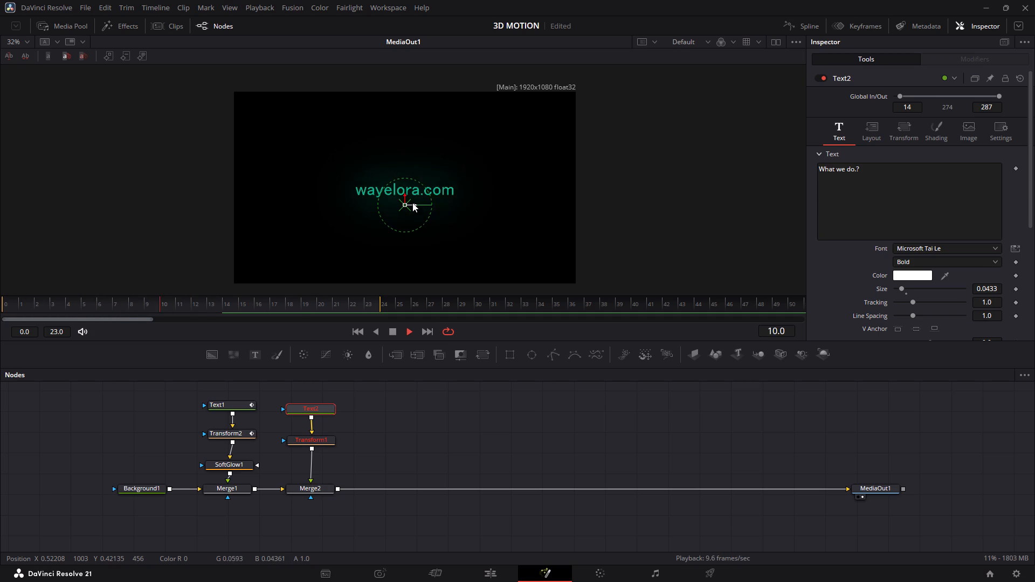
{"action": "key", "text": "space"}
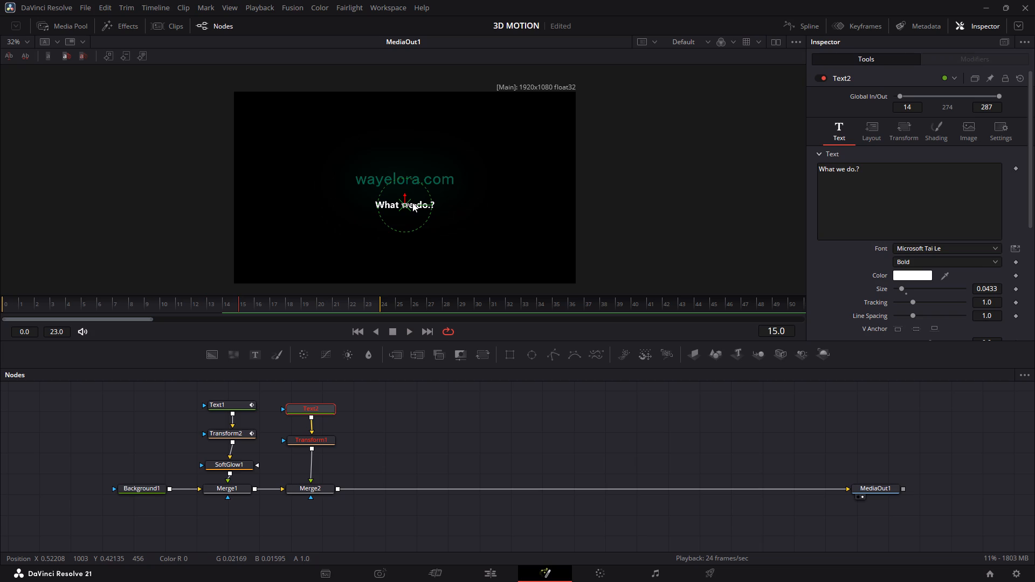
{"action": "key", "text": "space"}
{"action": "key", "text": "space"}
{"action": "key", "text": "space"}
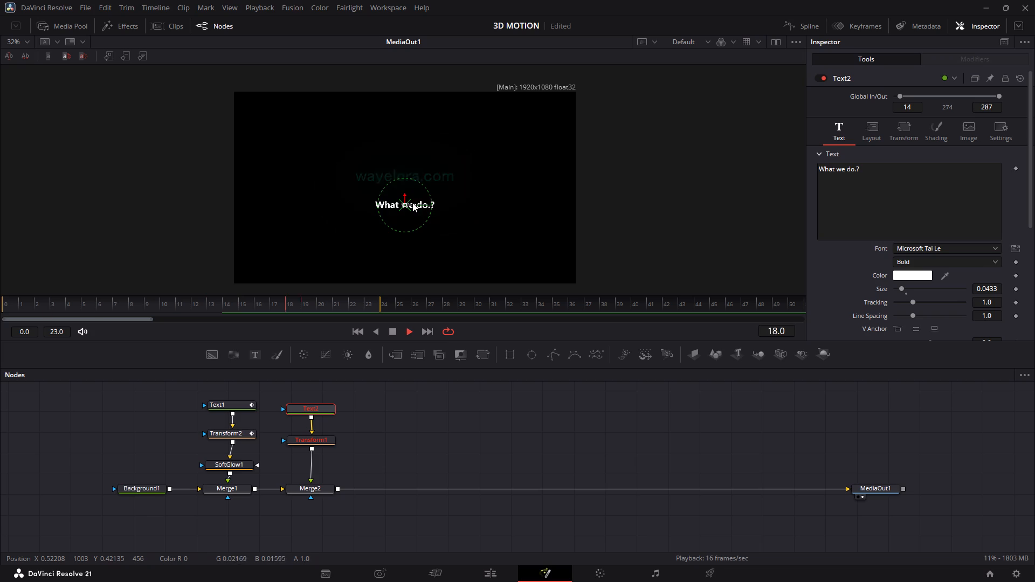
{"action": "key", "text": "space"}
{"action": "key", "text": "space"}
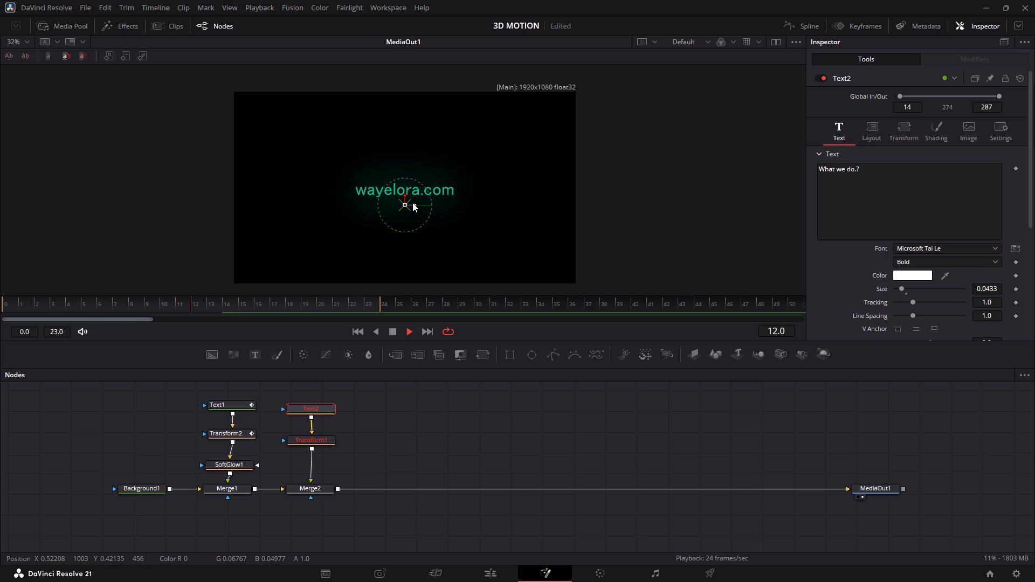
{"action": "key", "text": "space"}
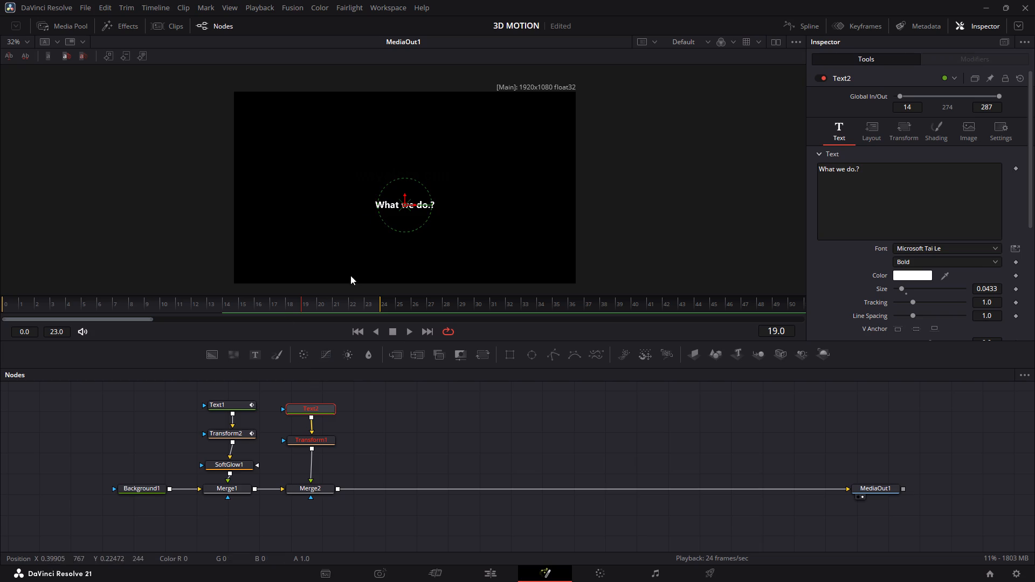
At frame 14, move the "What we do.?" text of Text2 slightly lower in the frame.
{"action": "left_click", "coordinate": [223, 305]}
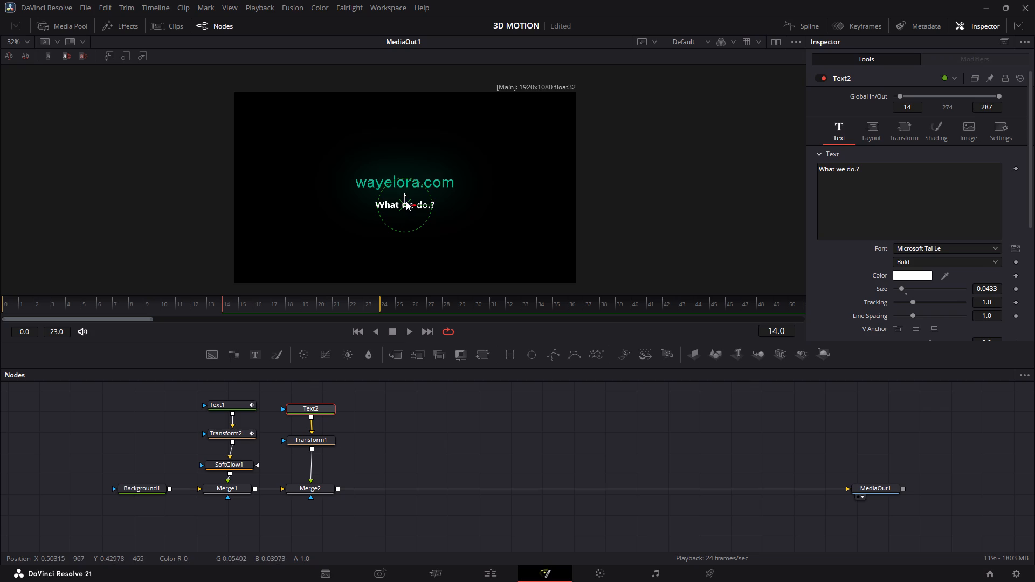
{"action": "left_click_drag", "start_coordinate": [404, 196], "coordinate": [404, 207]}
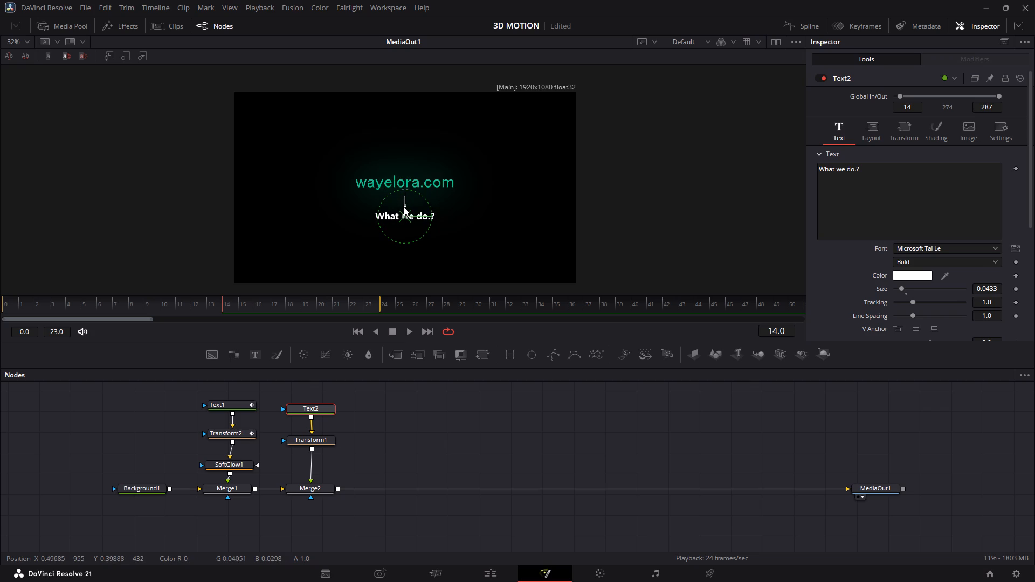
{"action": "left_click_drag", "start_coordinate": [404, 207], "coordinate": [405, 206]}
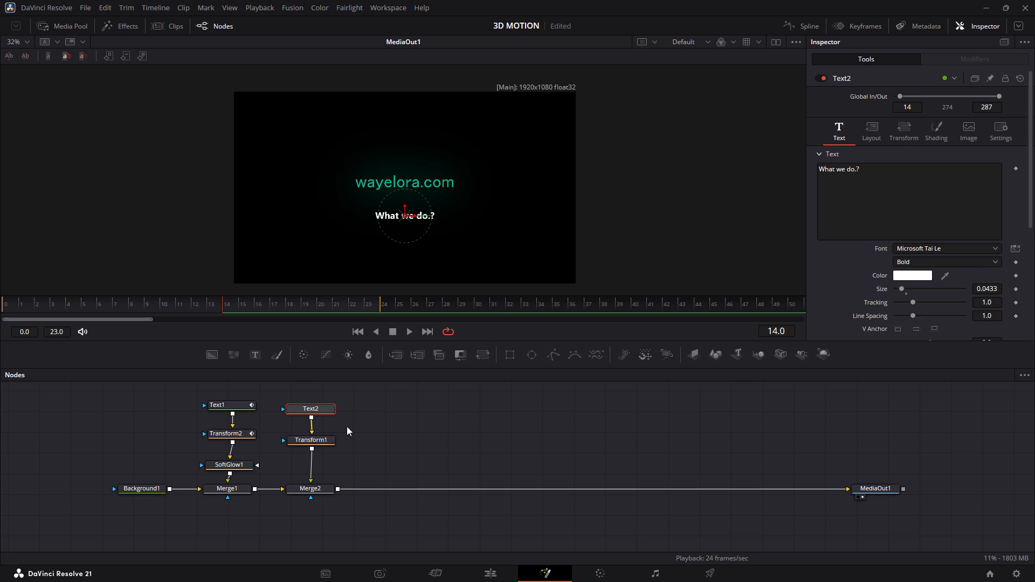
Step back and forth between frames 11 and 14 to examine wavelora.com's upward shift and the entrance of "What we do.?".
{"action": "left_click", "coordinate": [319, 438]}
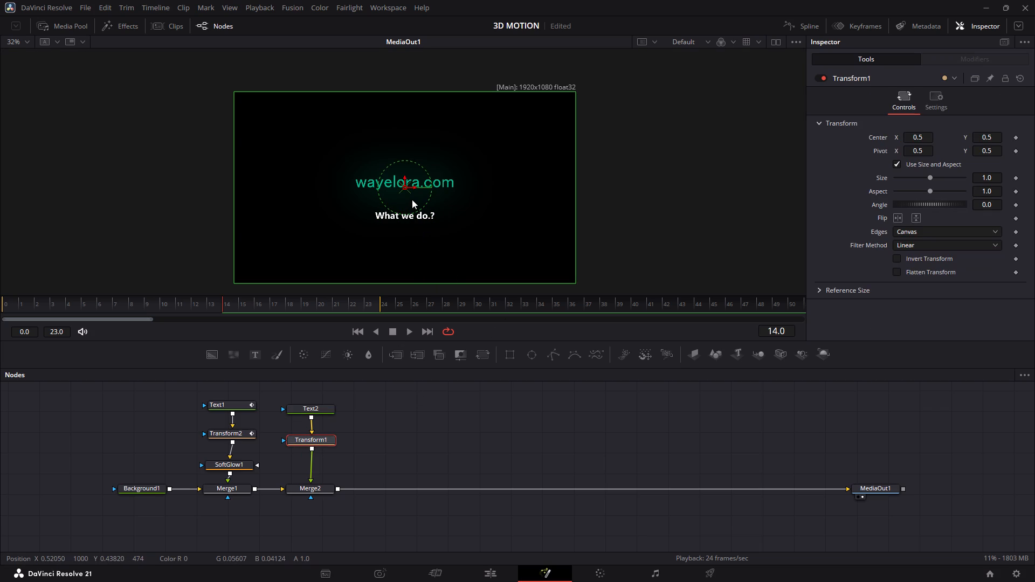
{"action": "key", "text": "Left"}
{"action": "key", "text": "Left"}
{"action": "key", "text": "Left"}
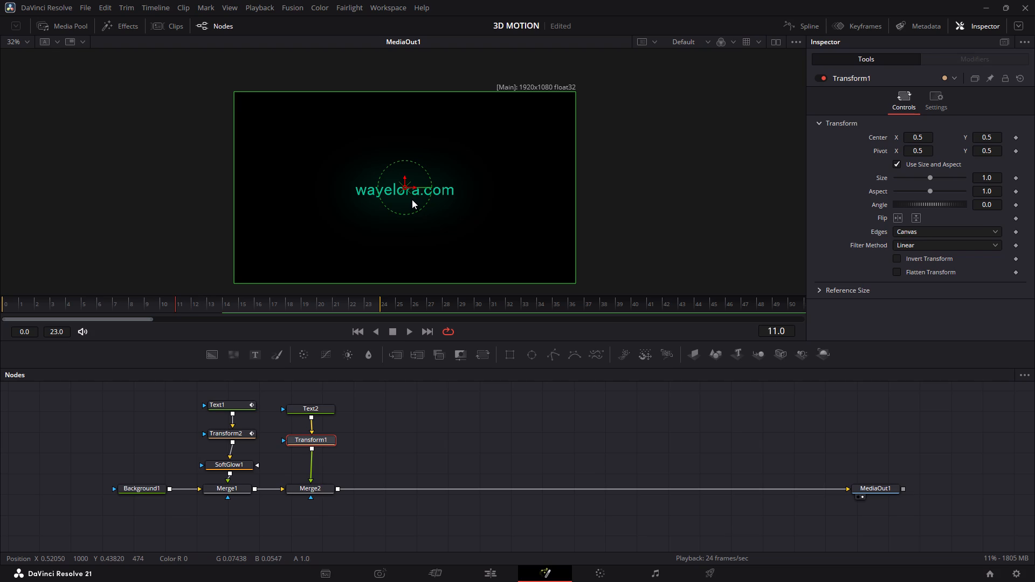
{"action": "key", "text": "Right"}
{"action": "key", "text": "Right"}
{"action": "key", "text": "Right"}
{"action": "key", "text": "Left"}
{"action": "key", "text": "Right"}
{"action": "key", "text": "Left"}
{"action": "key", "text": "Right"}
{"action": "key", "text": "Left"}
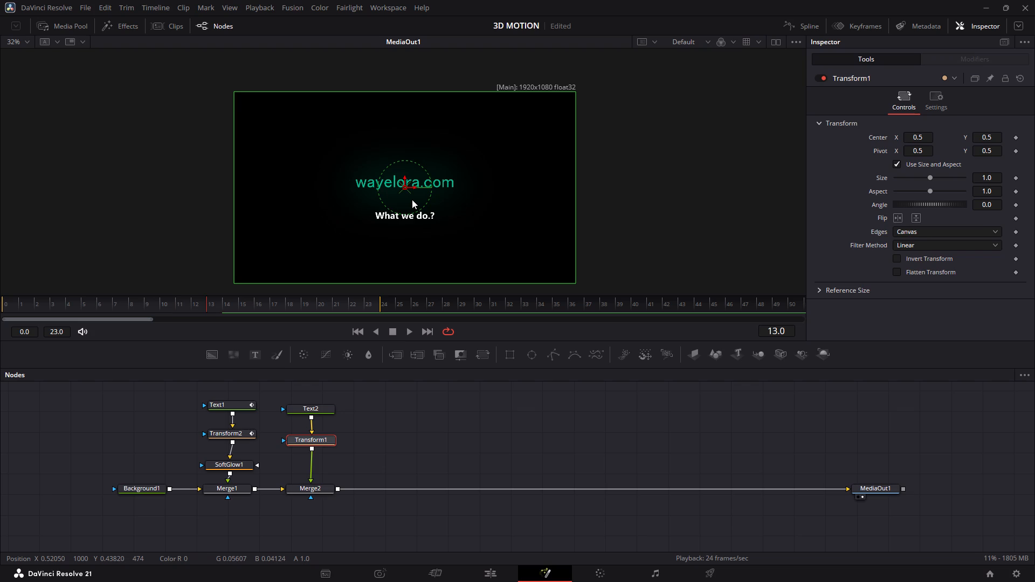
{"action": "key", "text": "Left"}
{"action": "key", "text": "Right"}
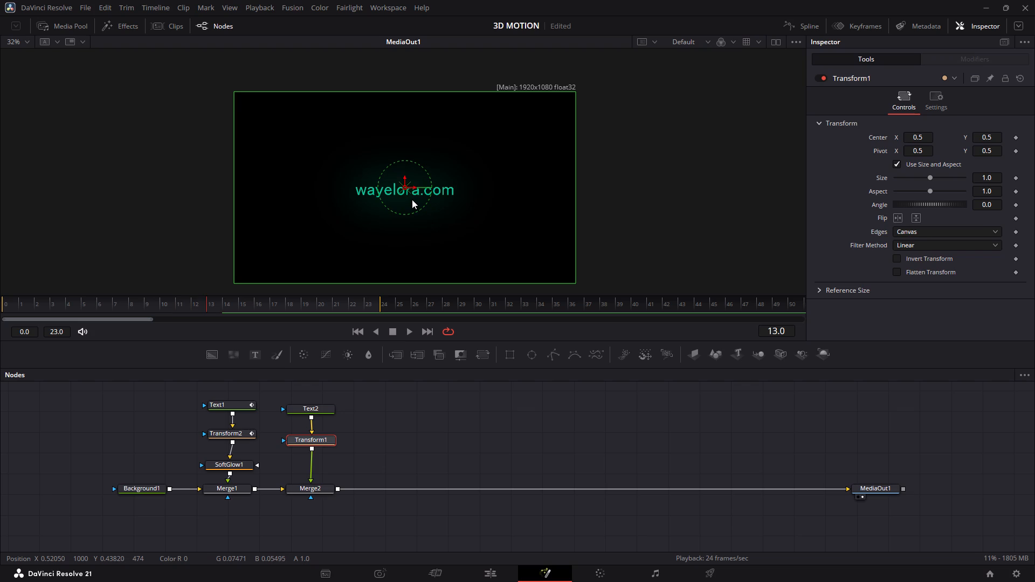
{"action": "key", "text": "Right"}
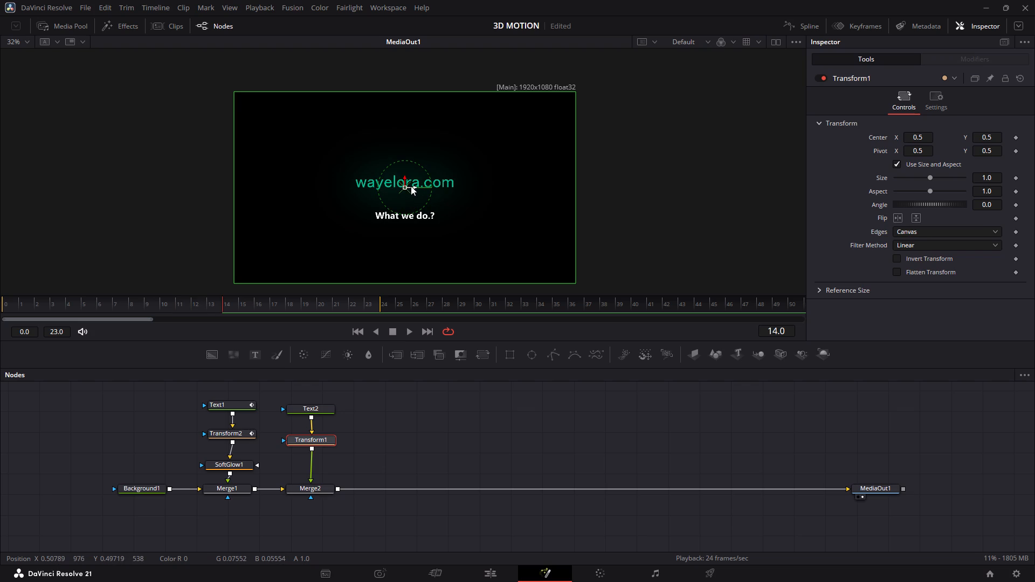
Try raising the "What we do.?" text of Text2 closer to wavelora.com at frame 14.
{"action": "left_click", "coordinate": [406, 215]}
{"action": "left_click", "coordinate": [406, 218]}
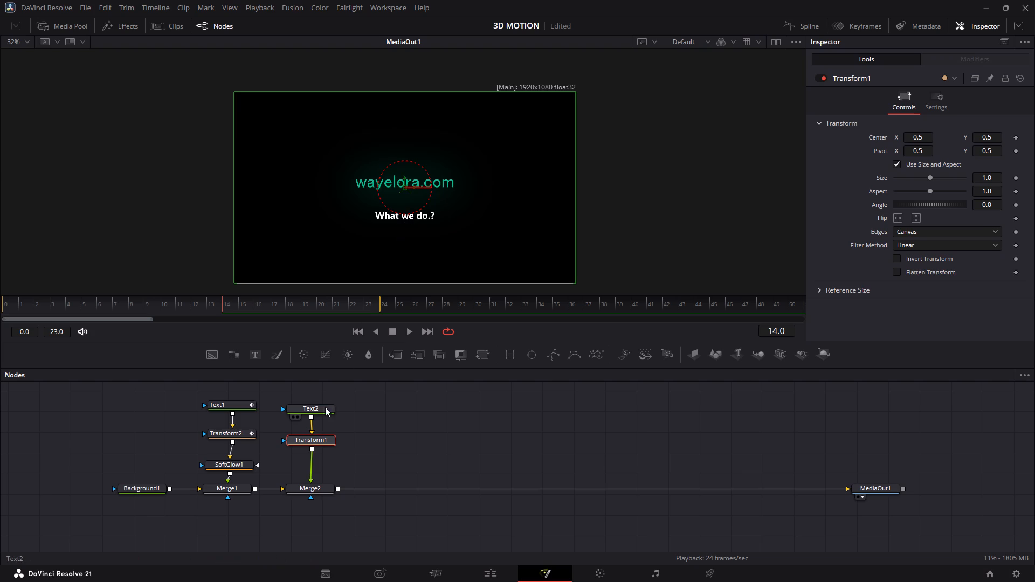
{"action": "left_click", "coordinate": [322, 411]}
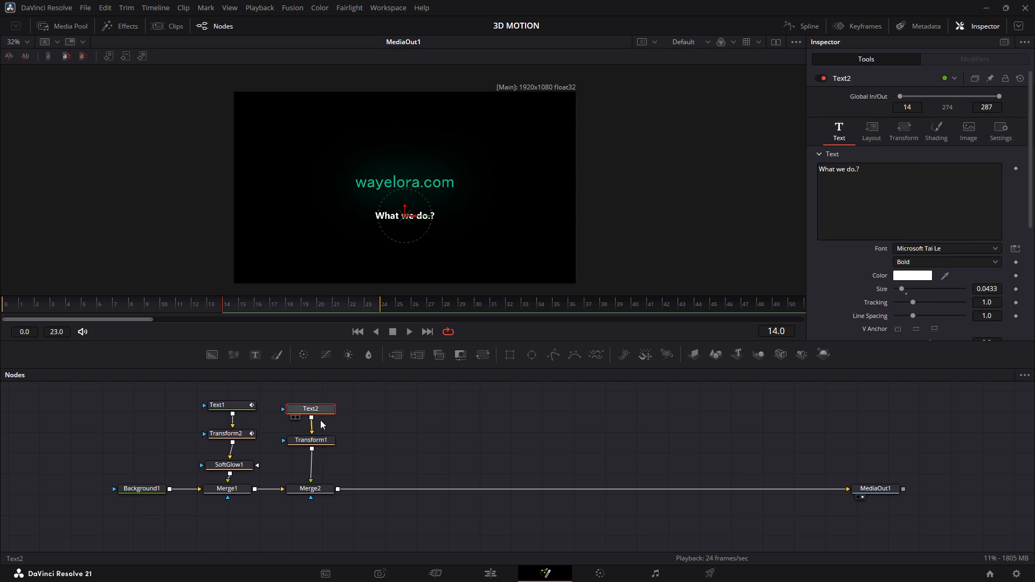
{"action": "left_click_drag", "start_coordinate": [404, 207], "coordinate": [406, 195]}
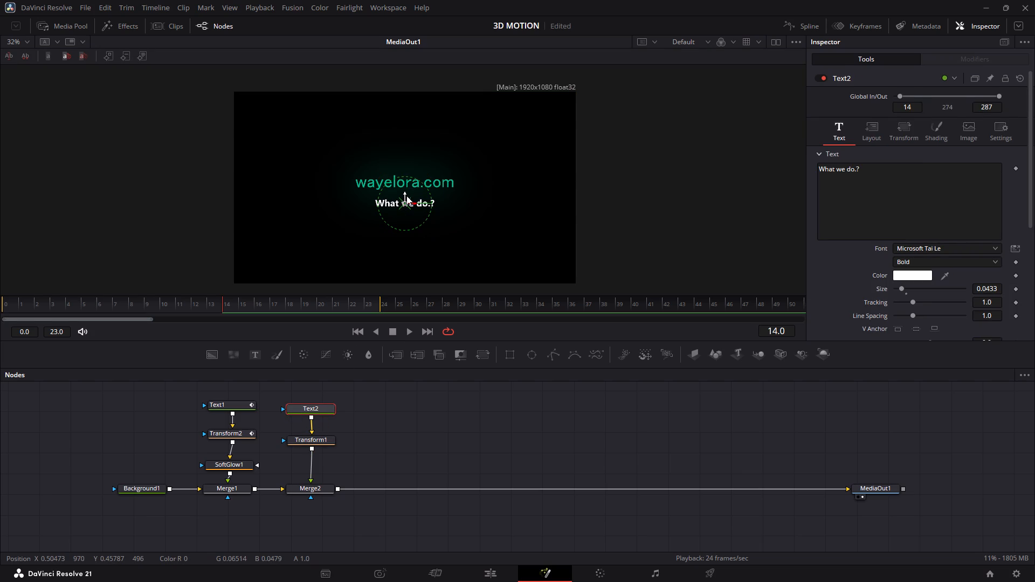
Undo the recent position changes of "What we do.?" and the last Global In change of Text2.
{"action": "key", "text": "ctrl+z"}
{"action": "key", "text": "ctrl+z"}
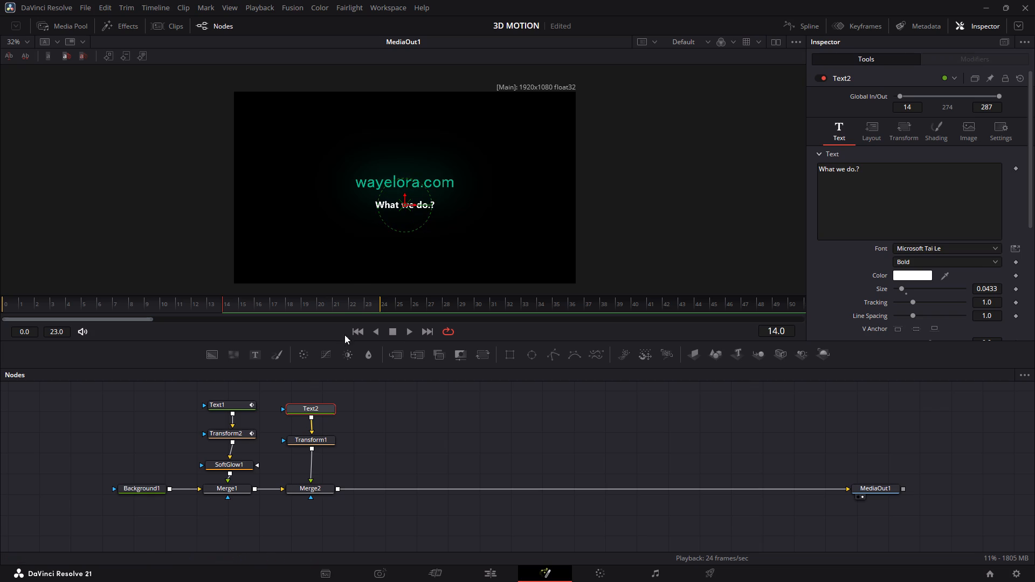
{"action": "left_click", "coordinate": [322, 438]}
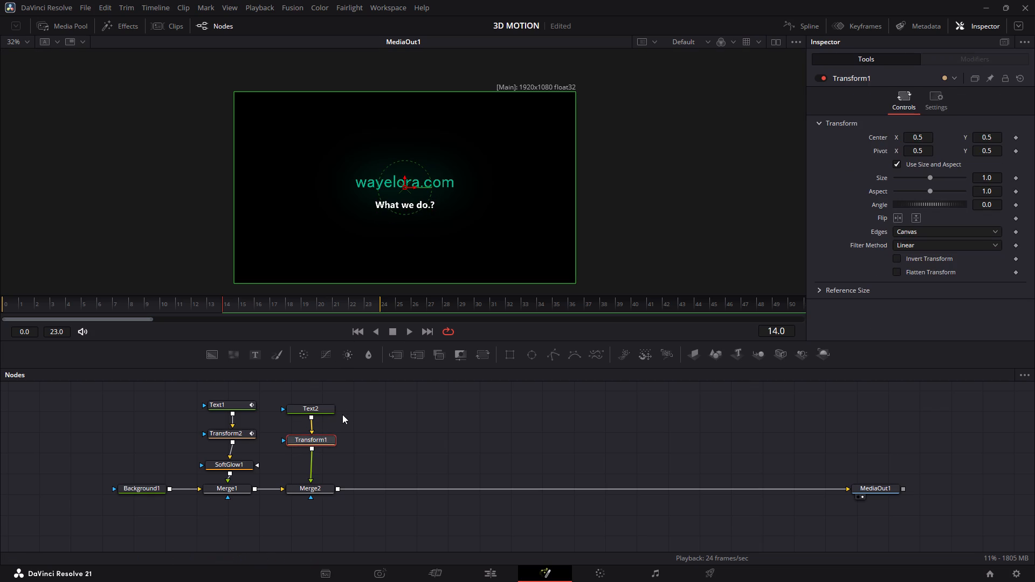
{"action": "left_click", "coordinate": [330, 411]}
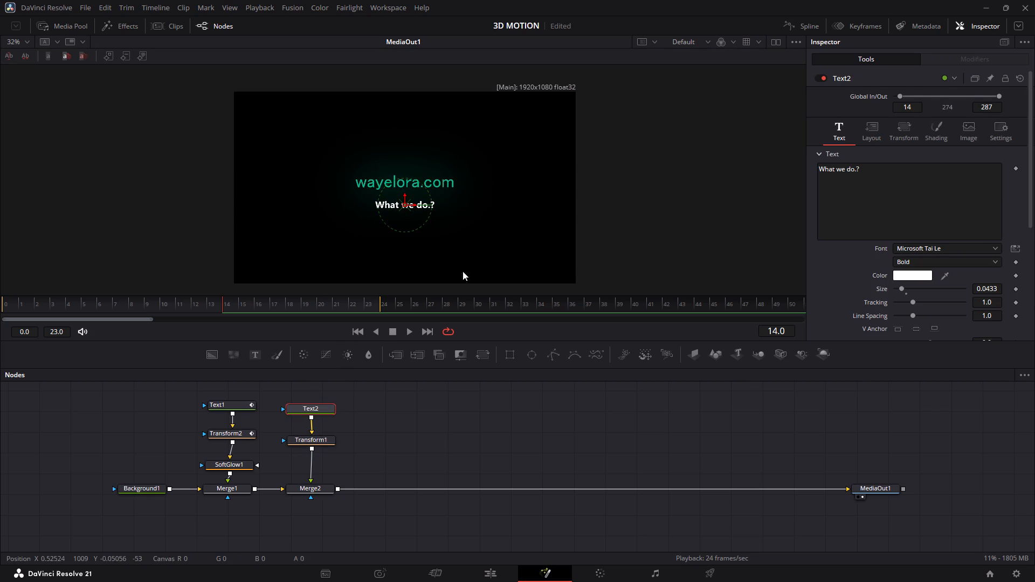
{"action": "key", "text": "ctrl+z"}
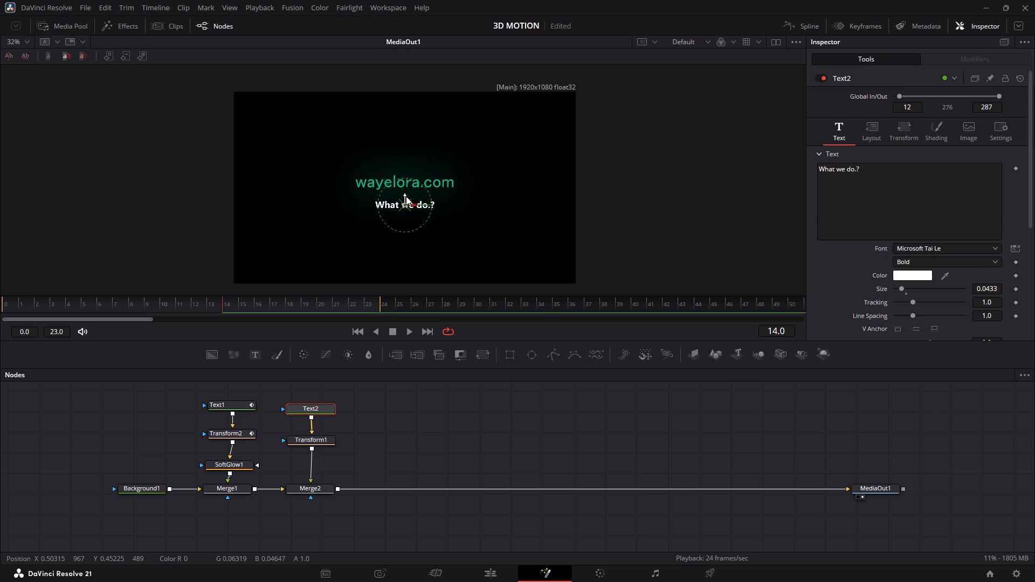
At frame 14, raise the "What we do.?" text of Text2 so it sits just below wavelora.com.
{"action": "left_click_drag", "start_coordinate": [403, 196], "coordinate": [404, 185]}
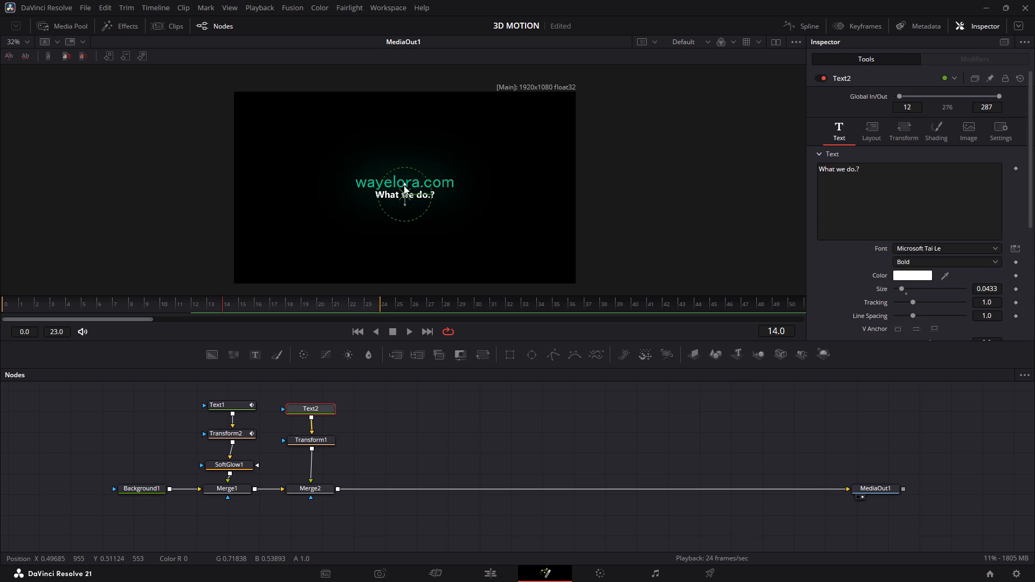
{"action": "left_click_drag", "start_coordinate": [404, 185], "coordinate": [404, 186]}
{"action": "left_click", "coordinate": [896, 125]}
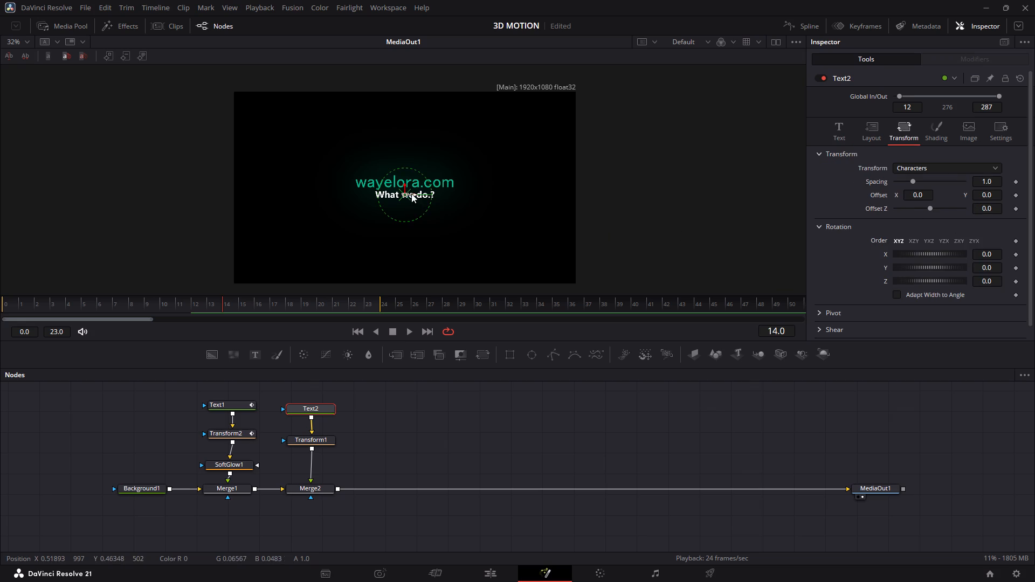
{"action": "left_click_drag", "start_coordinate": [406, 184], "coordinate": [405, 189]}
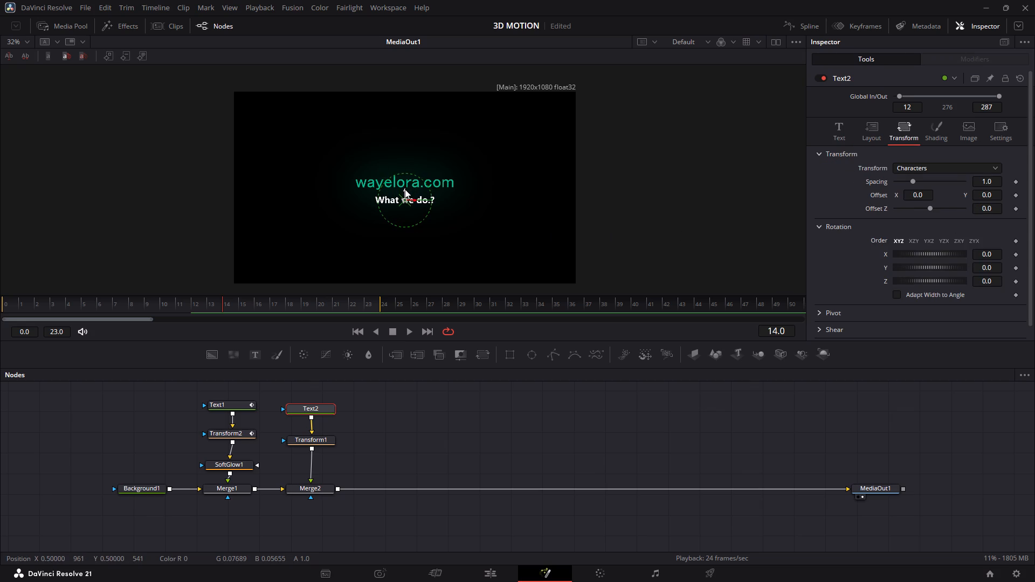
{"action": "left_click", "coordinate": [405, 189]}
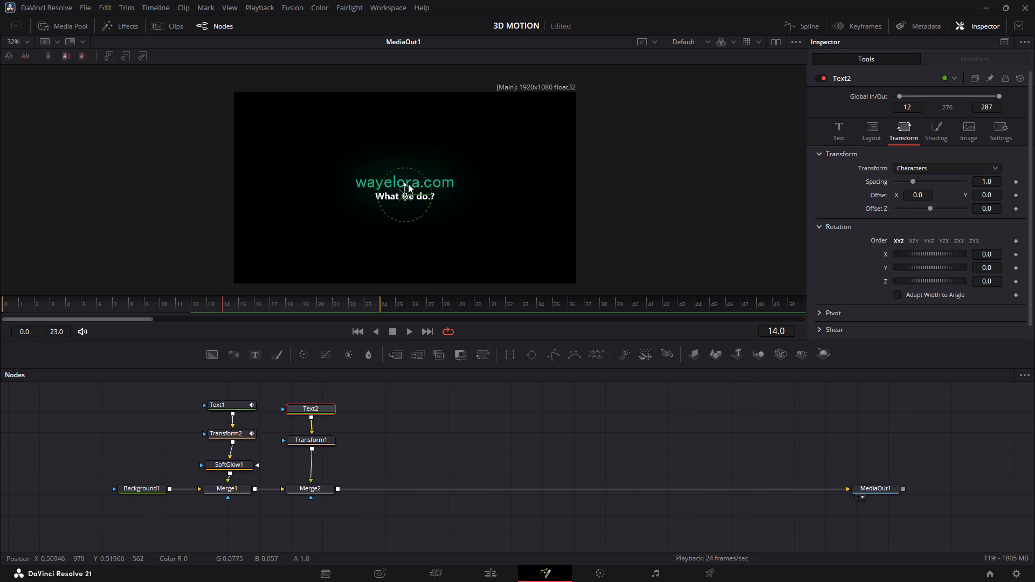
{"action": "key", "text": "Left"}
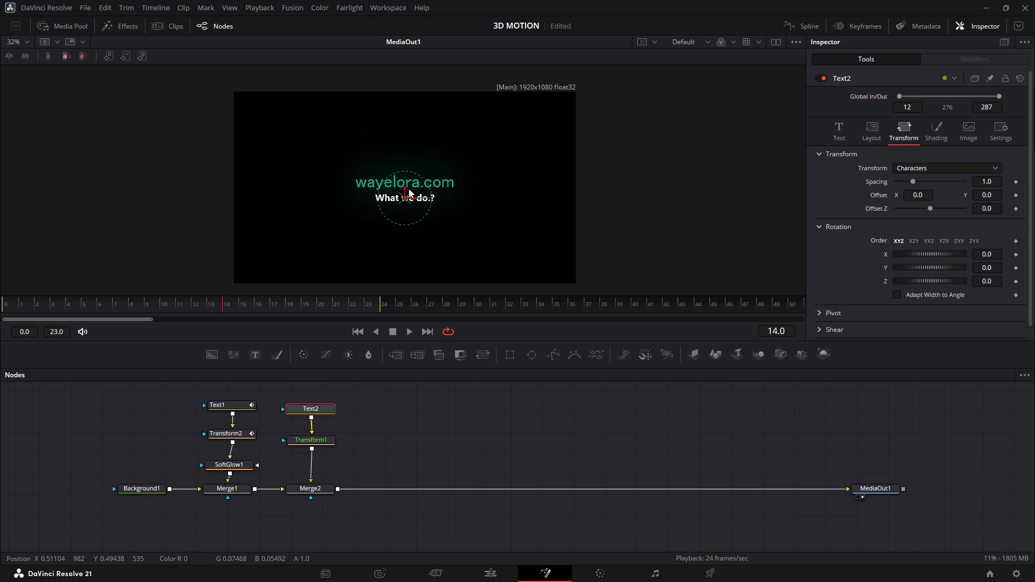
{"action": "key", "text": "Left"}
{"action": "key", "text": "Left"}
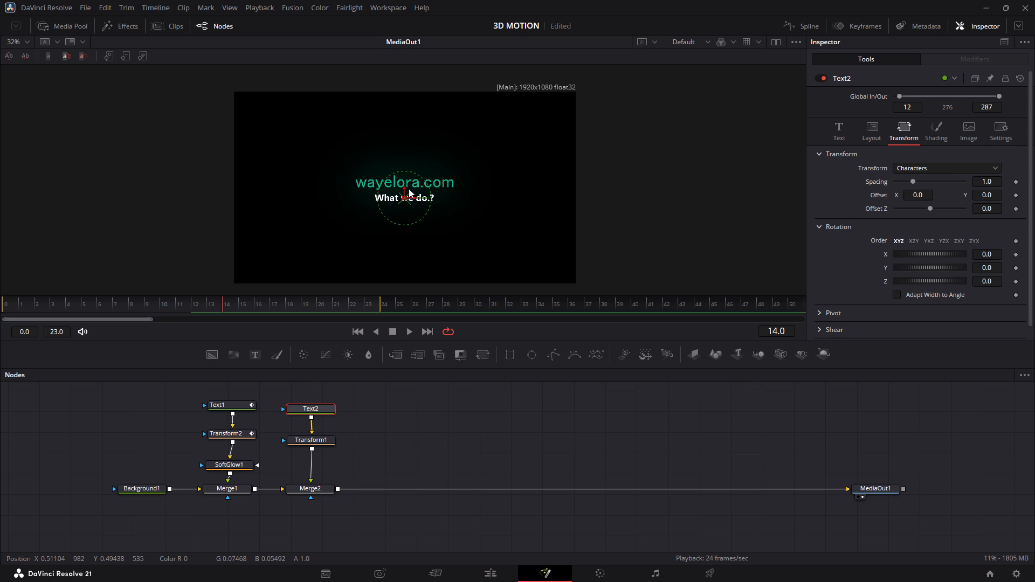
Go to frame 11 and set Text2's Global In to 11.
{"action": "left_click", "coordinate": [176, 306]}
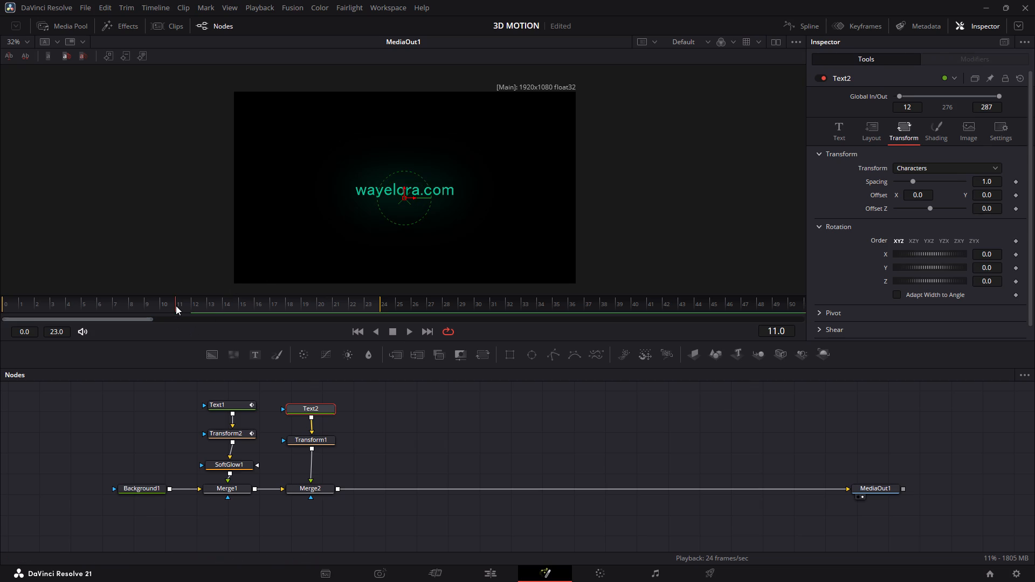
{"action": "left_click", "coordinate": [914, 106]}
{"action": "key", "text": "BackSpace"}
{"action": "key", "text": "BackSpace"}
{"action": "type", "text": "11"}
{"action": "key", "text": "Return"}
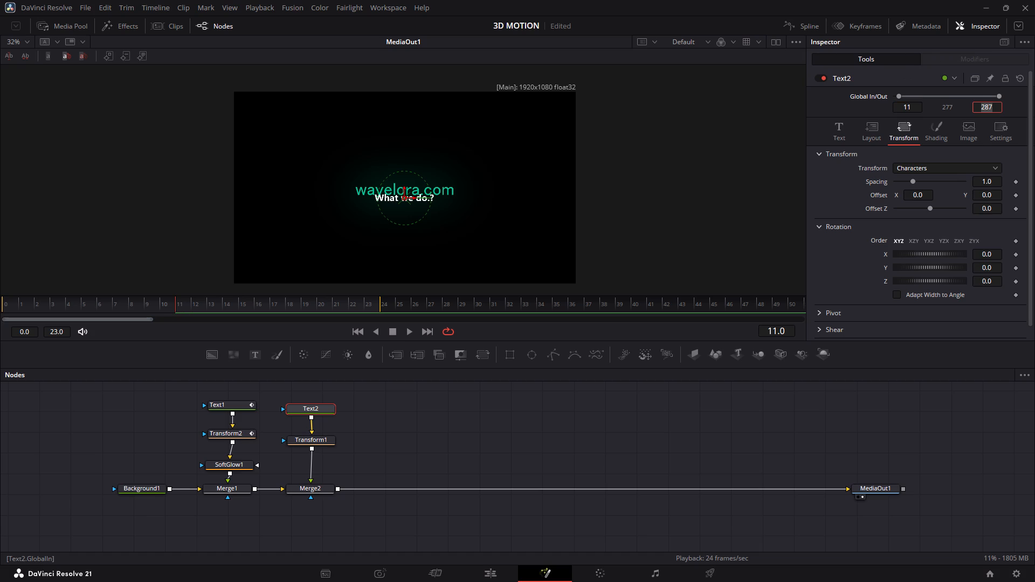
{"action": "left_click", "coordinate": [707, 172]}
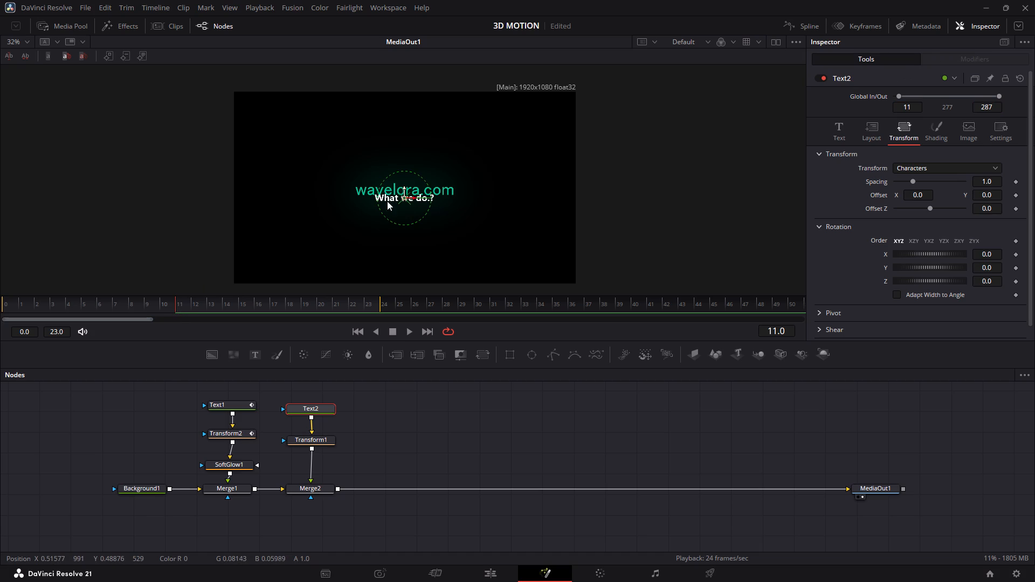
Nudge the "What we do.?" text of Text2 very slightly to the right, keeping it centred beneath wavelora.com.
{"action": "key", "text": "Left"}
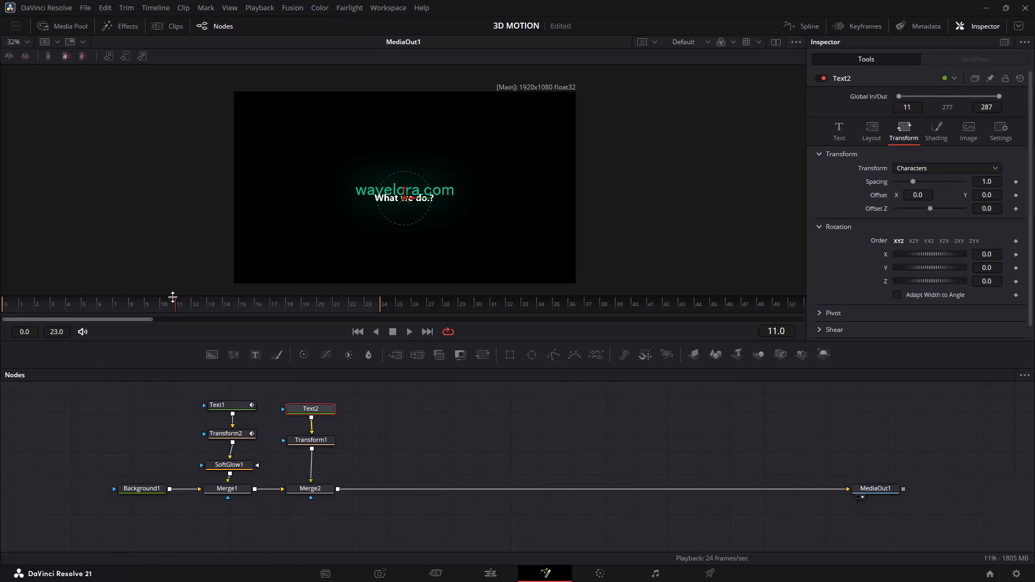
{"action": "key", "text": "Right"}
{"action": "key", "text": "Right"}
{"action": "key", "text": "Right"}
{"action": "key", "text": "Right"}
{"action": "key", "text": "Right"}
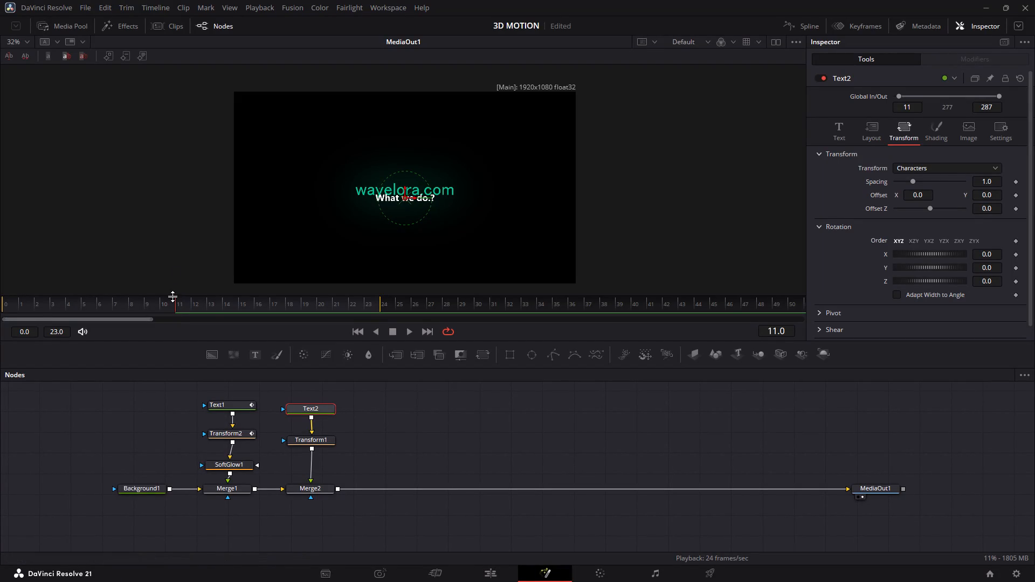
{"action": "left_click", "coordinate": [177, 301]}
{"action": "key", "text": "Right"}
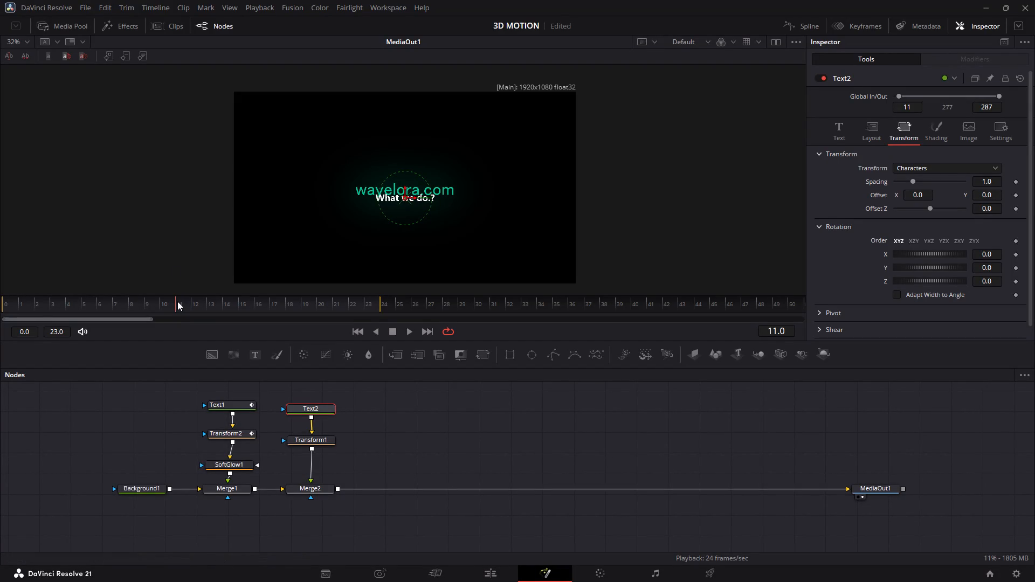
{"action": "key", "text": "Right"}
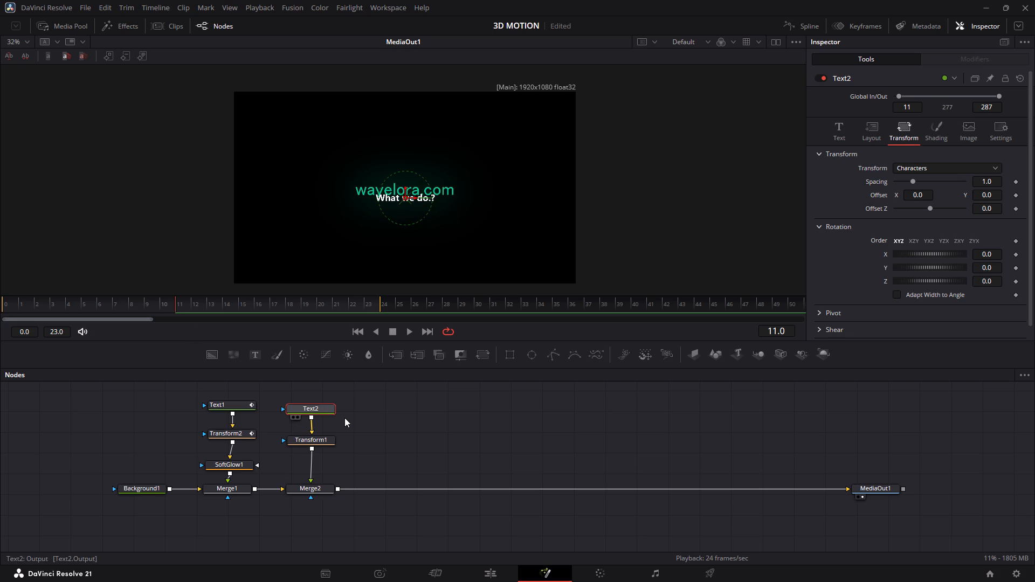
Deselect all nodes and step through frames 11 to 14 to examine how "What we do.?" overlaps wavelora.com.
{"action": "triple_click", "coordinate": [344, 418]}
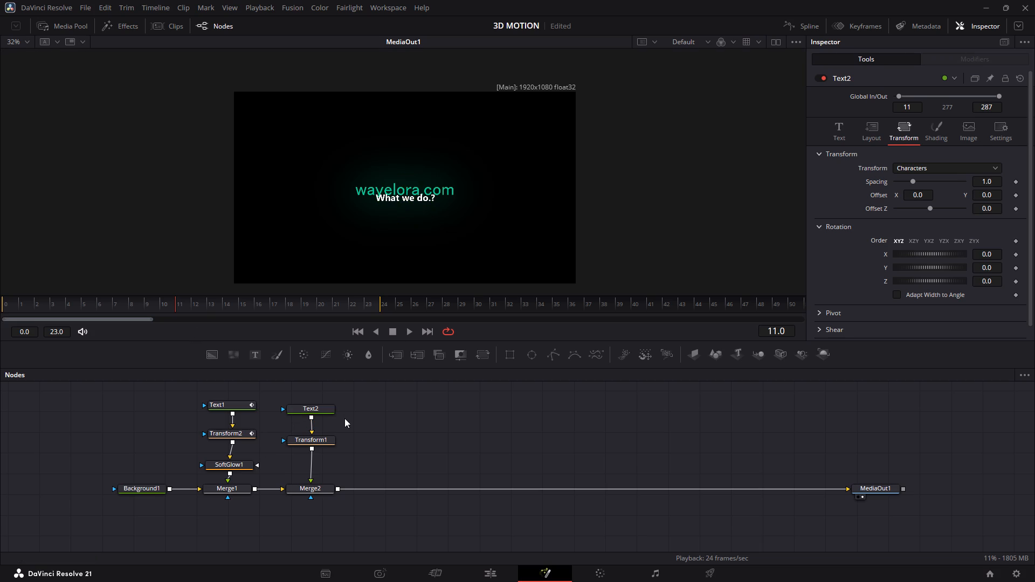
{"action": "key", "text": "Right"}
{"action": "key", "text": "Right"}
{"action": "key", "text": "Right"}
{"action": "key", "text": "Left"}
{"action": "key", "text": "Left"}
{"action": "key", "text": "Right"}
{"action": "key", "text": "Left"}
{"action": "key", "text": "Left"}
{"action": "key", "text": "Right"}
At frame 12, raise the "What we do.?" text of Text2 in the viewer until it lies directly over wavelora.com.
{"action": "left_click", "coordinate": [327, 409]}
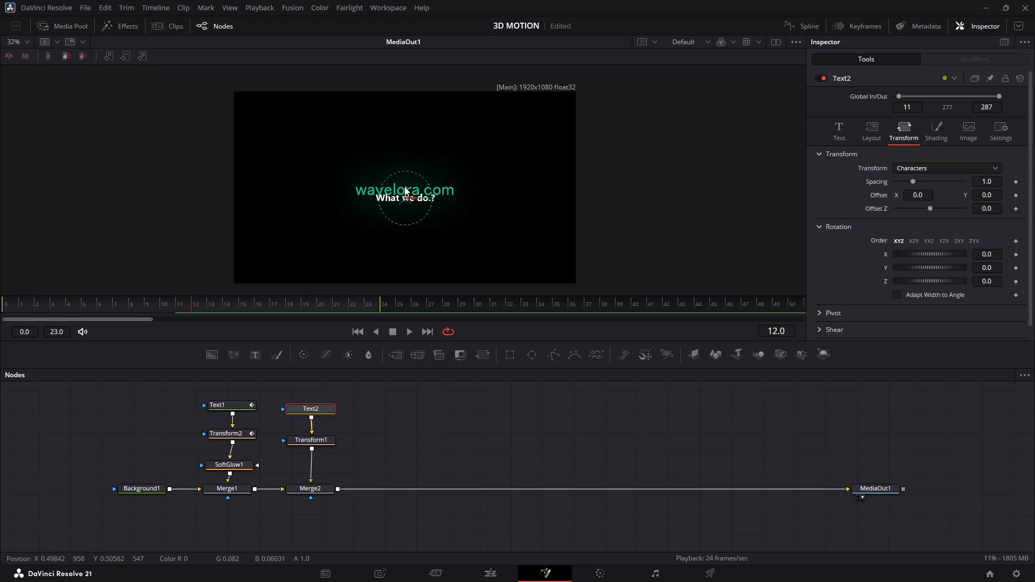
{"action": "left_click_drag", "start_coordinate": [404, 186], "coordinate": [407, 181]}
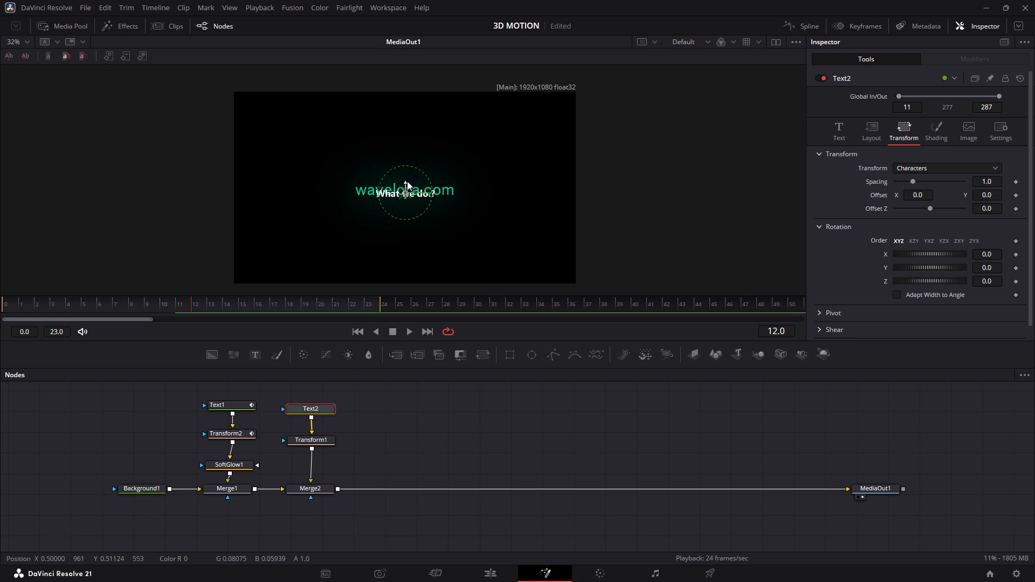
{"action": "left_click_drag", "start_coordinate": [407, 181], "coordinate": [408, 179]}
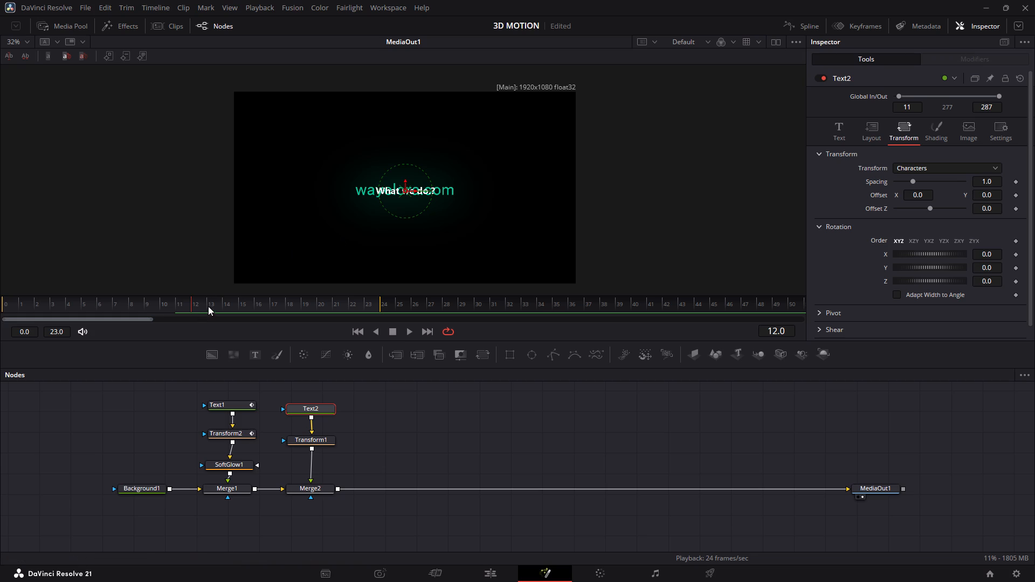
Go to frame 14 and set Text2's Global In to 14.
{"action": "left_click", "coordinate": [222, 301]}
{"action": "left_click", "coordinate": [222, 301]}
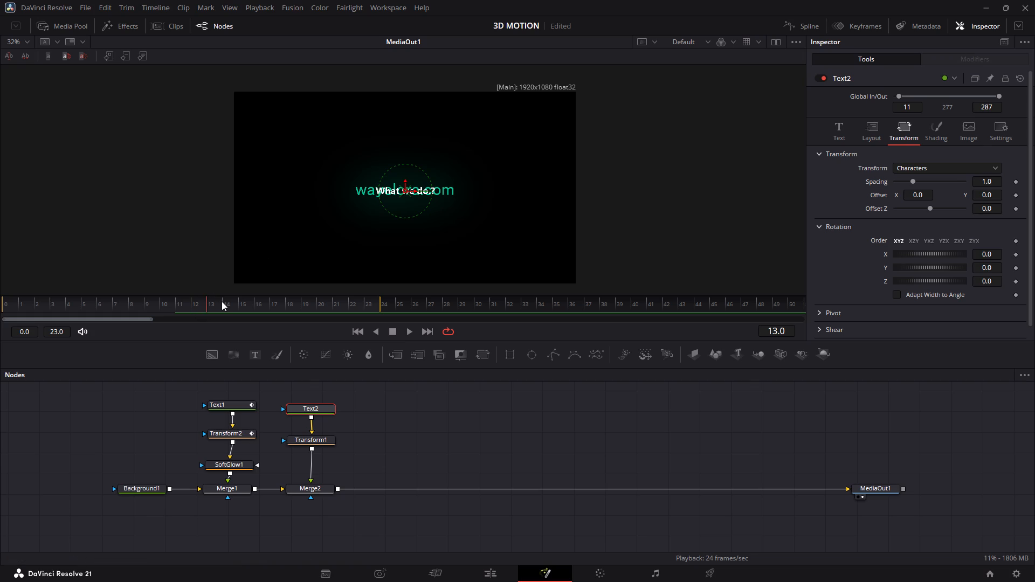
{"action": "left_click", "coordinate": [222, 301]}
{"action": "left_click", "coordinate": [225, 300]}
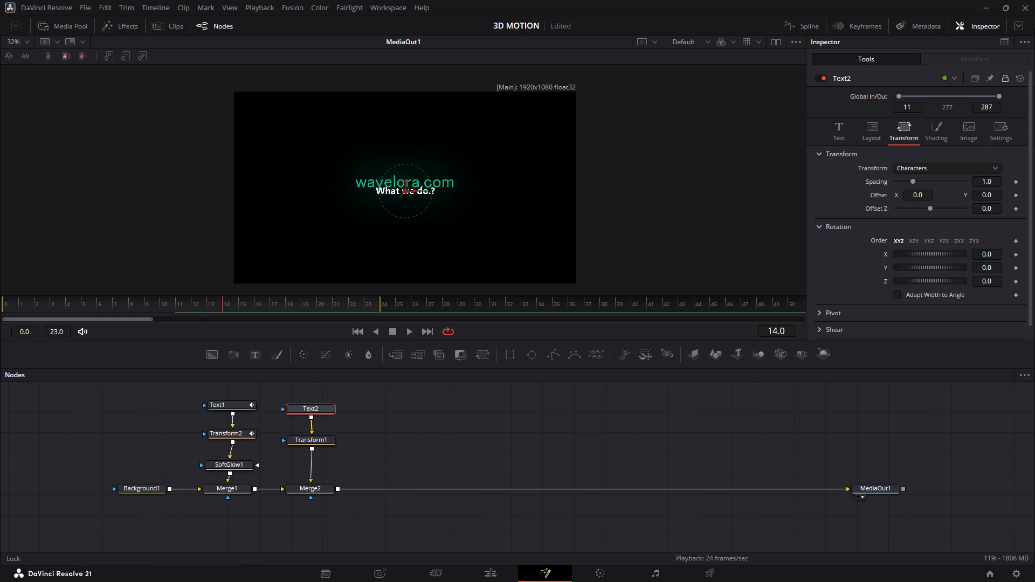
{"action": "left_click", "coordinate": [915, 109]}
{"action": "key", "text": "BackSpace"}
{"action": "key", "text": "4"}
{"action": "key", "text": "Return"}
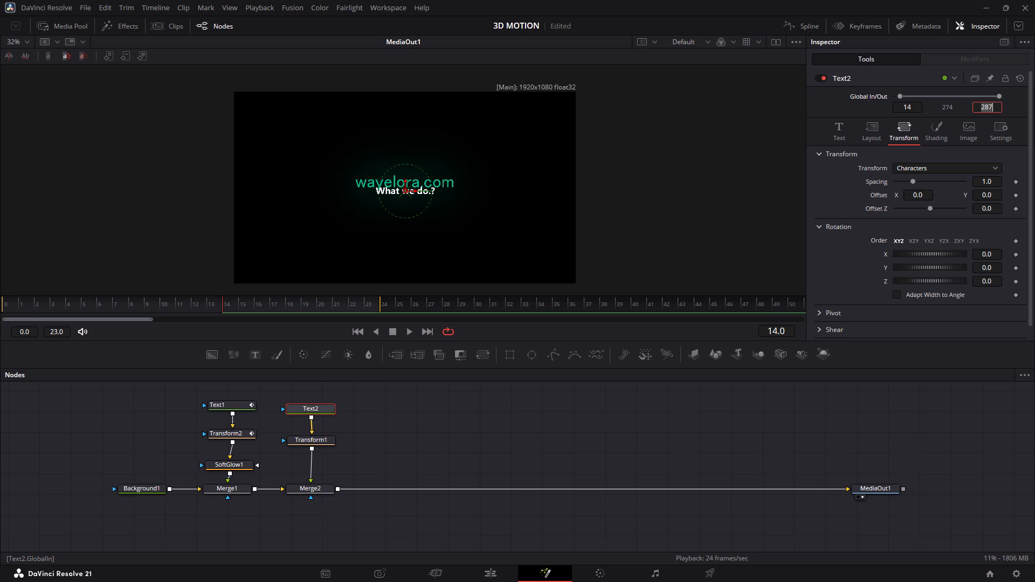
{"action": "left_click", "coordinate": [799, 136]}
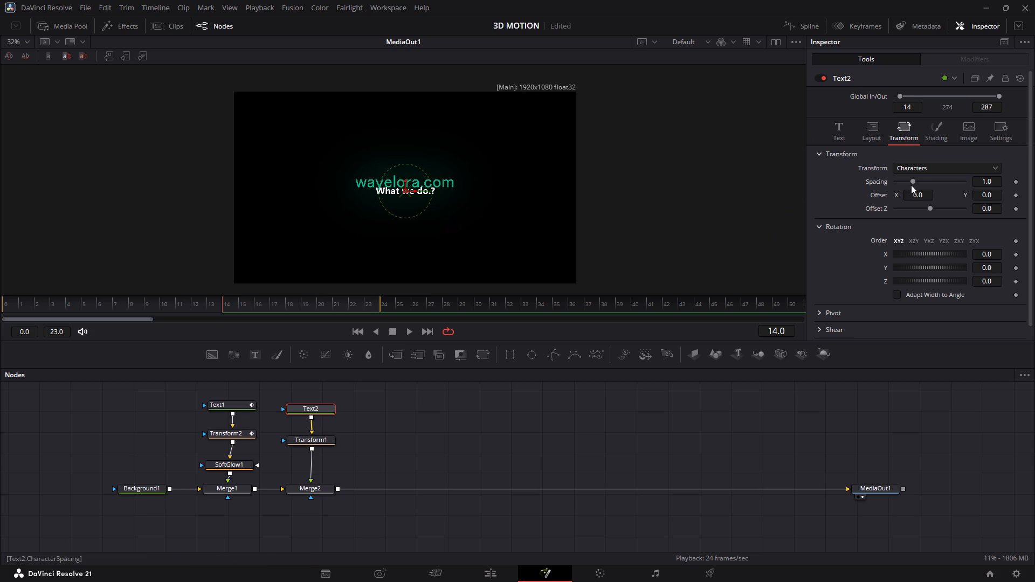
{"action": "double_click", "coordinate": [912, 167]}
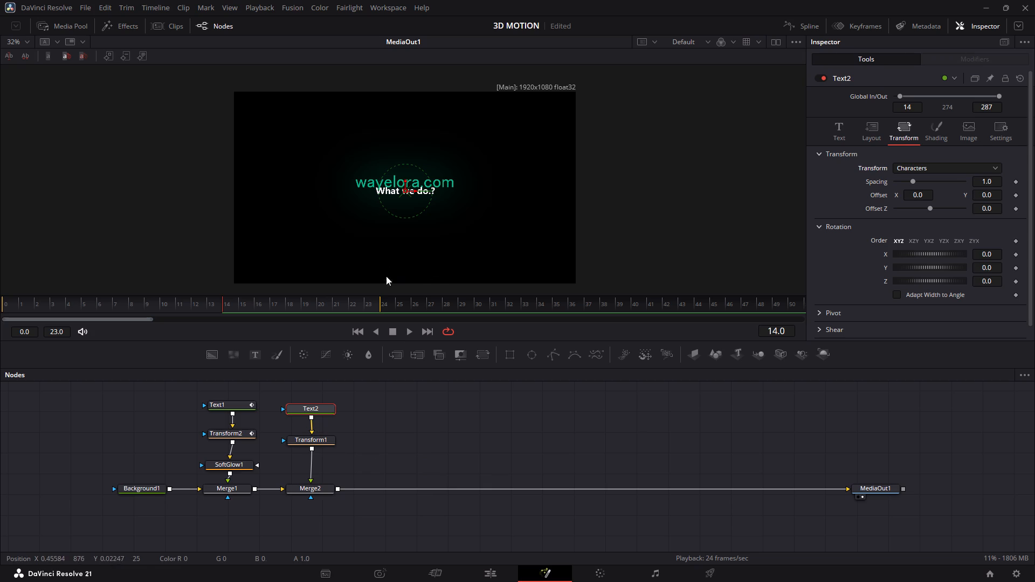
At frame 23, add a keyframe on Transform1's Center, keeping it at X 0.5, Y 0.5.
{"action": "left_click", "coordinate": [373, 307]}
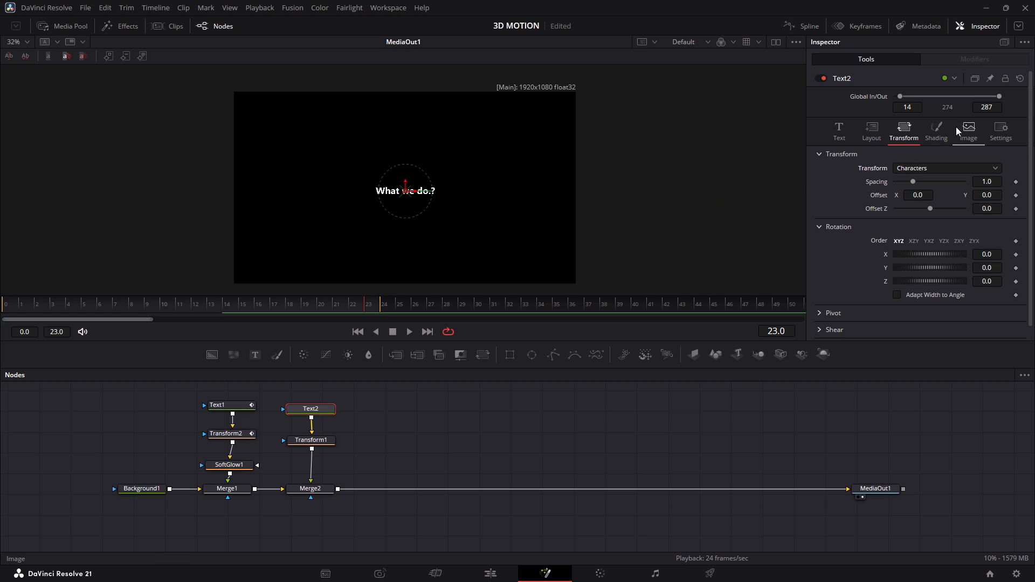
{"action": "left_click", "coordinate": [316, 439]}
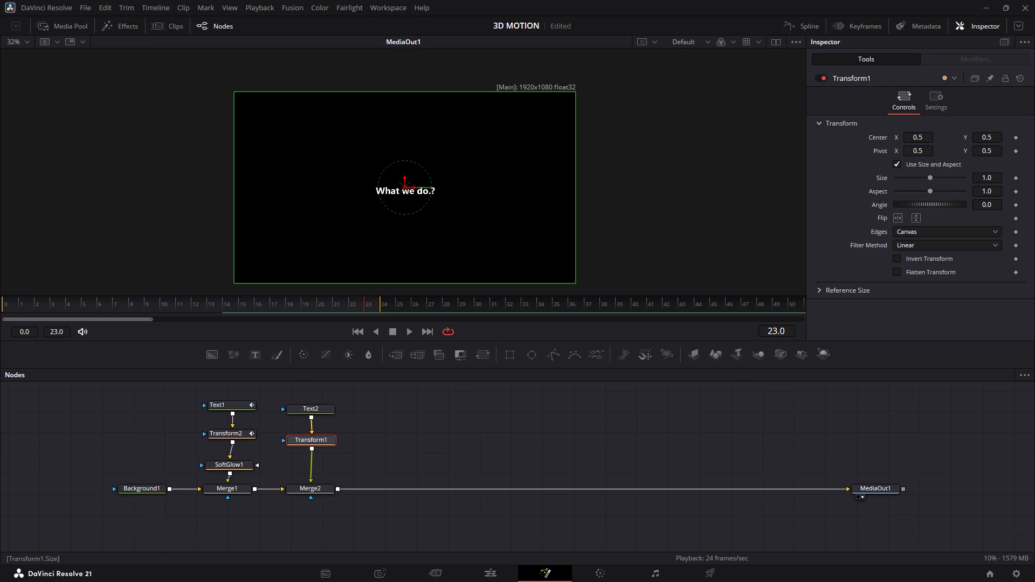
{"action": "left_click", "coordinate": [1018, 136]}
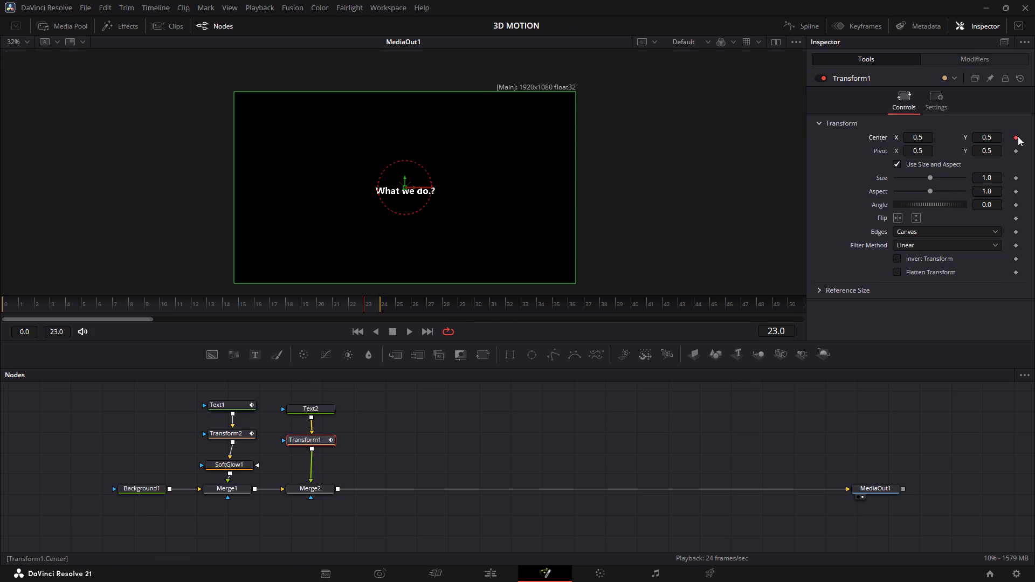
At frame 14, lower Transform1's Center to Y about 0.435 so "What we do.?" starts below wavelora.com.
{"action": "left_click", "coordinate": [223, 301]}
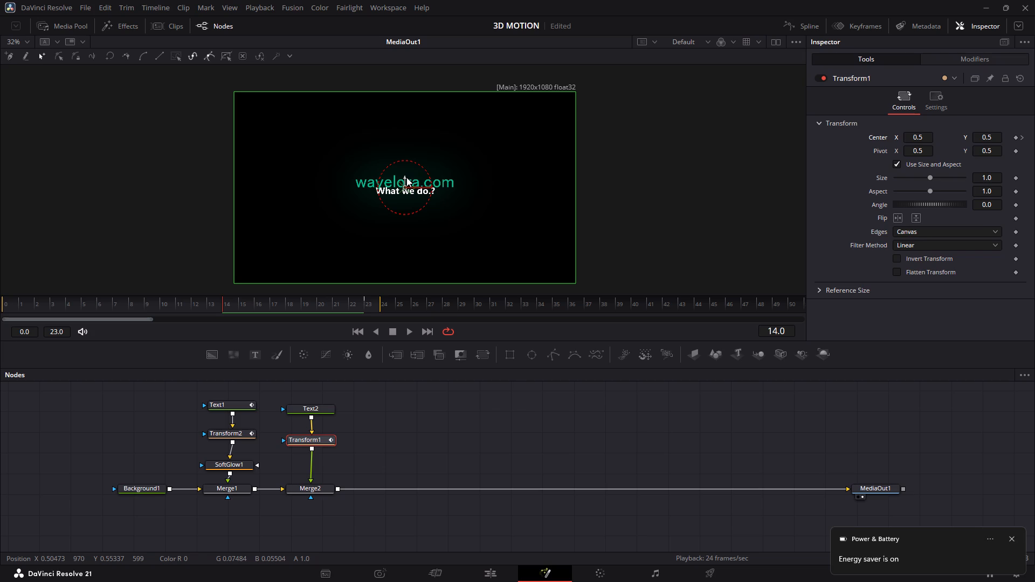
{"action": "left_click_drag", "start_coordinate": [404, 177], "coordinate": [404, 185]}
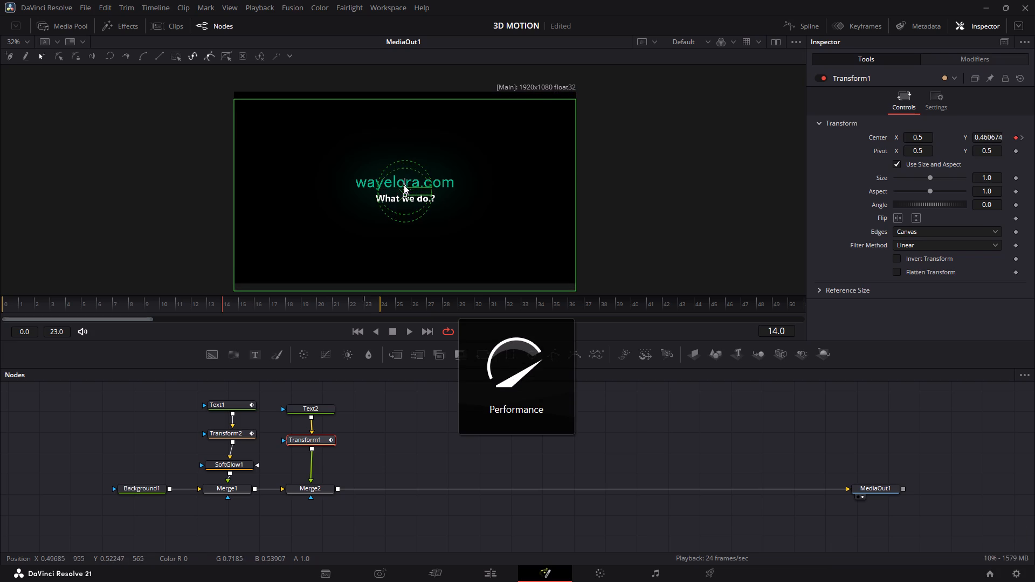
{"action": "left_click_drag", "start_coordinate": [404, 185], "coordinate": [404, 188]}
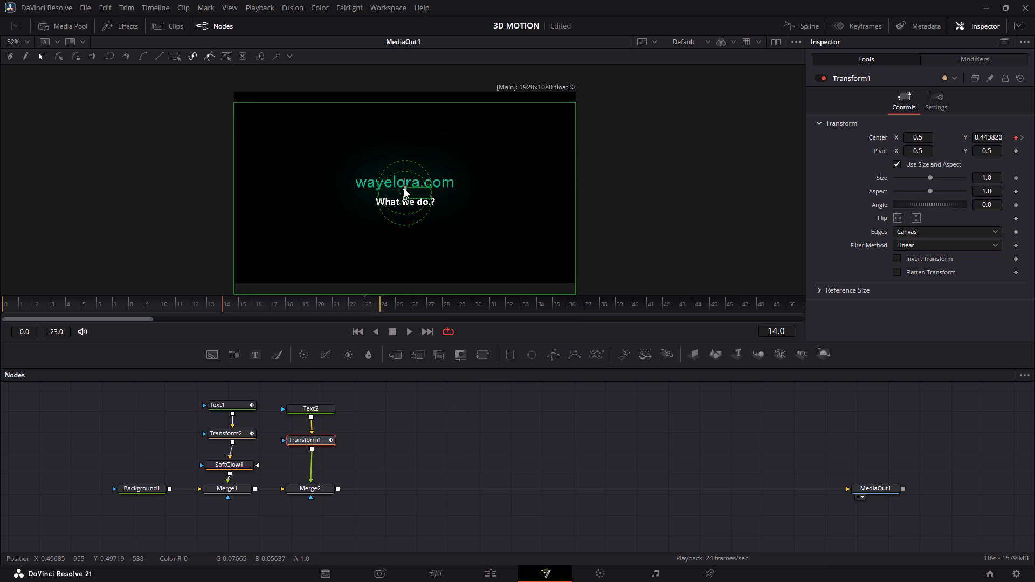
{"action": "left_click_drag", "start_coordinate": [404, 188], "coordinate": [404, 191]}
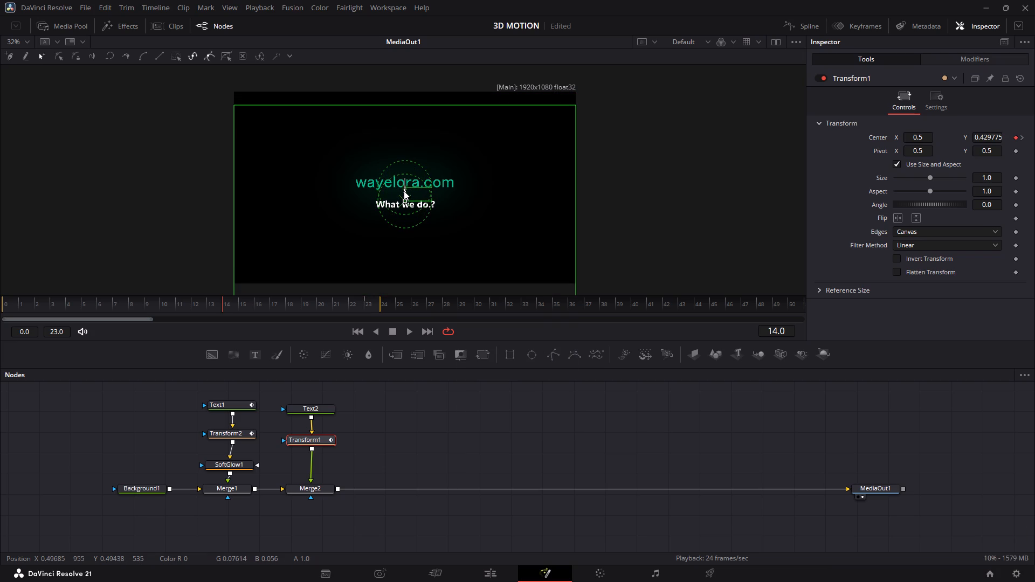
{"action": "left_click_drag", "start_coordinate": [404, 191], "coordinate": [404, 191]}
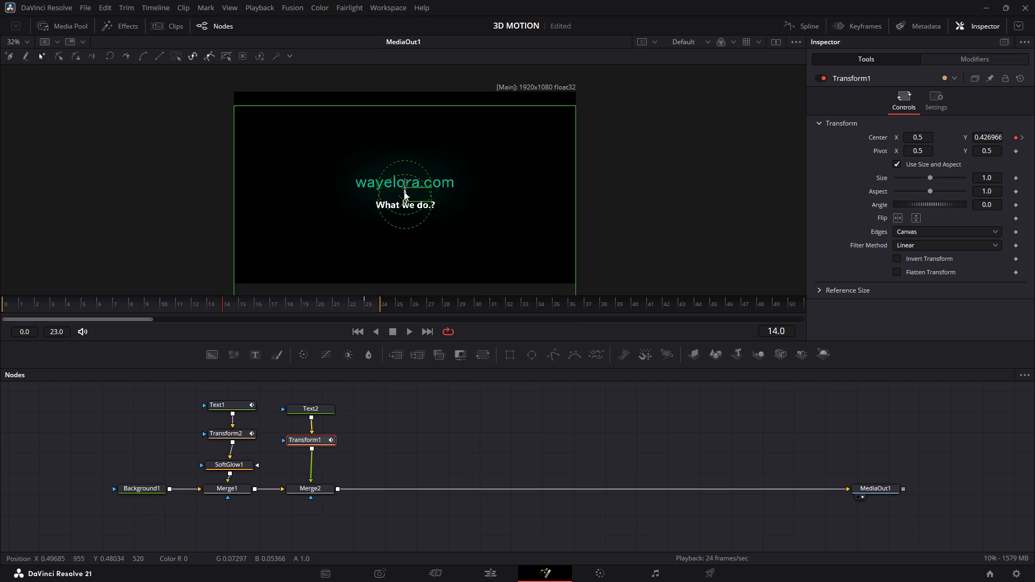
{"action": "left_click_drag", "start_coordinate": [404, 191], "coordinate": [409, 190]}
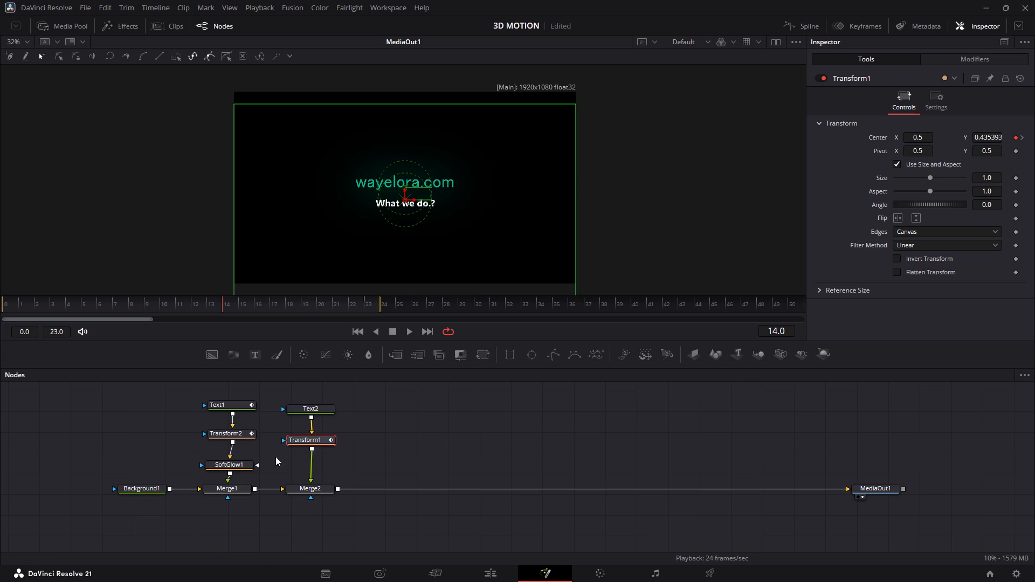
Keyframe the opacity of Text2's white solid fill at frame 14 and at frame 23, with 1.0 at frame 23.
{"action": "left_click", "coordinate": [316, 405]}
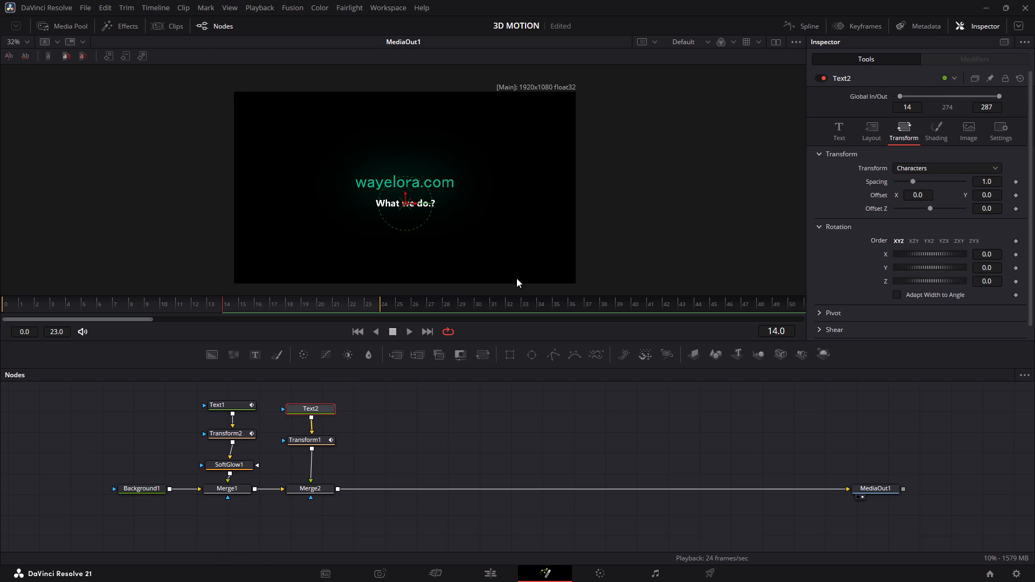
{"action": "left_click", "coordinate": [933, 131]}
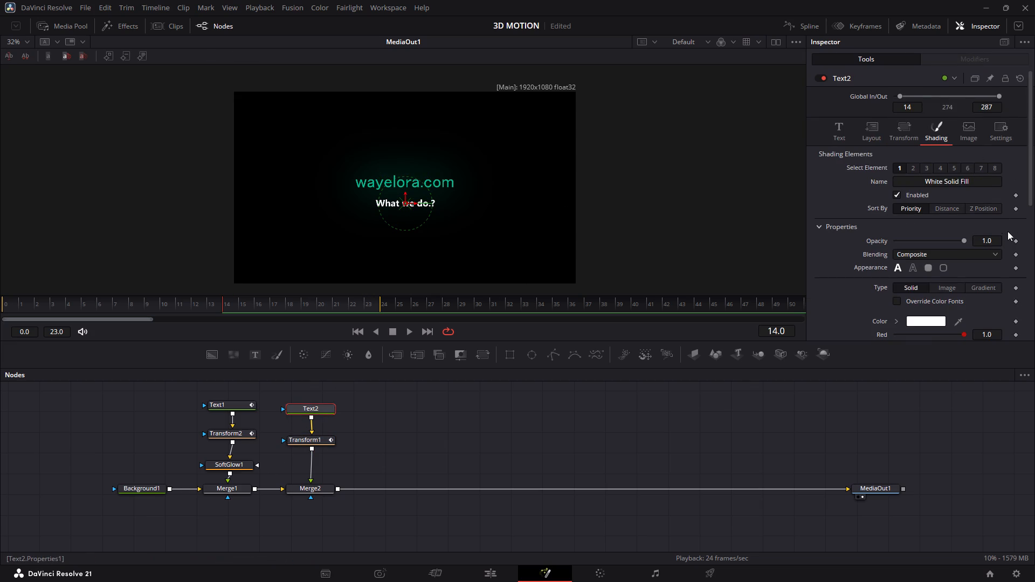
{"action": "left_click", "coordinate": [1016, 240]}
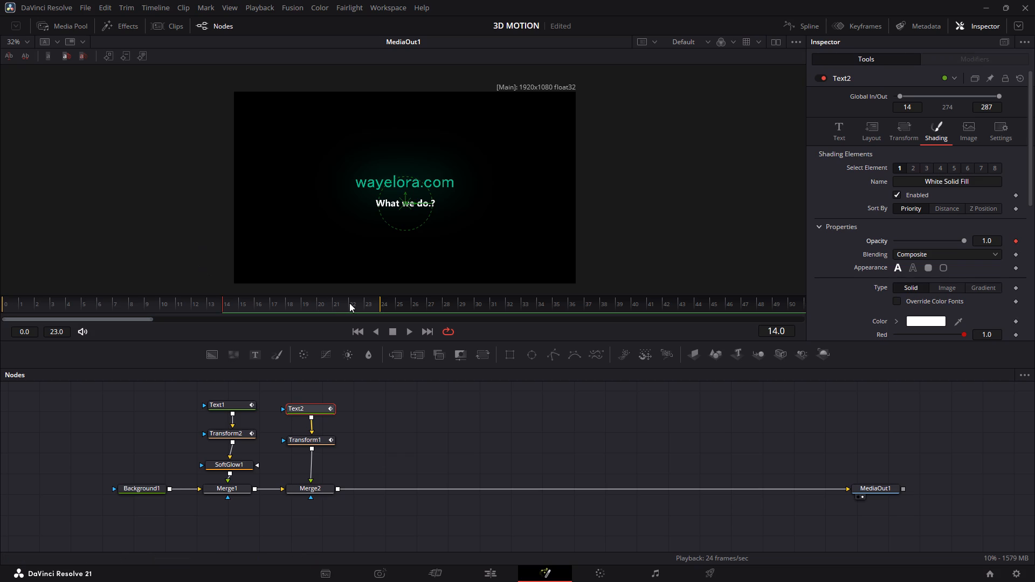
{"action": "left_click", "coordinate": [349, 303]}
{"action": "left_click", "coordinate": [364, 303]}
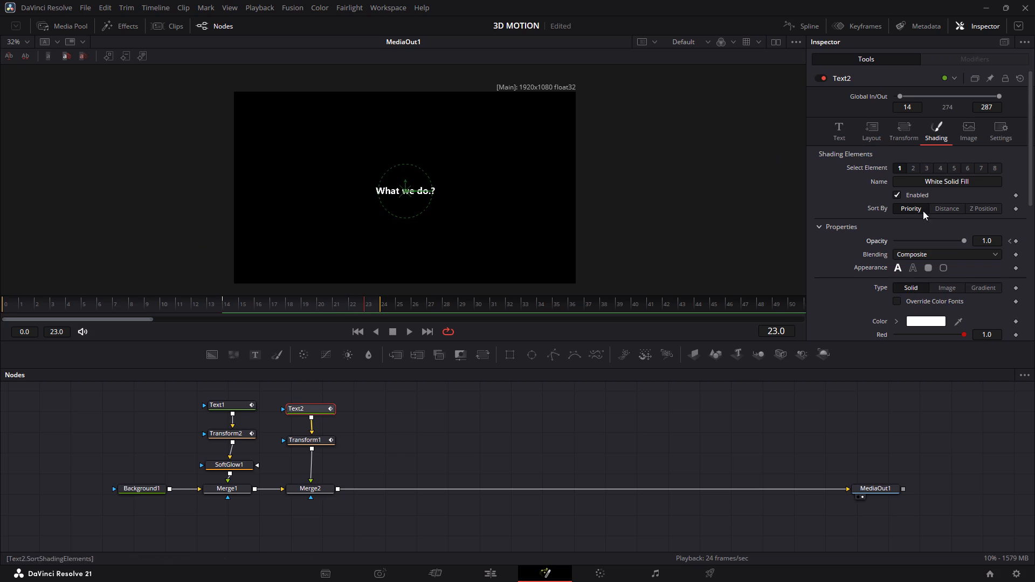
{"action": "left_click_drag", "start_coordinate": [963, 239], "coordinate": [898, 240]}
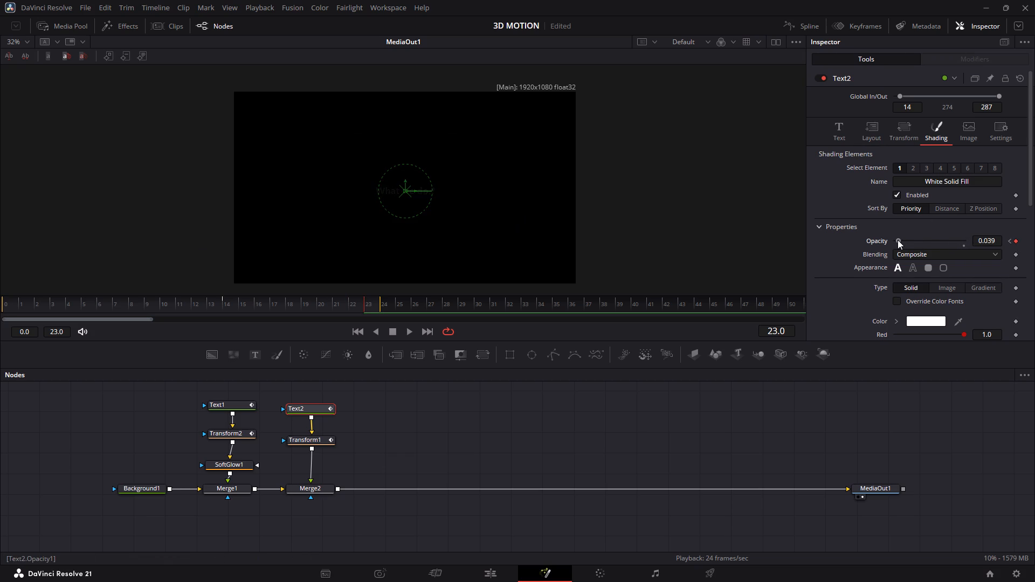
{"action": "left_click_drag", "start_coordinate": [898, 240], "coordinate": [984, 240]}
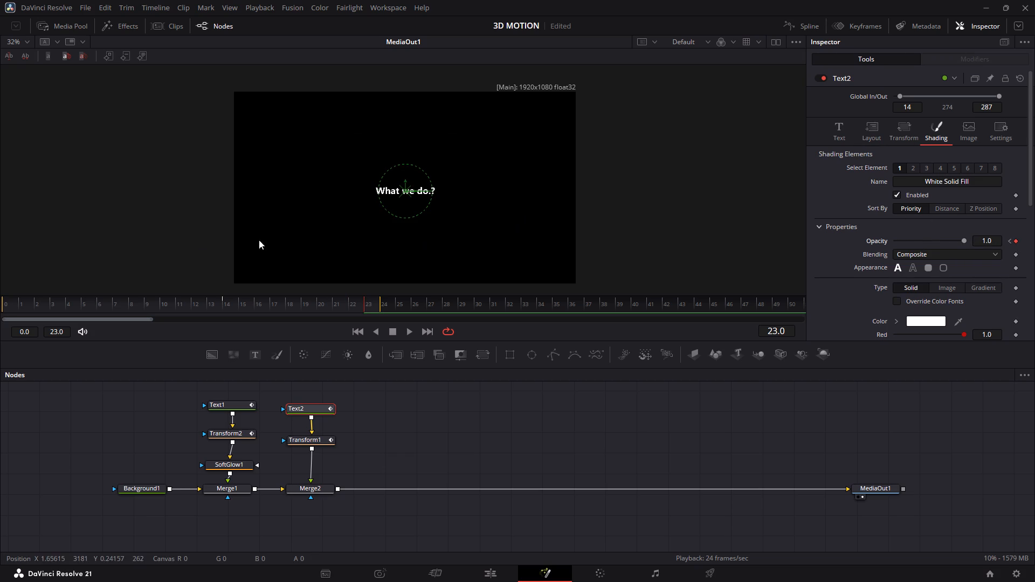
At frame 14, set the opacity of Text2's white solid fill to 0.0.
{"action": "left_click", "coordinate": [224, 302]}
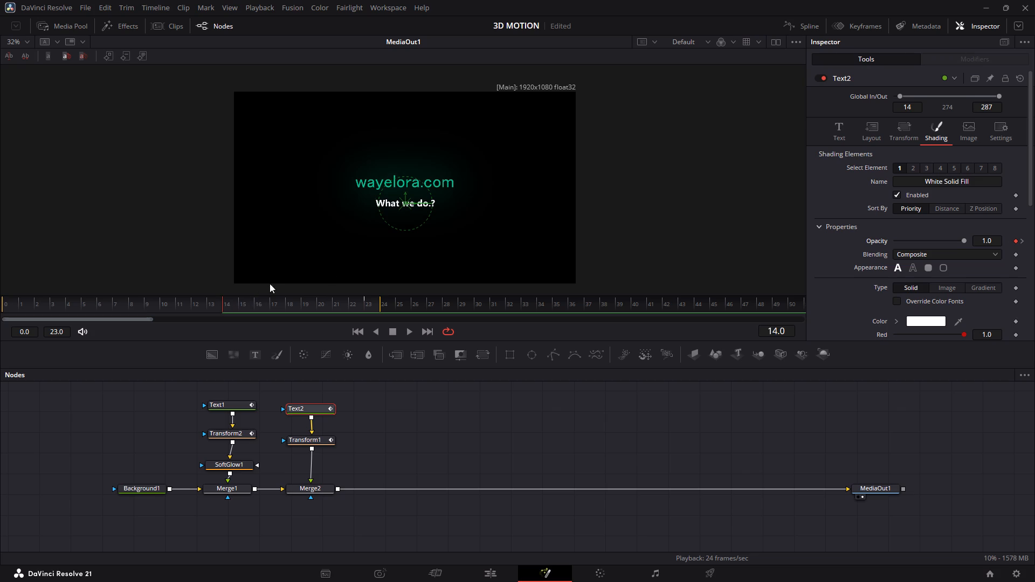
{"action": "left_click_drag", "start_coordinate": [963, 241], "coordinate": [894, 253]}
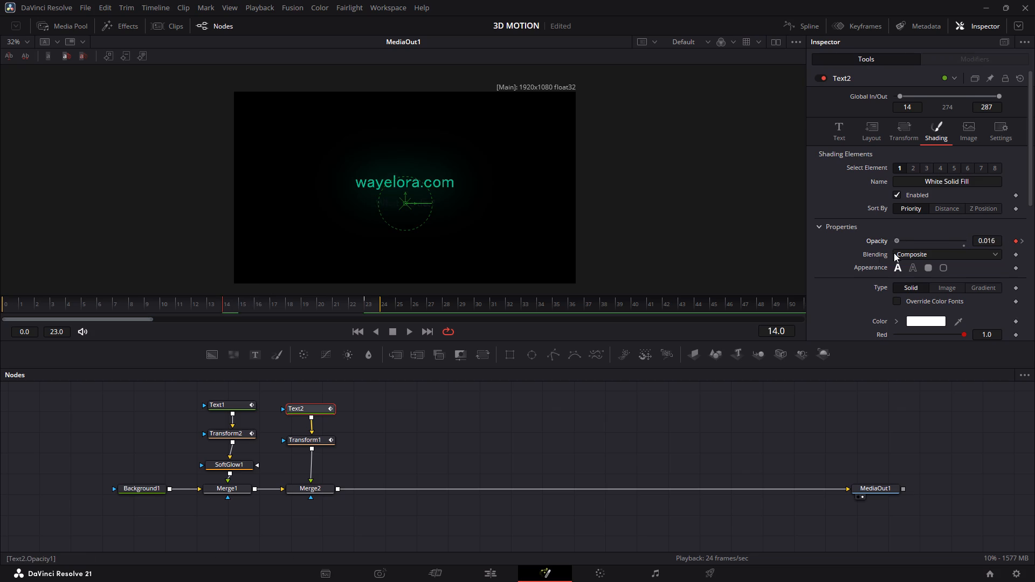
{"action": "left_click_drag", "start_coordinate": [894, 253], "coordinate": [877, 254]}
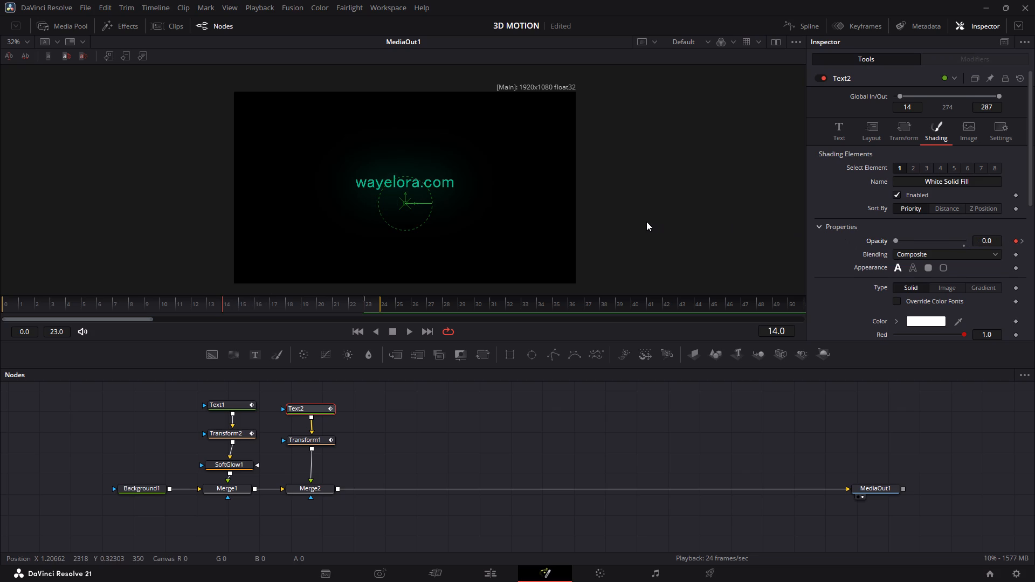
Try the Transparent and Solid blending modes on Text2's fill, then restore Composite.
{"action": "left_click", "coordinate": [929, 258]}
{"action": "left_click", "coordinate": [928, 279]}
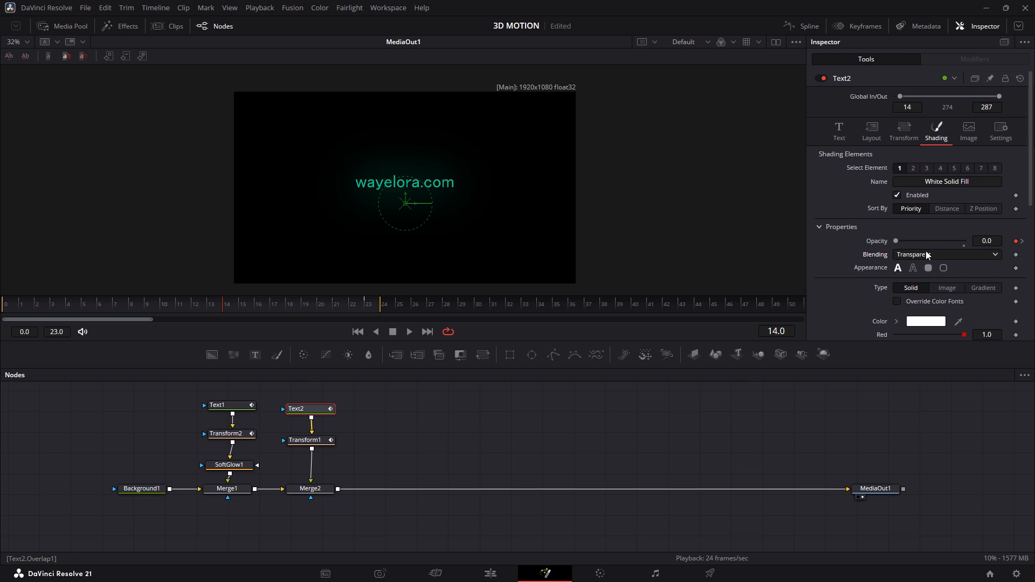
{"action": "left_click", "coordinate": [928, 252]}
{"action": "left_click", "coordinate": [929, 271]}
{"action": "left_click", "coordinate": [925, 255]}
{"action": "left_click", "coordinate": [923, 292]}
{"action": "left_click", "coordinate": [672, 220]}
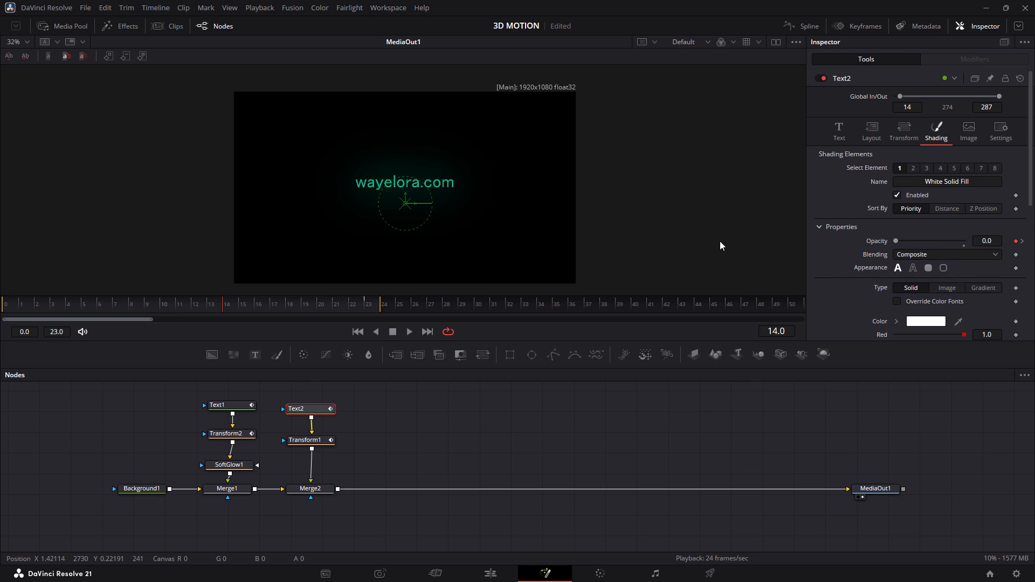
Play the composition repeatedly to examine how "What we do.?" rises and fades in as wavelora.com fades out.
{"action": "key", "text": "space"}
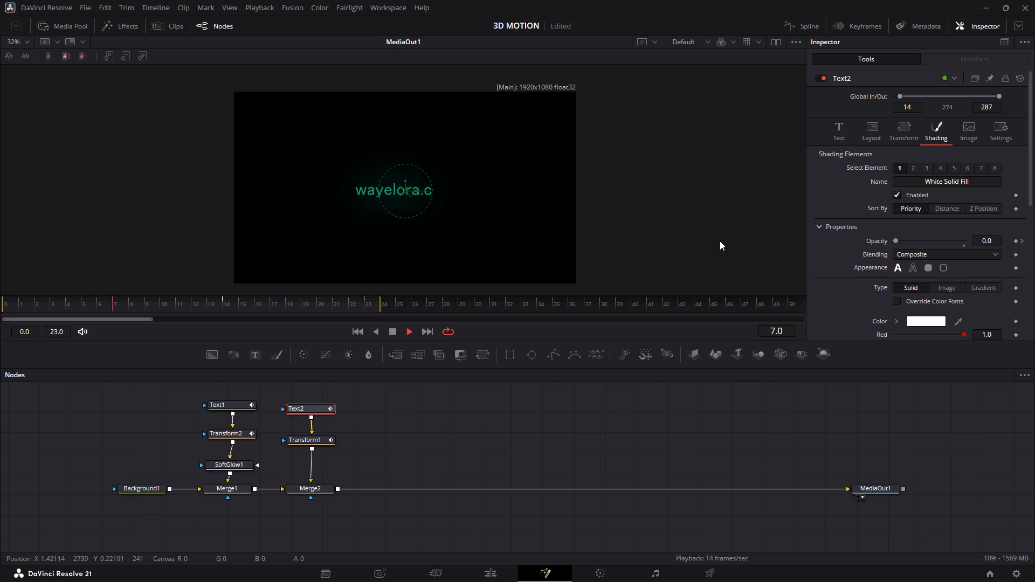
{"action": "key", "text": "space"}
{"action": "key", "text": "space"}
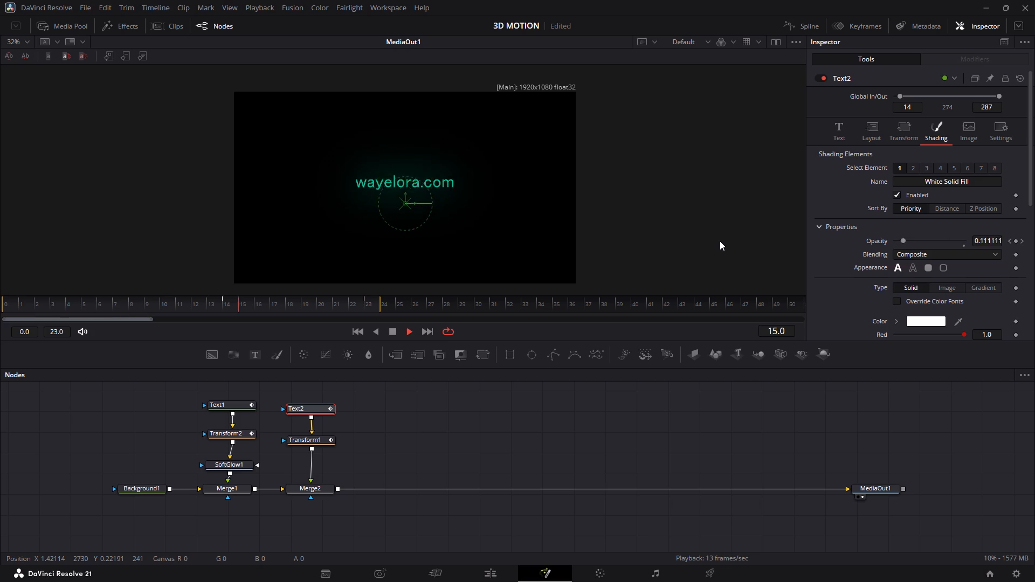
{"action": "key", "text": "space"}
{"action": "key", "text": "space"}
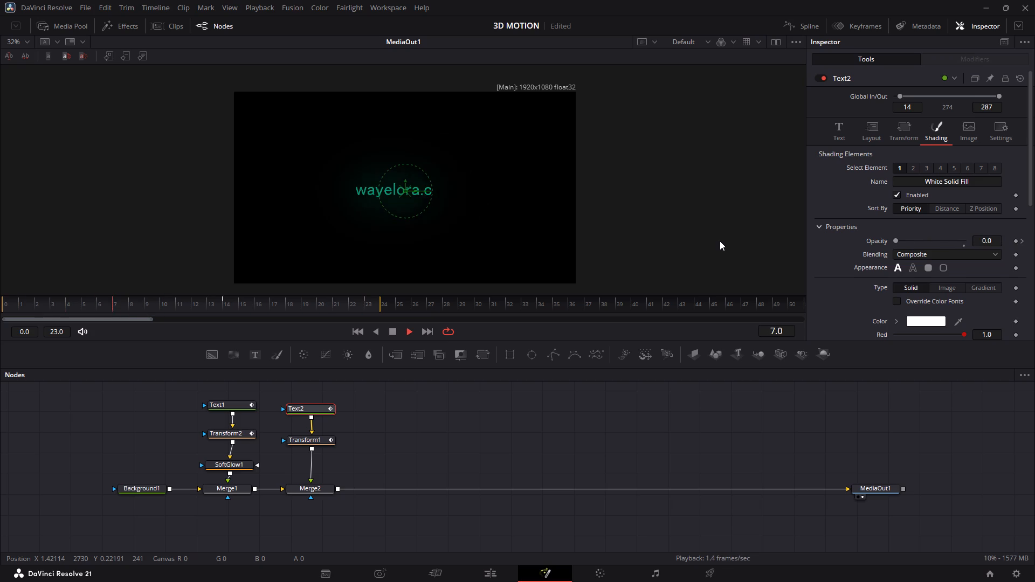
{"action": "key", "text": "space"}
{"action": "key", "text": "space"}
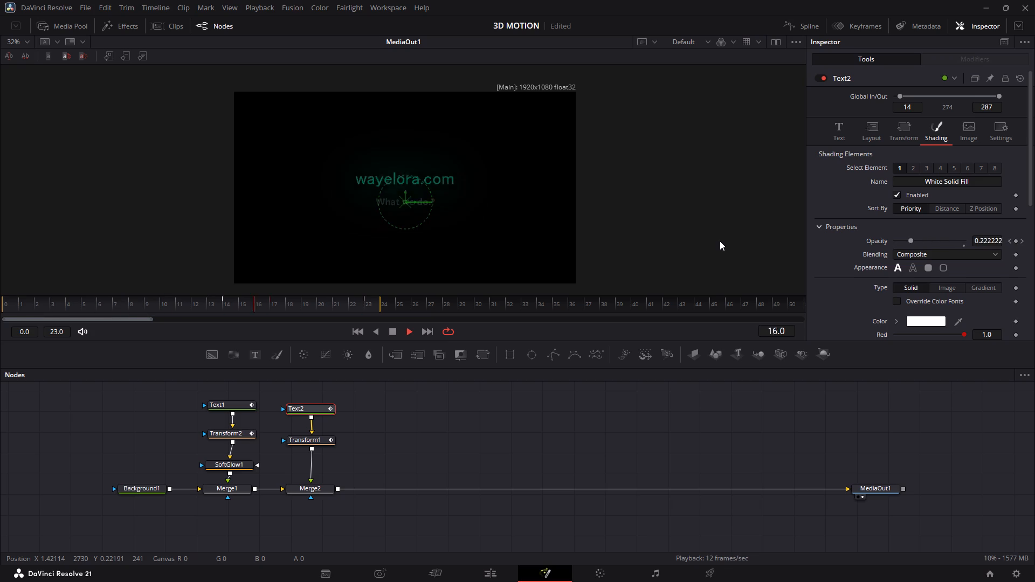
{"action": "key", "text": "space"}
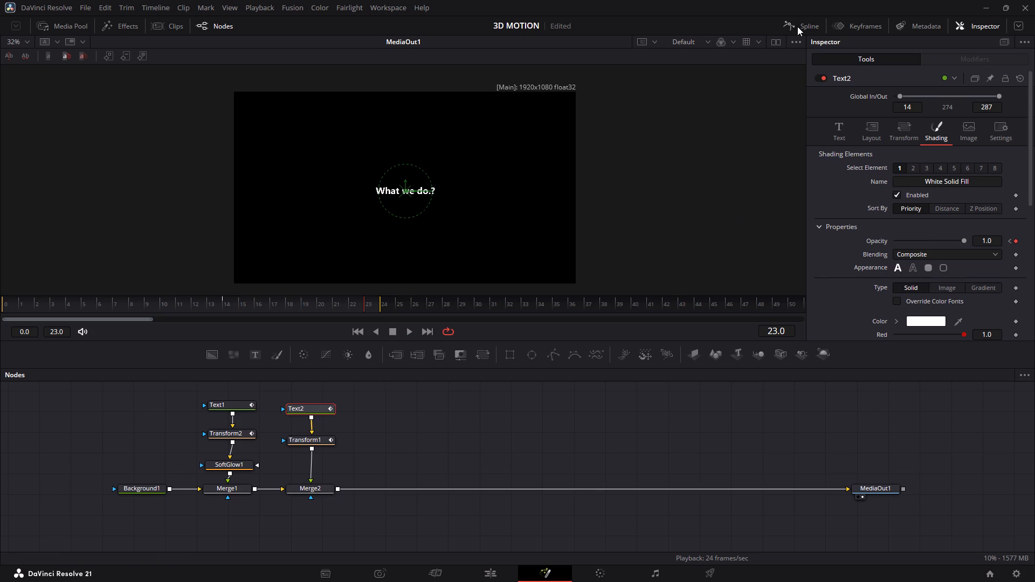
Open the Spline editor and display only Text2's Opacity 1 curve, fitted to the graph.
{"action": "left_click", "coordinate": [797, 26]}
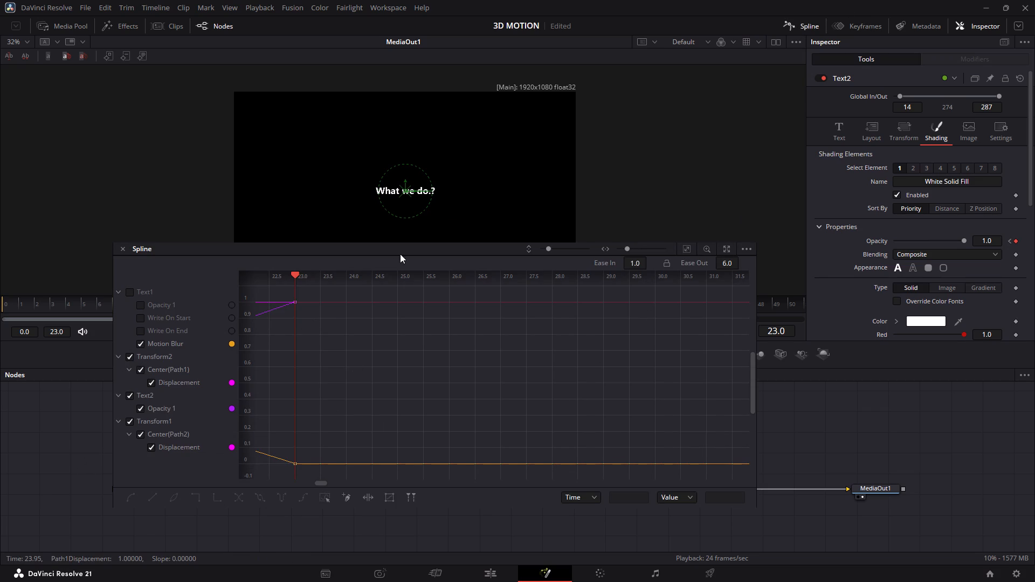
{"action": "left_click_drag", "start_coordinate": [408, 245], "coordinate": [503, 231]}
{"action": "left_click_drag", "start_coordinate": [498, 233], "coordinate": [812, 326]}
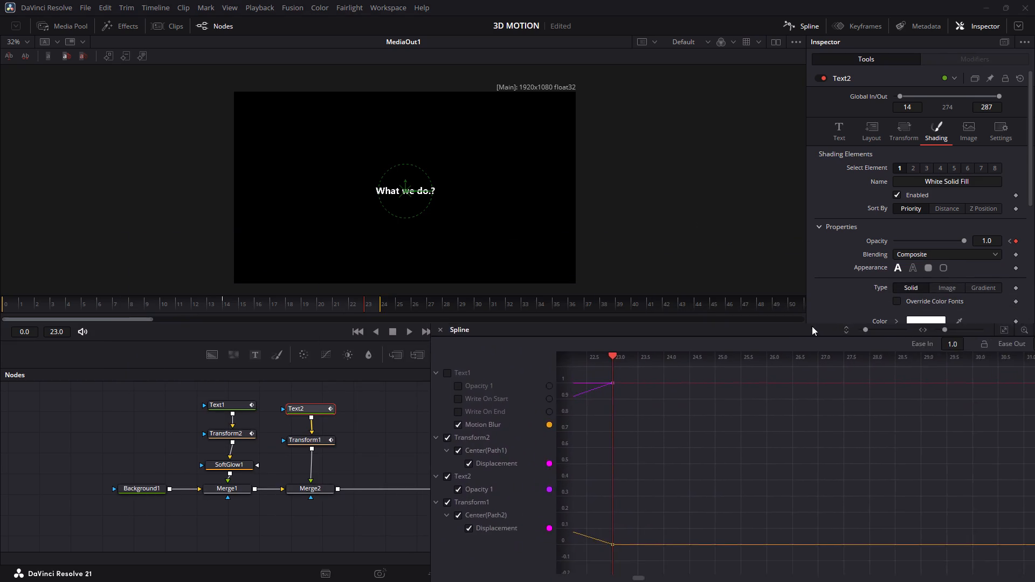
{"action": "left_click_drag", "start_coordinate": [812, 326], "coordinate": [537, 200]}
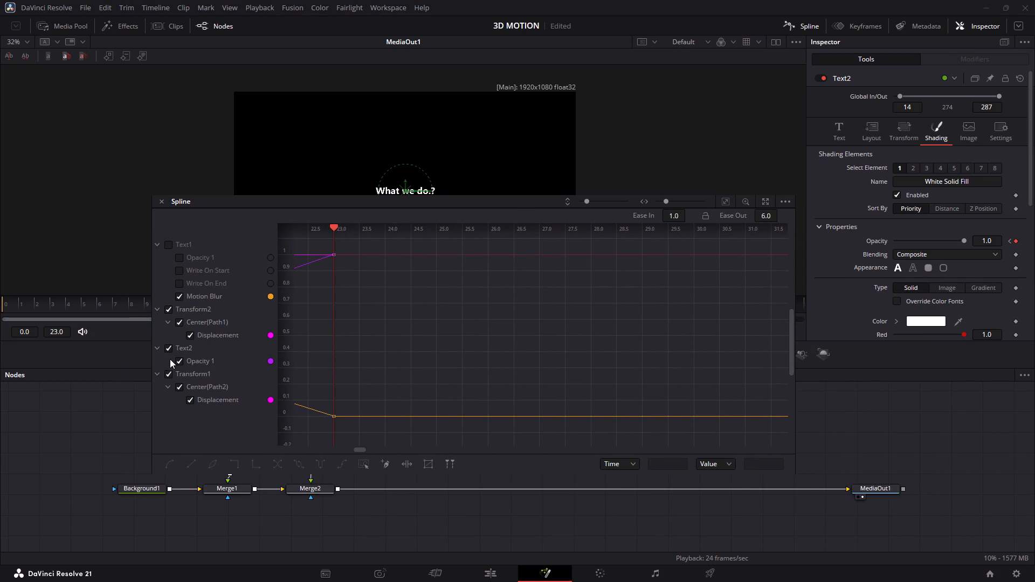
{"action": "double_click", "coordinate": [165, 374]}
{"action": "left_click", "coordinate": [179, 296]}
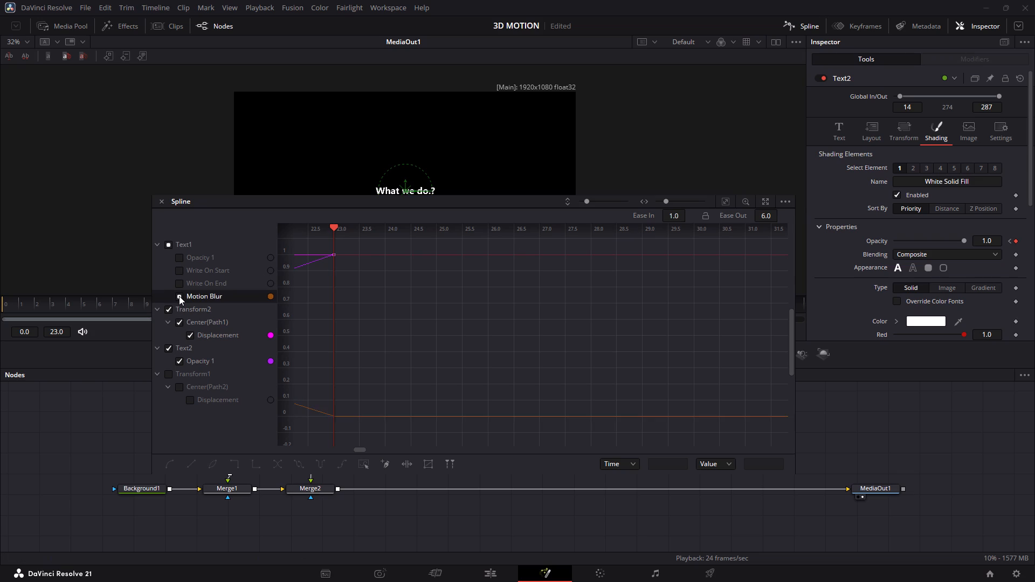
{"action": "left_click", "coordinate": [179, 296]}
{"action": "left_click", "coordinate": [164, 347]}
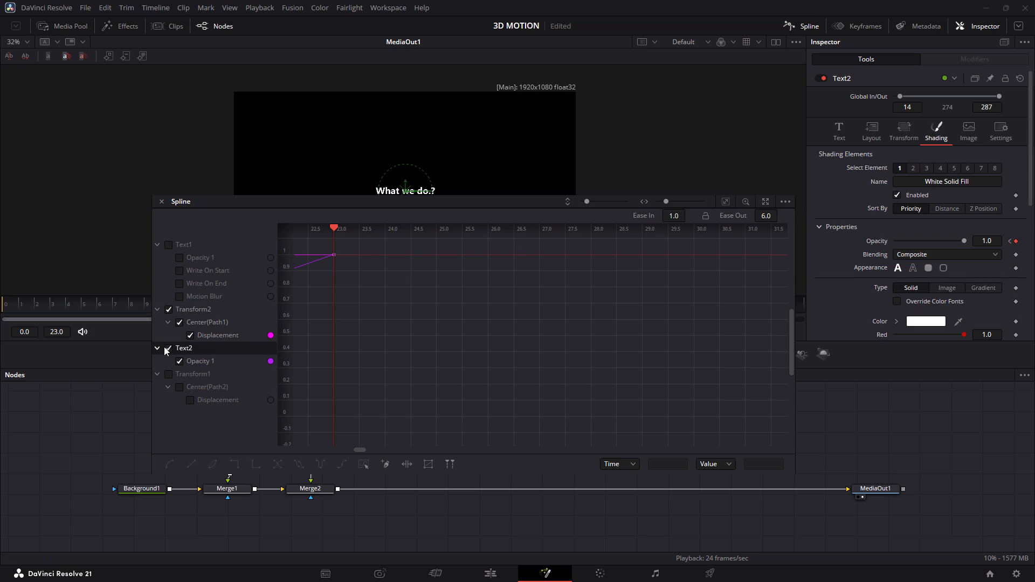
{"action": "double_click", "coordinate": [168, 311]}
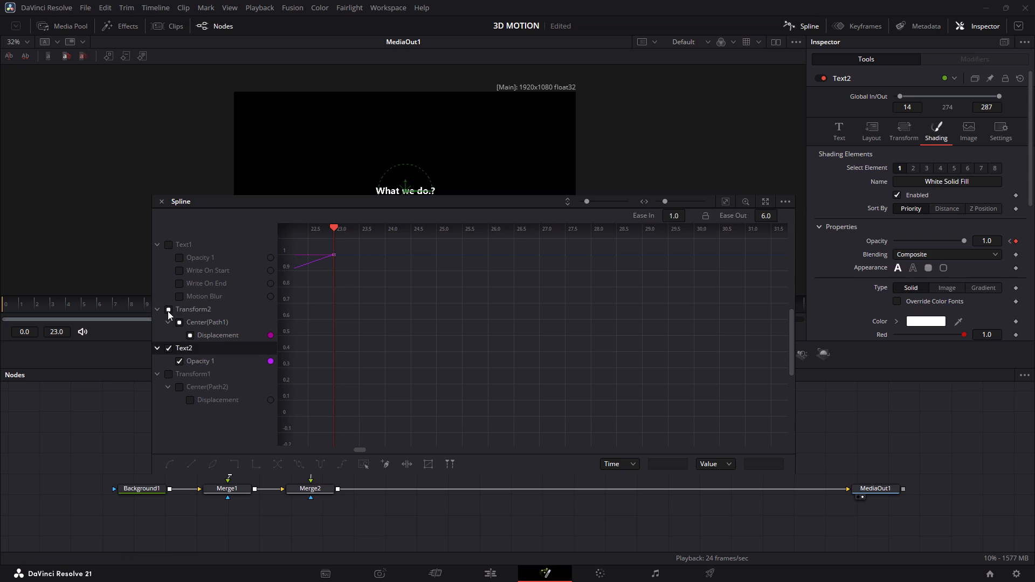
{"action": "left_click", "coordinate": [727, 200]}
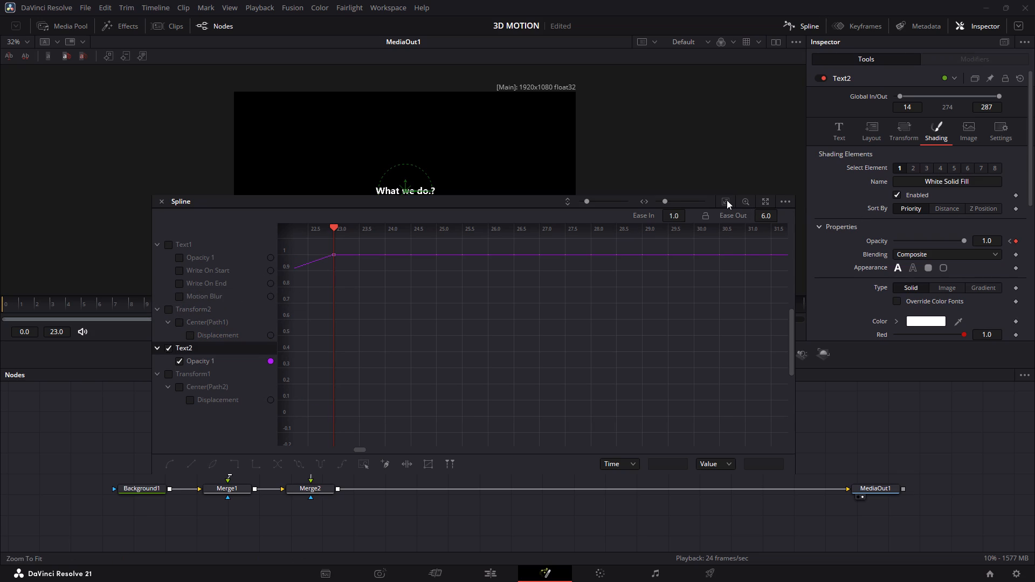
Smooth both keyframes of Text2's opacity curve and reshape their handles into a fast-start ease with Ease In 35 and Ease Out 11.
{"action": "left_click_drag", "start_coordinate": [765, 245], "coordinate": [338, 435]}
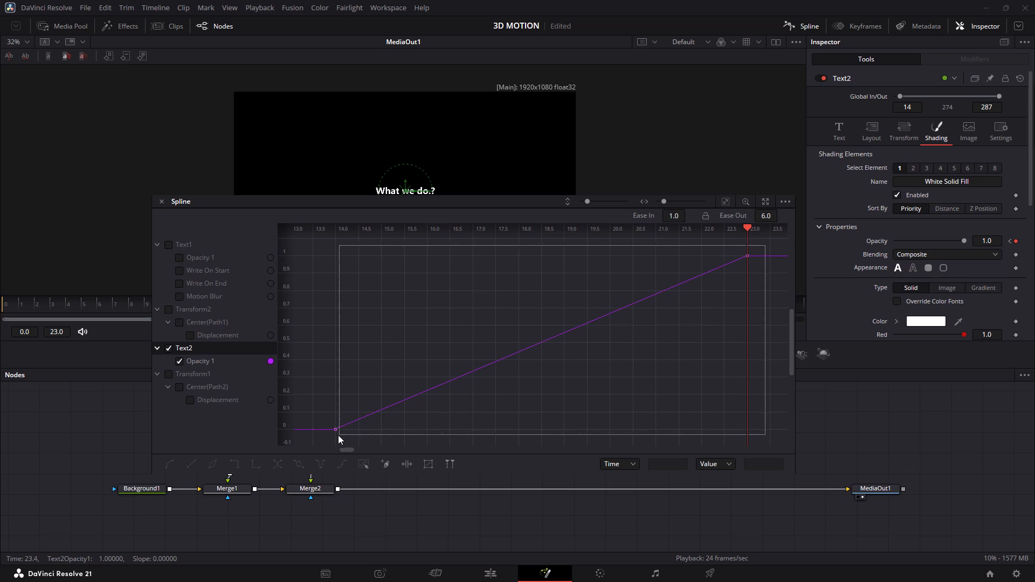
{"action": "left_click_drag", "start_coordinate": [338, 435], "coordinate": [328, 436]}
{"action": "key", "text": "s"}
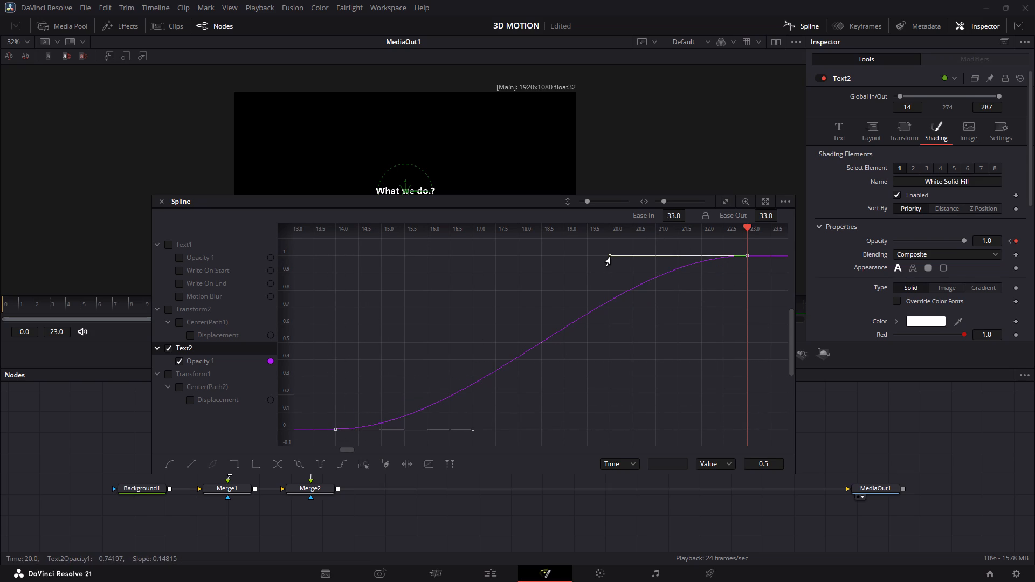
{"action": "left_click_drag", "start_coordinate": [610, 256], "coordinate": [606, 255]}
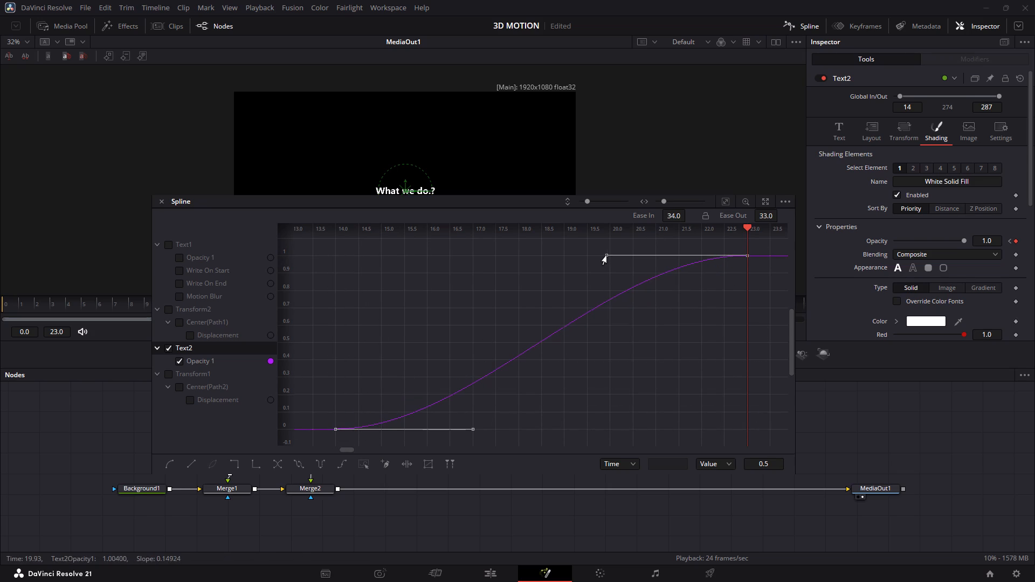
{"action": "left_click_drag", "start_coordinate": [606, 255], "coordinate": [602, 255]}
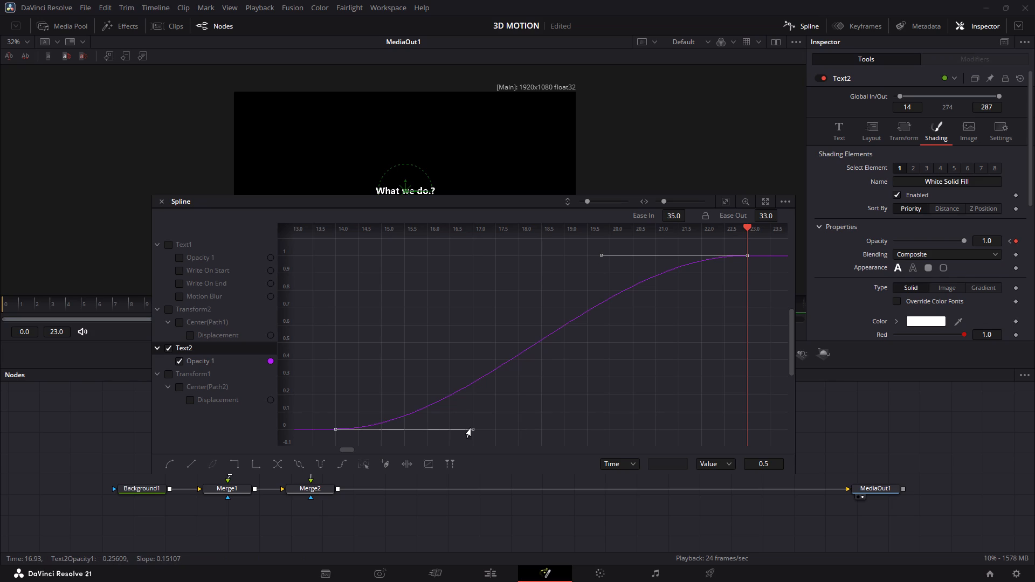
{"action": "left_click_drag", "start_coordinate": [475, 429], "coordinate": [390, 321]}
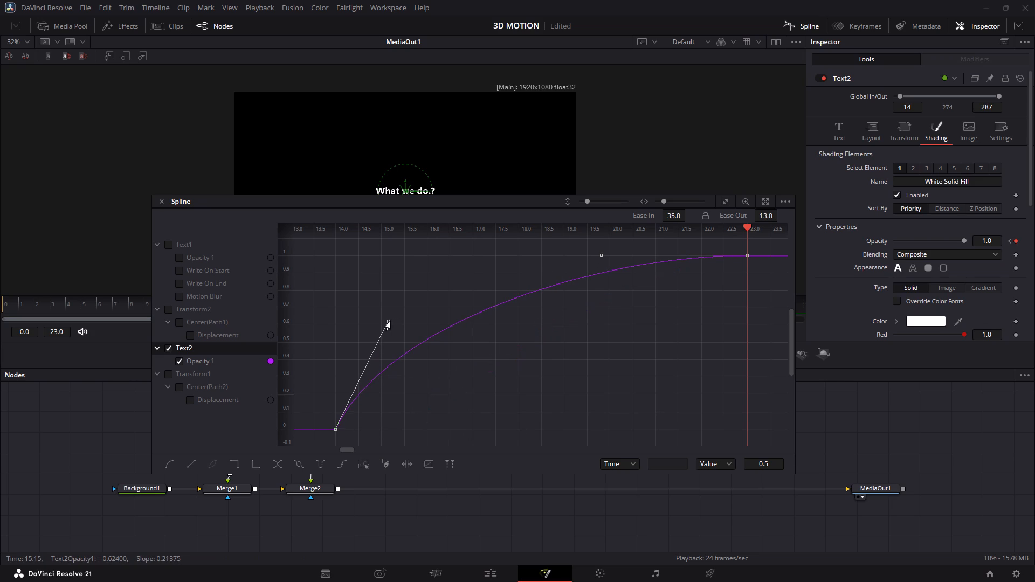
{"action": "left_click_drag", "start_coordinate": [390, 321], "coordinate": [383, 320]}
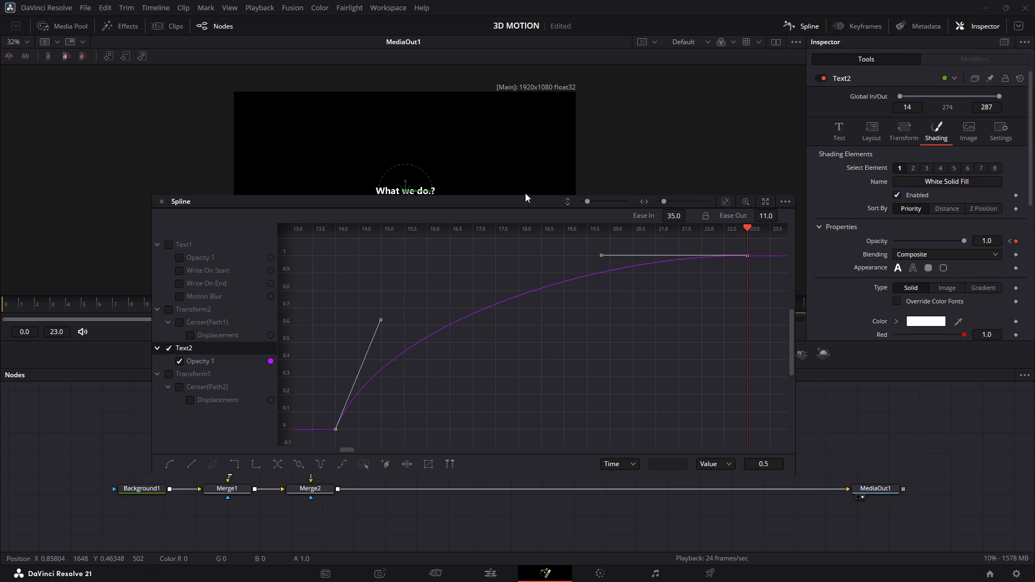
Move the Spline editor clear of the text and play the composition to examine how "What we do.?" fades in.
{"action": "left_click_drag", "start_coordinate": [521, 199], "coordinate": [498, 287]}
{"action": "key", "text": "space"}
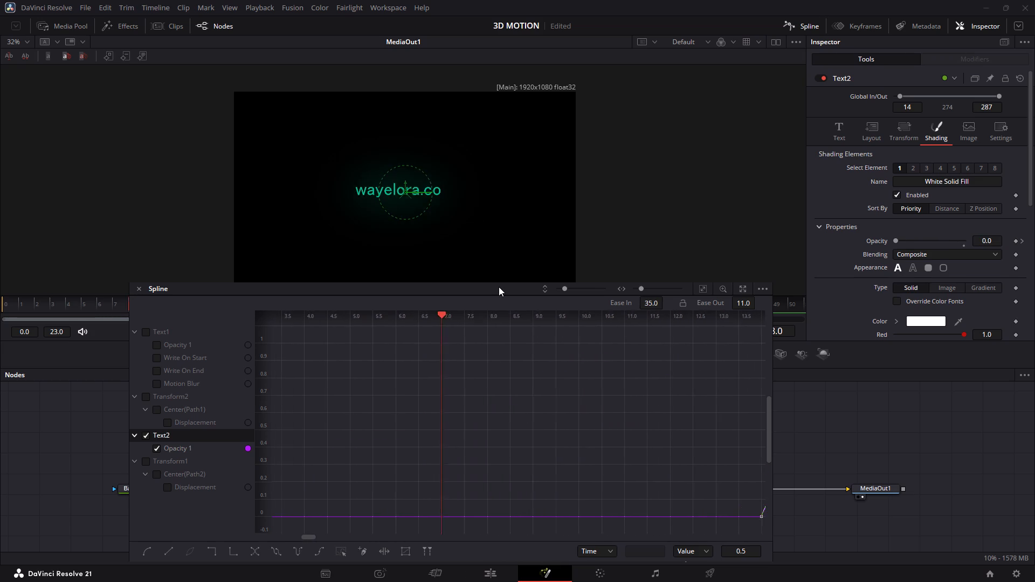
{"action": "key", "text": "space"}
{"action": "key", "text": "space"}
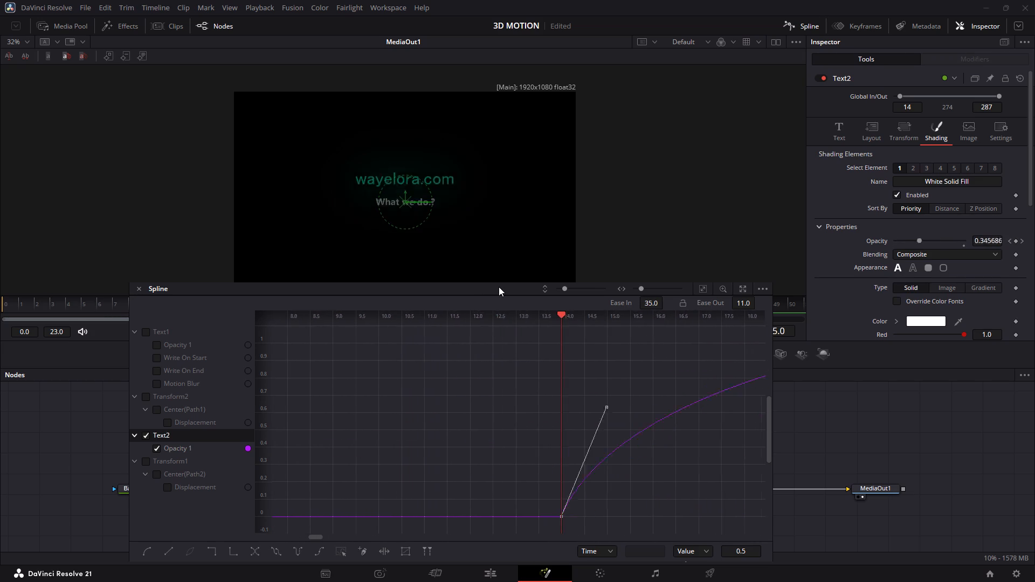
{"action": "key", "text": "space"}
{"action": "key", "text": "space"}
{"action": "key", "text": "space"}
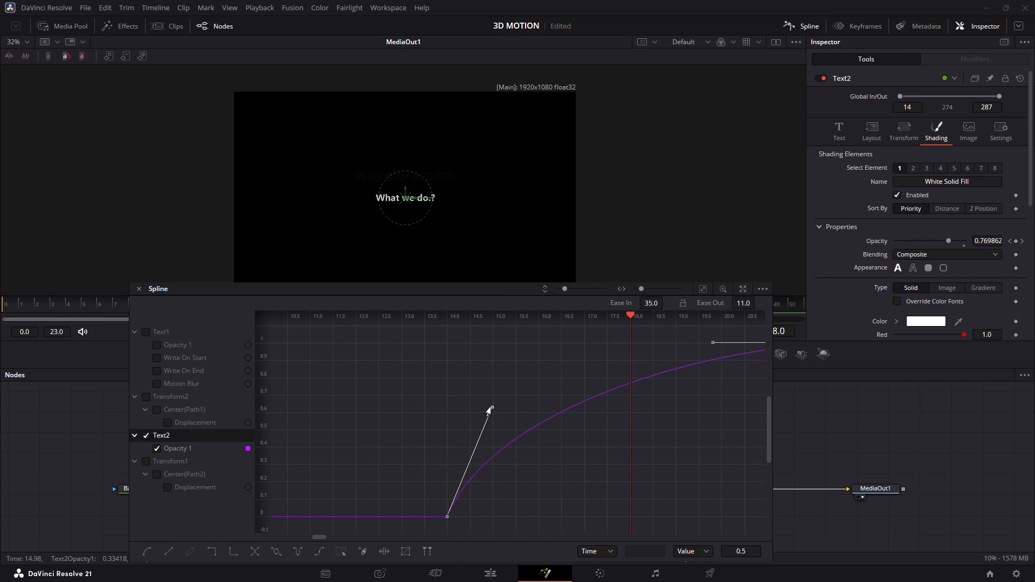
Soften Text2's opacity curve by reshaping its handles to Ease Out 23 at the first keyframe and Ease In 24 at the last.
{"action": "left_click_drag", "start_coordinate": [491, 409], "coordinate": [514, 427]}
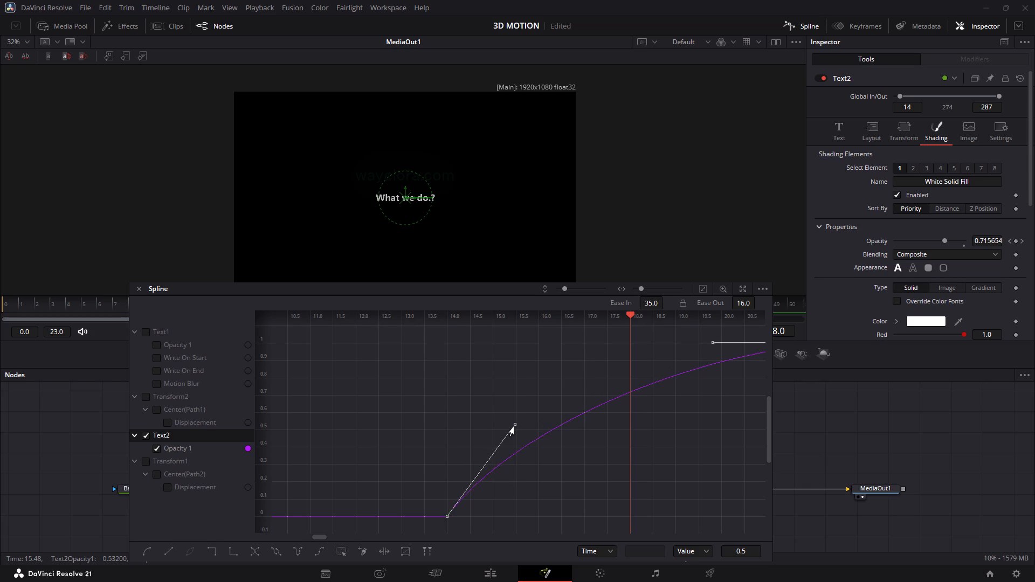
{"action": "key", "text": "space"}
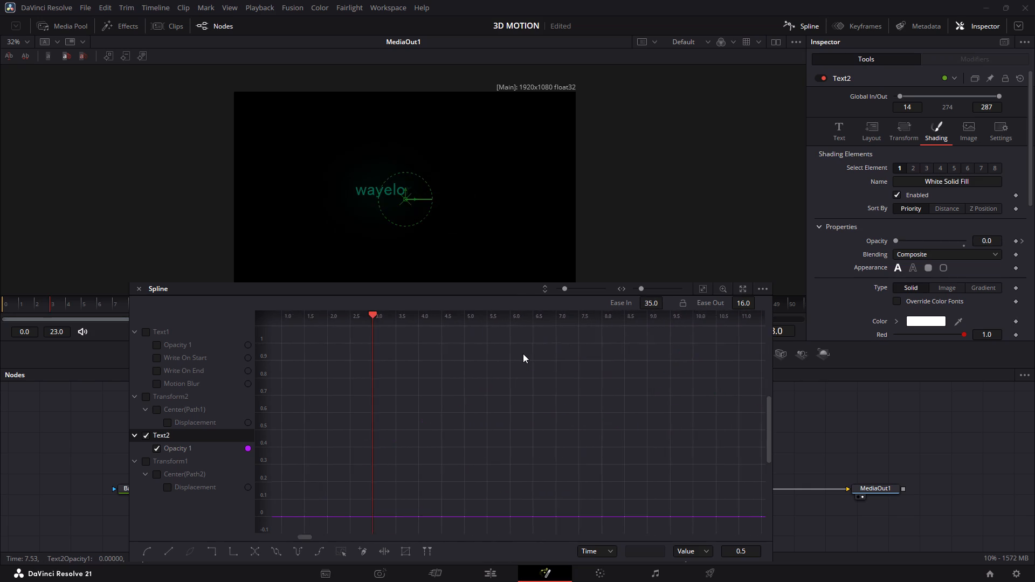
{"action": "key", "text": "space"}
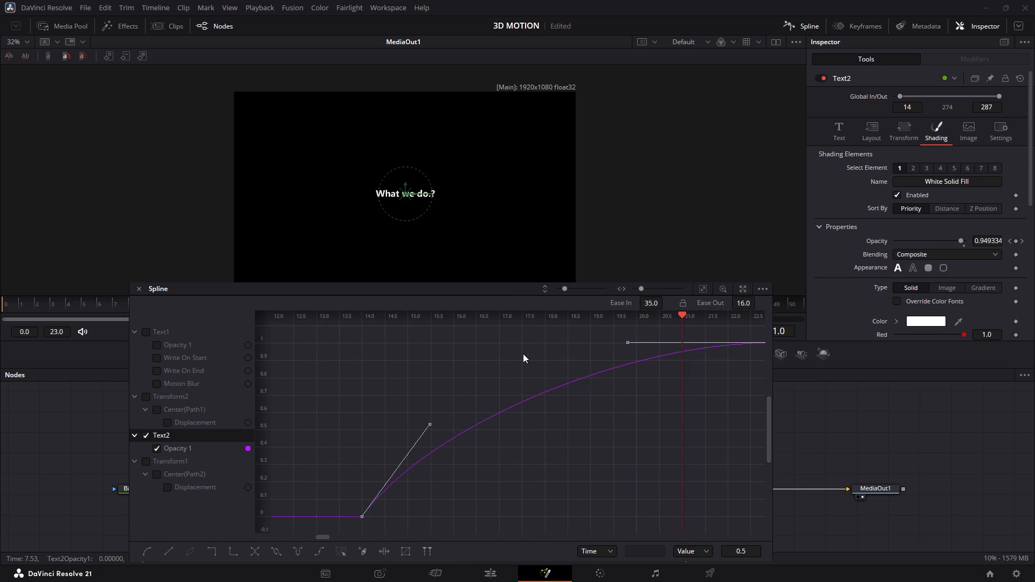
{"action": "left_click_drag", "start_coordinate": [430, 425], "coordinate": [445, 434]}
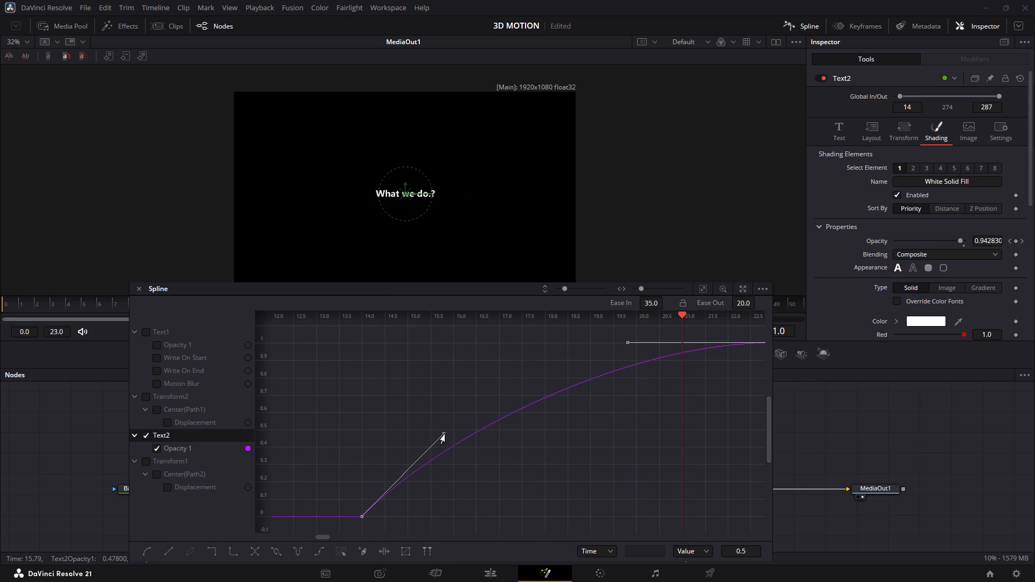
{"action": "left_click_drag", "start_coordinate": [445, 434], "coordinate": [458, 420]}
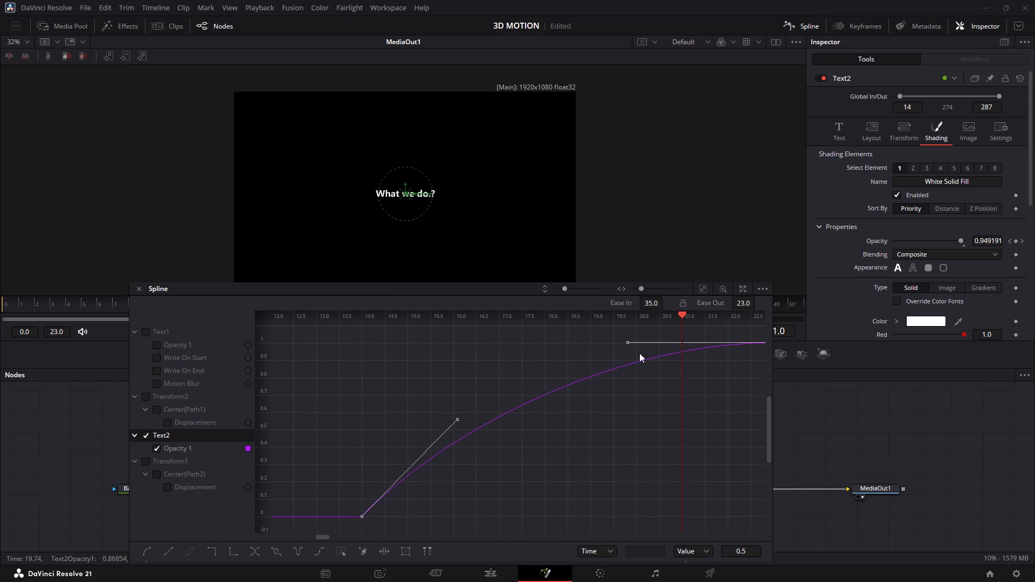
{"action": "left_click_drag", "start_coordinate": [627, 344], "coordinate": [657, 355]}
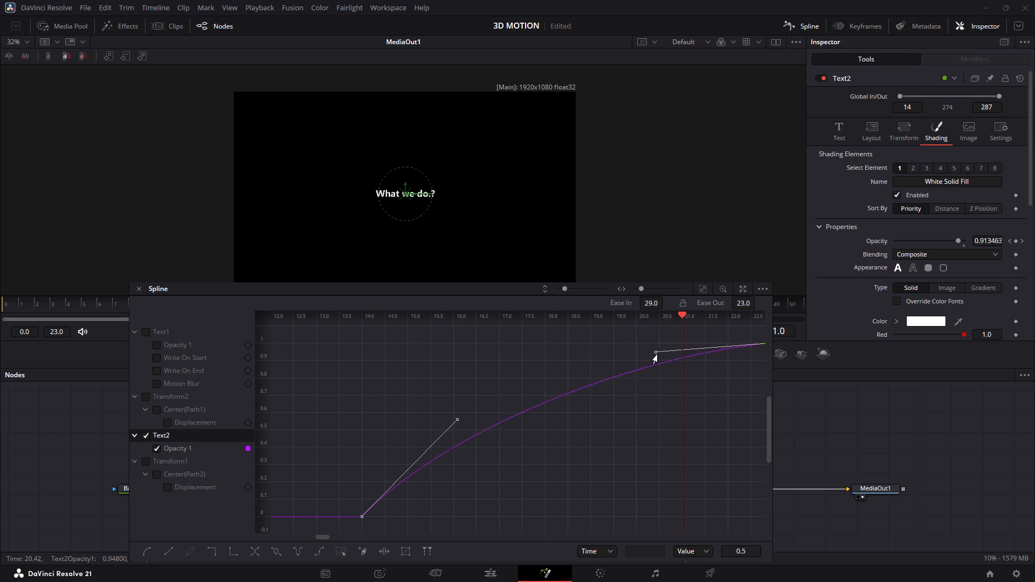
{"action": "left_click_drag", "start_coordinate": [657, 355], "coordinate": [673, 345]}
Play the composition repeatedly to examine the softened fade-in of "What we do.?" against wavelora.com's fade-out.
{"action": "key", "text": "space"}
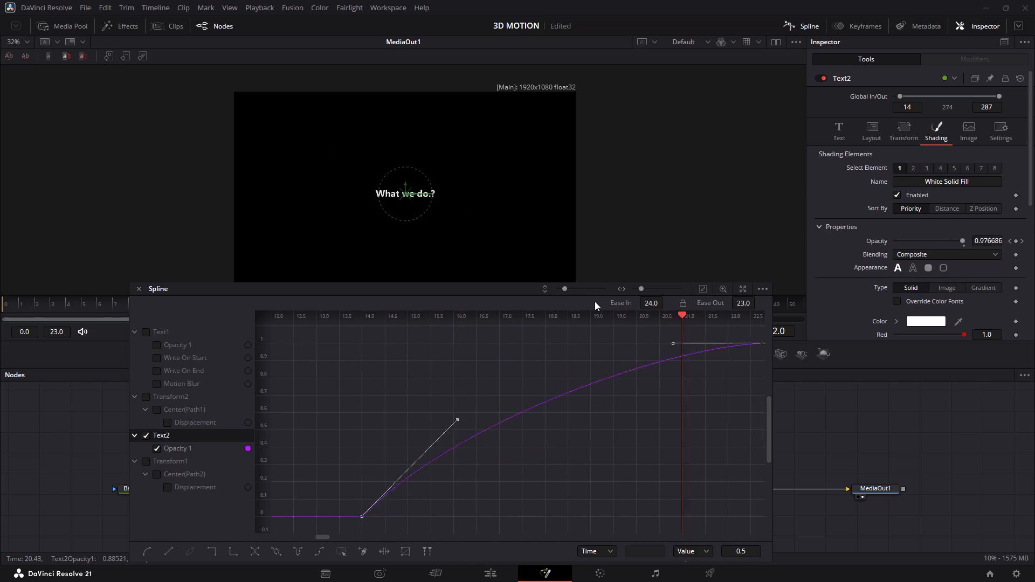
{"action": "key", "text": "space"}
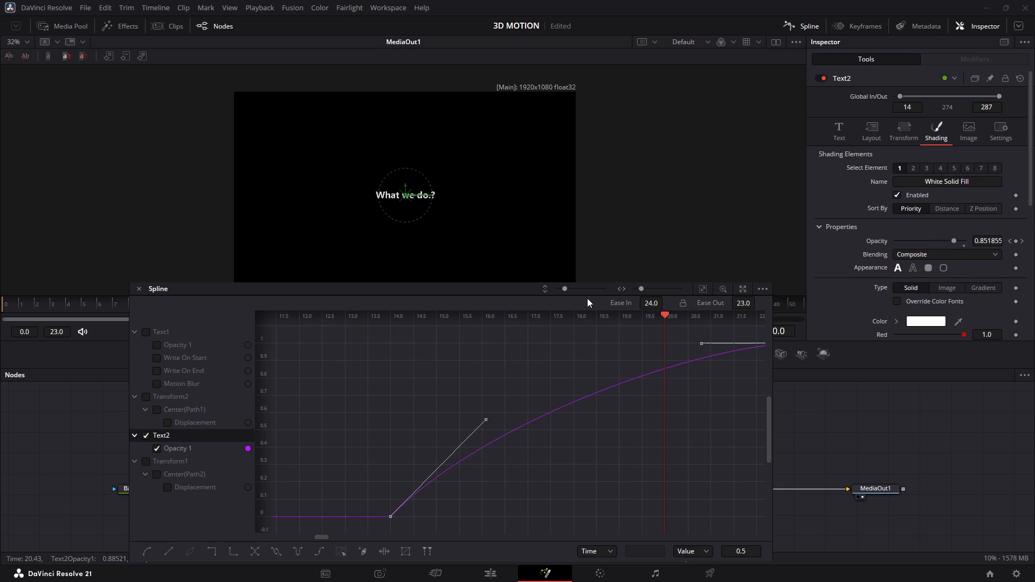
{"action": "key", "text": "space"}
{"action": "key", "text": "space"}
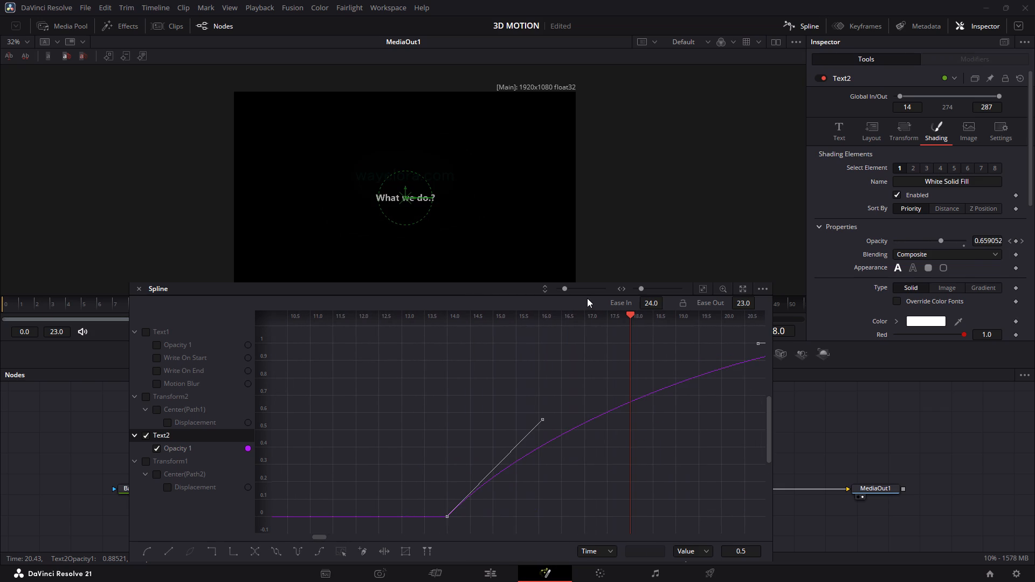
{"action": "key", "text": "space"}
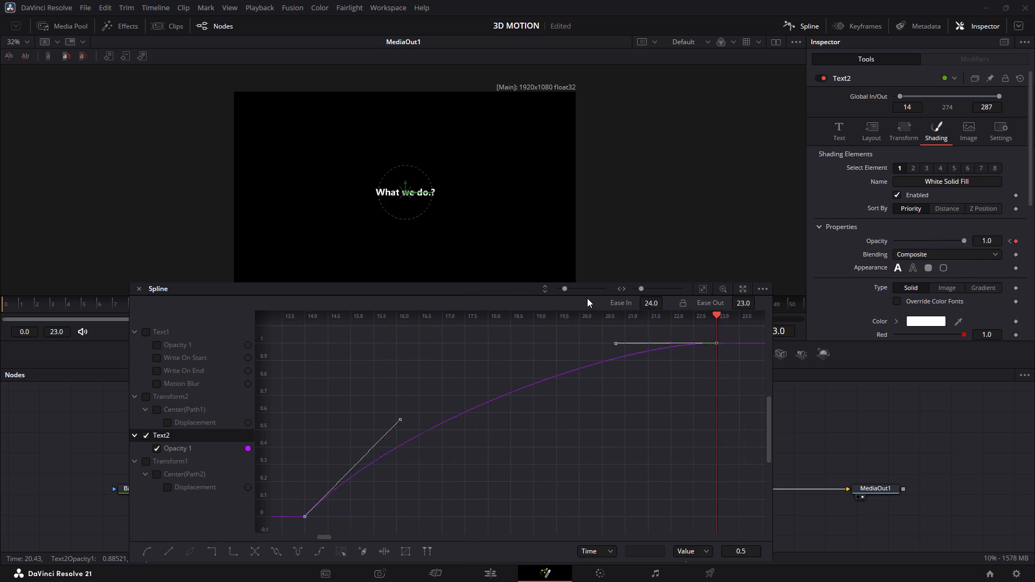
{"action": "key", "text": "space"}
{"action": "key", "text": "space"}
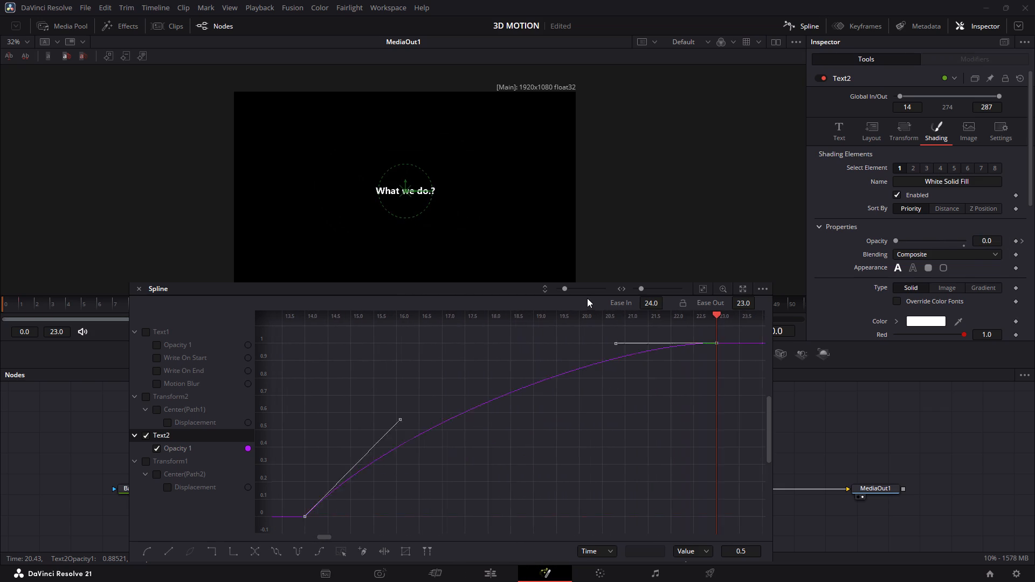
{"action": "key", "text": "space"}
{"action": "key", "text": "space"}
{"action": "key", "text": "space"}
{"action": "key", "text": "space"}
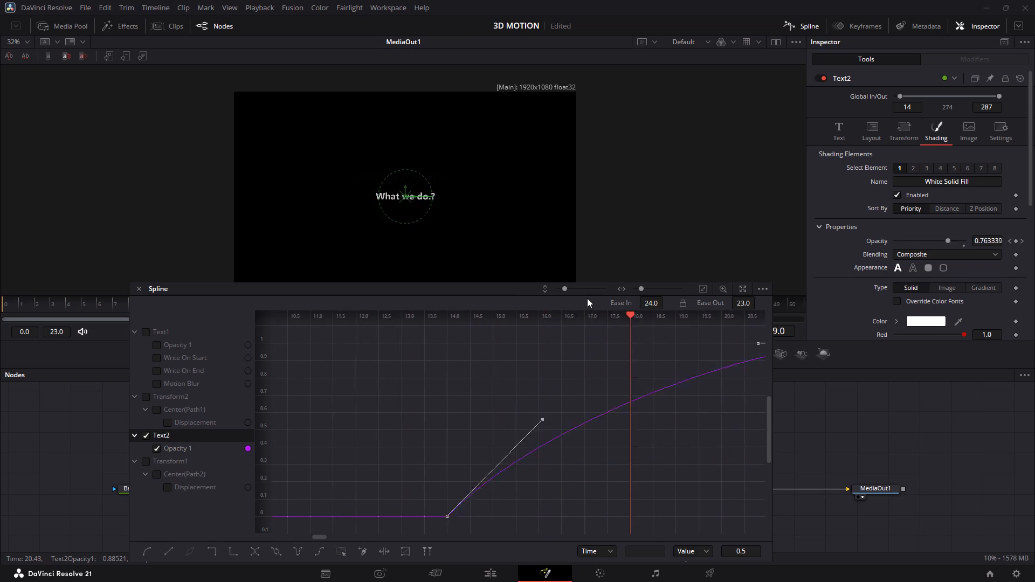
{"action": "key", "text": "space"}
{"action": "key", "text": "space"}
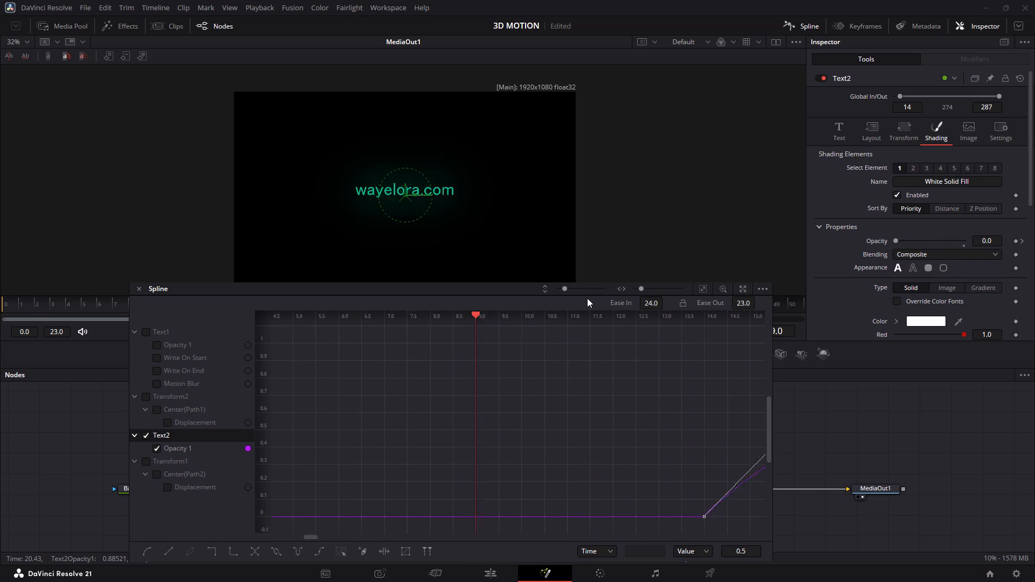
{"action": "key", "text": "space"}
{"action": "key", "text": "space"}
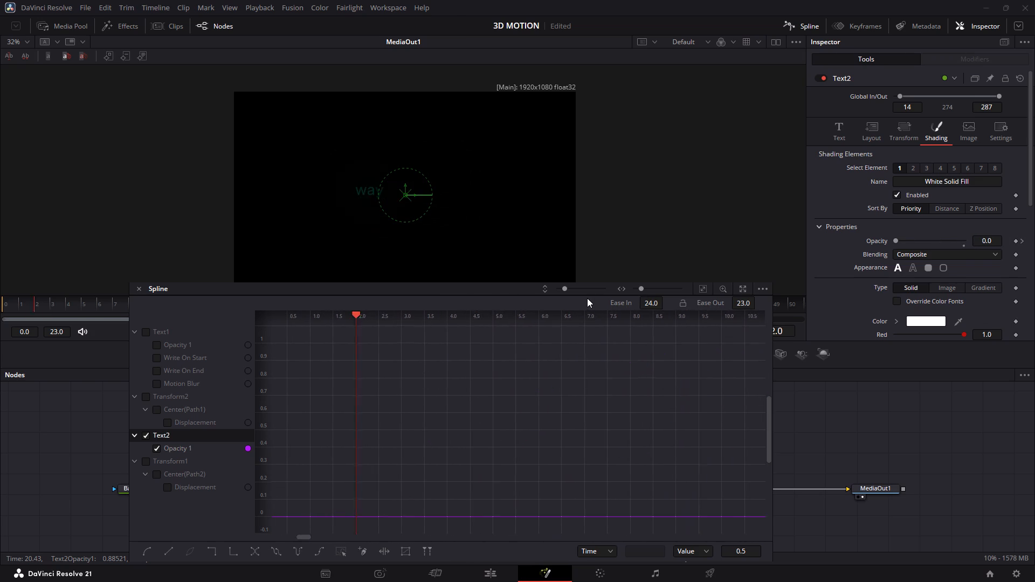
{"action": "key", "text": "space"}
{"action": "key", "text": "space"}
{"action": "key", "text": "space"}
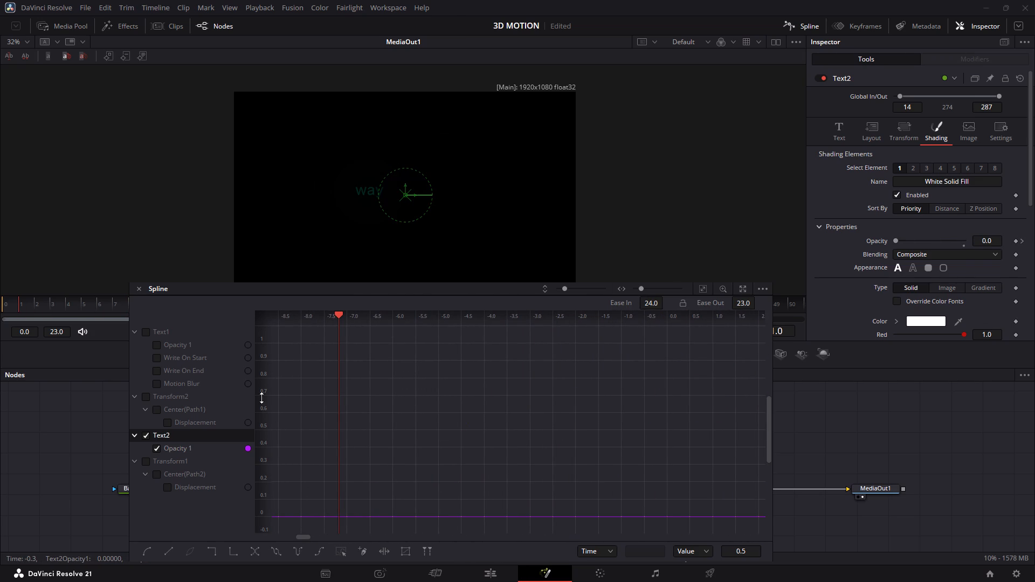
Display only Transform1's Center (Path2) Displacement curve in the Spline editor, fitted to the graph.
{"action": "double_click", "coordinate": [147, 435]}
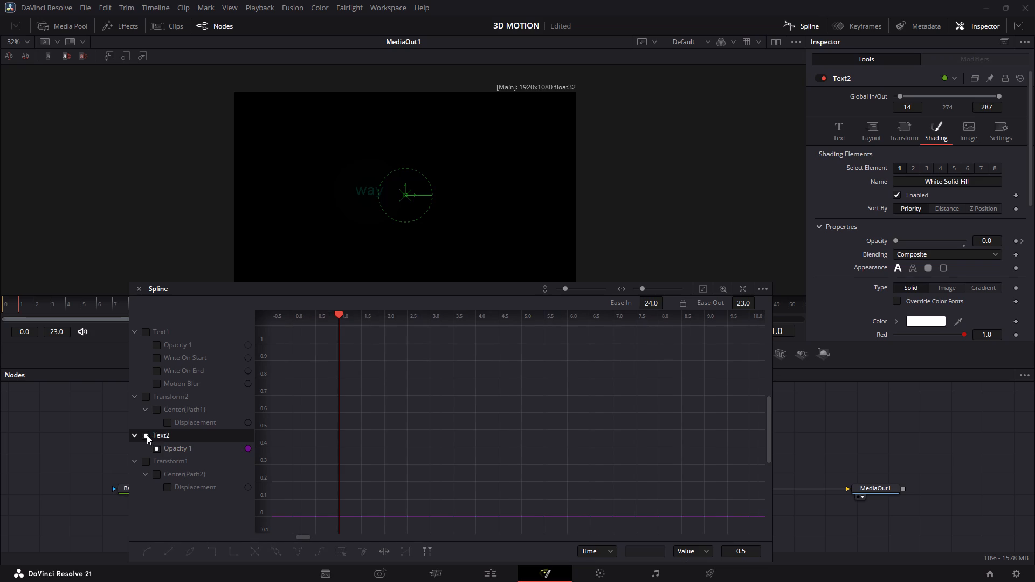
{"action": "left_click", "coordinate": [143, 461]}
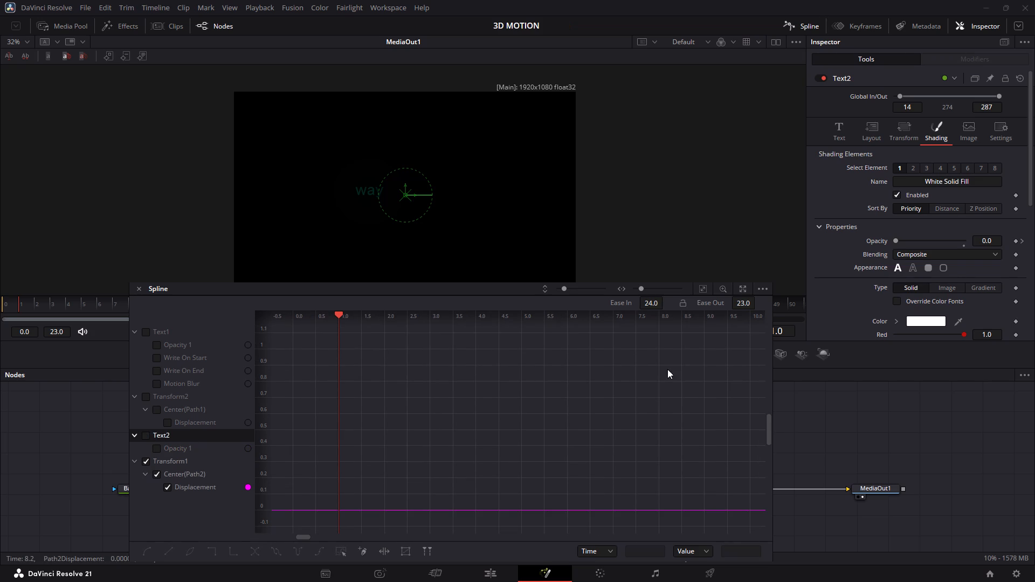
{"action": "left_click", "coordinate": [705, 289]}
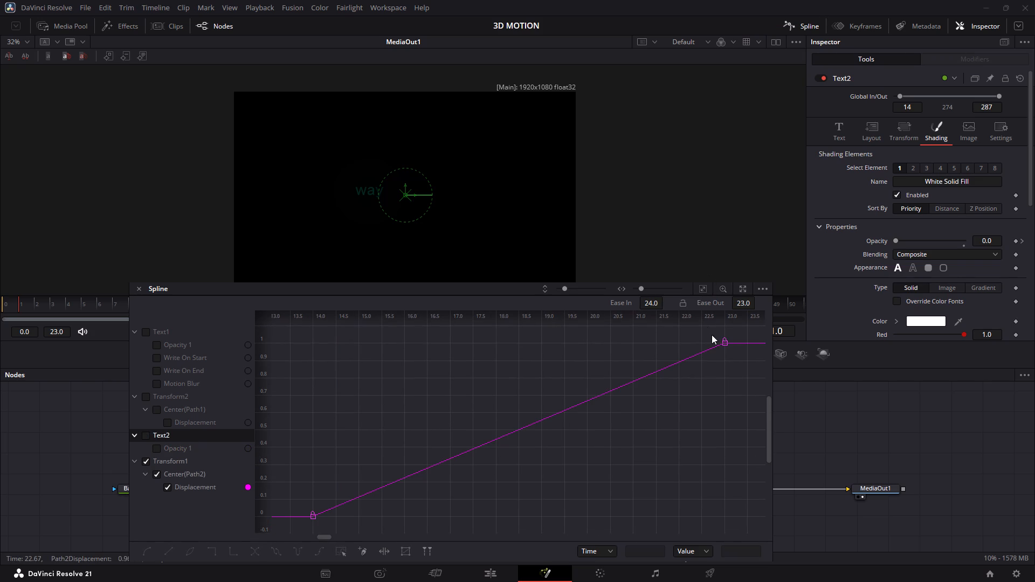
Smooth Transform1's displacement curve, reshape it to Ease Out 14 at the first keyframe and Ease In 24 at the last, and preview it.
{"action": "left_click_drag", "start_coordinate": [743, 329], "coordinate": [301, 523]}
{"action": "key", "text": "s"}
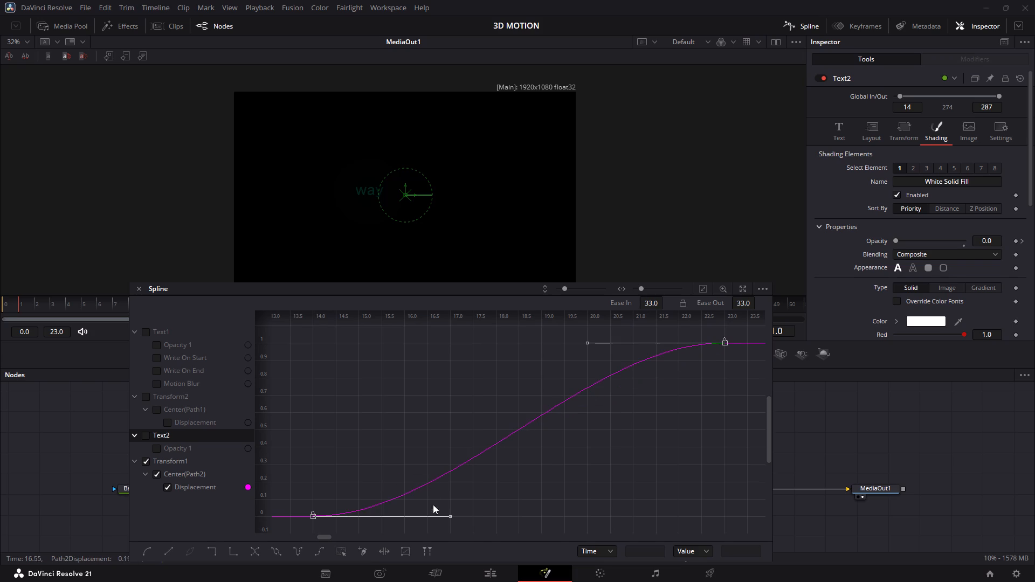
{"action": "left_click_drag", "start_coordinate": [451, 517], "coordinate": [432, 502]}
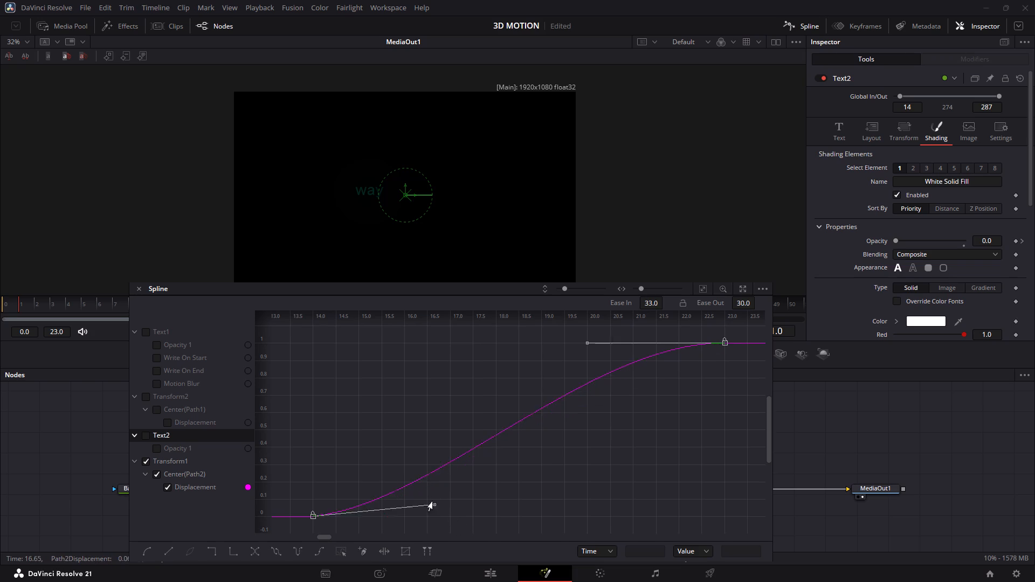
{"action": "left_click_drag", "start_coordinate": [432, 502], "coordinate": [370, 425]}
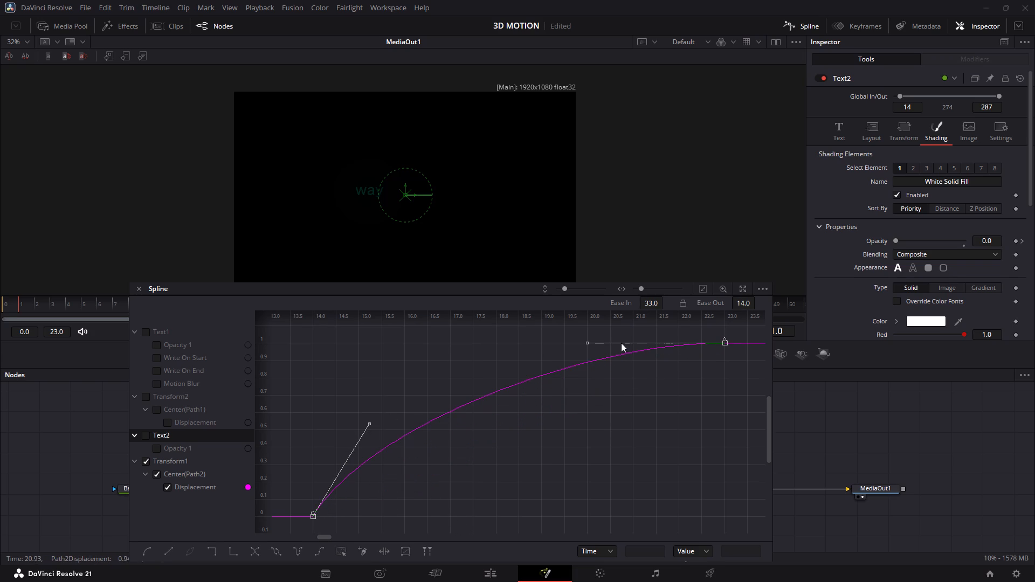
{"action": "left_click_drag", "start_coordinate": [586, 344], "coordinate": [630, 347]}
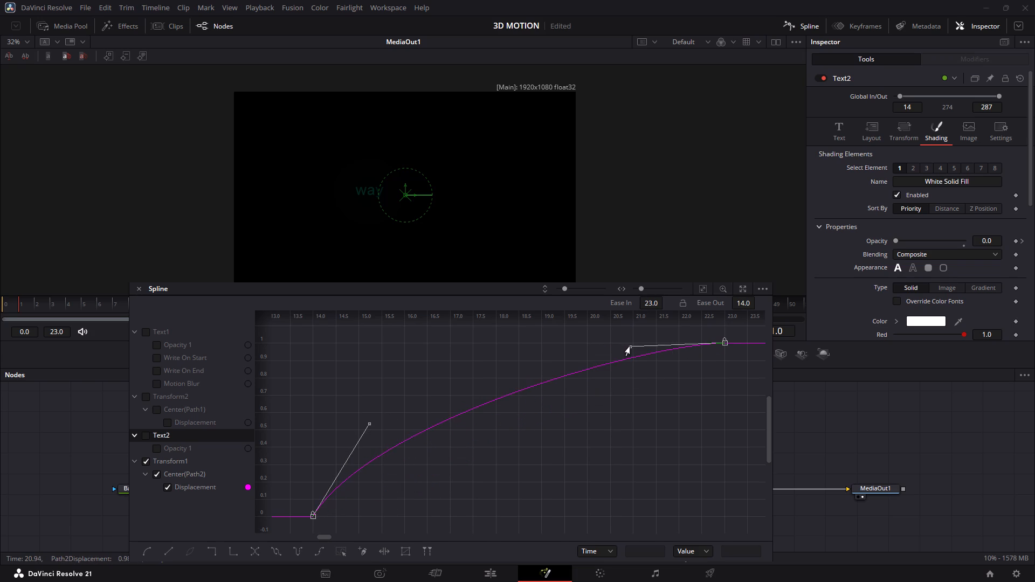
{"action": "left_click_drag", "start_coordinate": [630, 347], "coordinate": [623, 343]}
{"action": "key", "text": "space"}
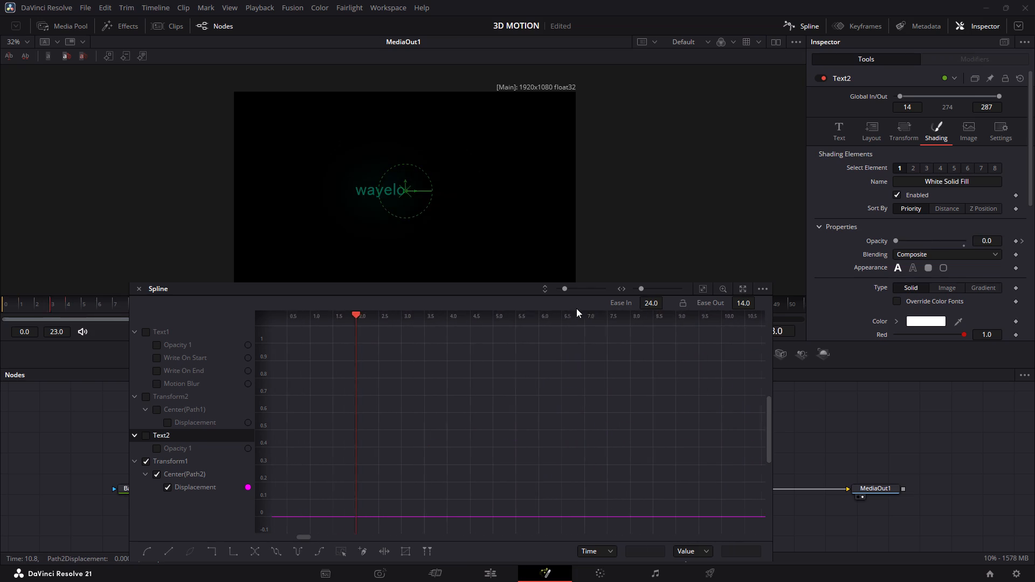
{"action": "key", "text": "space"}
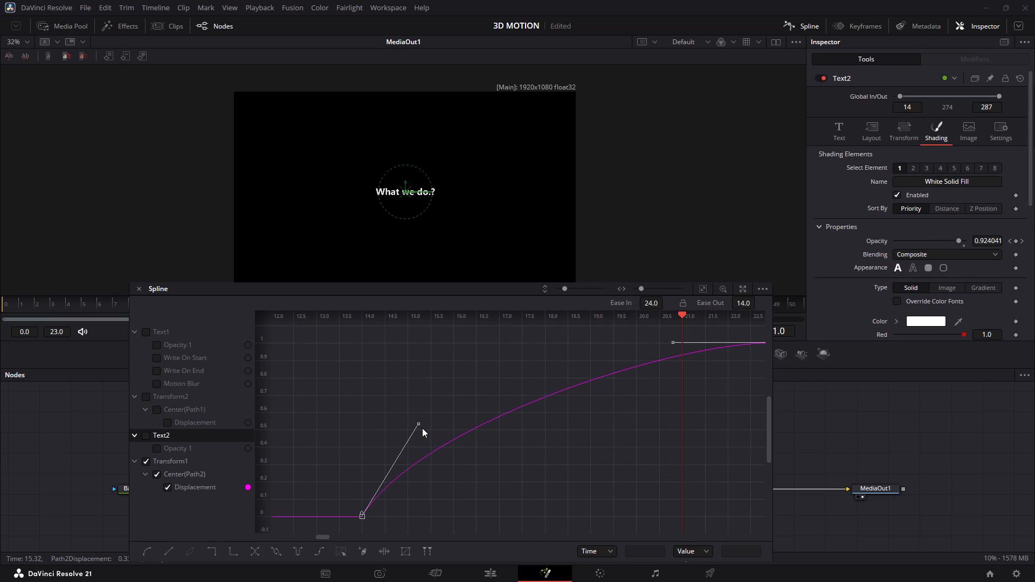
Steepen the start of Transform1's displacement curve by raising the first keyframe's handle, keeping Ease Out at 14.
{"action": "left_click_drag", "start_coordinate": [417, 424], "coordinate": [398, 409]}
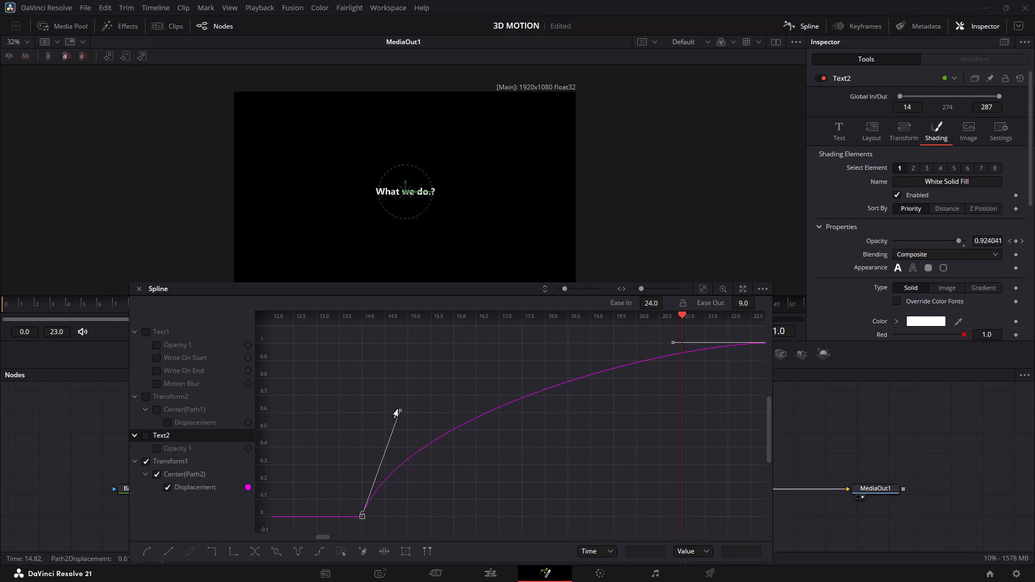
{"action": "left_click_drag", "start_coordinate": [398, 409], "coordinate": [423, 404]}
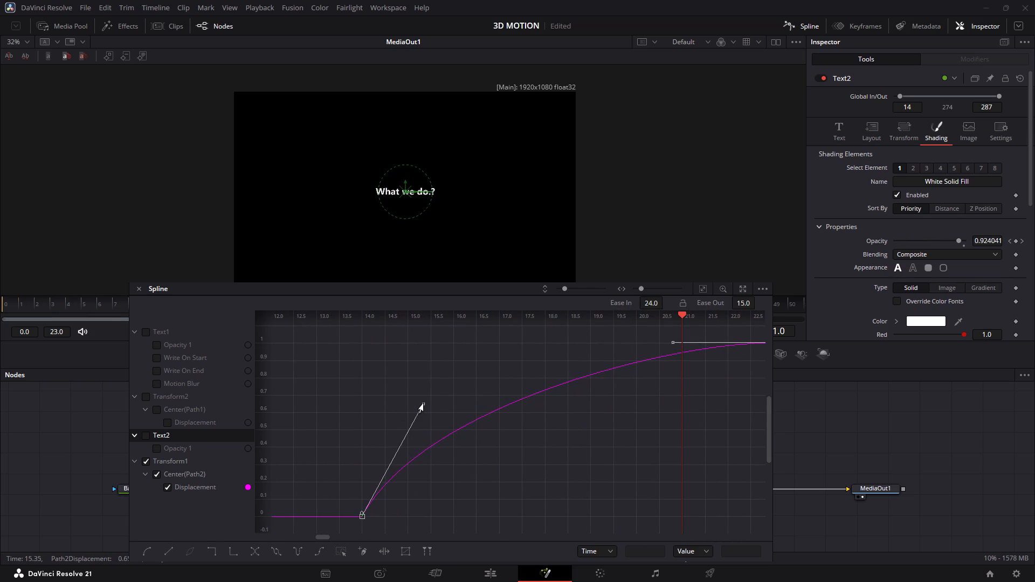
{"action": "left_click_drag", "start_coordinate": [423, 404], "coordinate": [419, 398]}
Play the composition repeatedly to examine how "What we do.?" rises with the steeper displacement curve.
{"action": "key", "text": "space"}
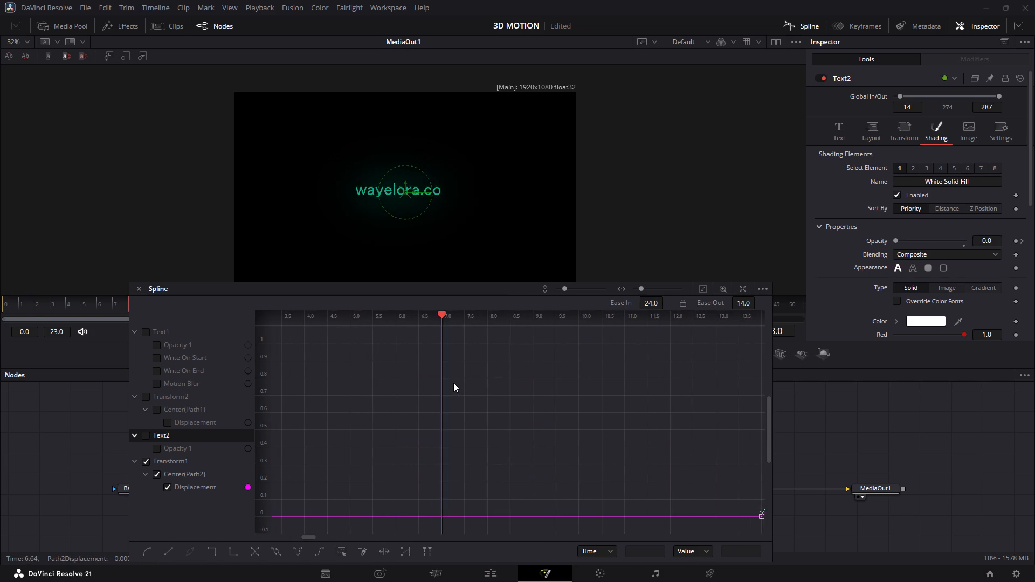
{"action": "key", "text": "space"}
{"action": "key", "text": "space"}
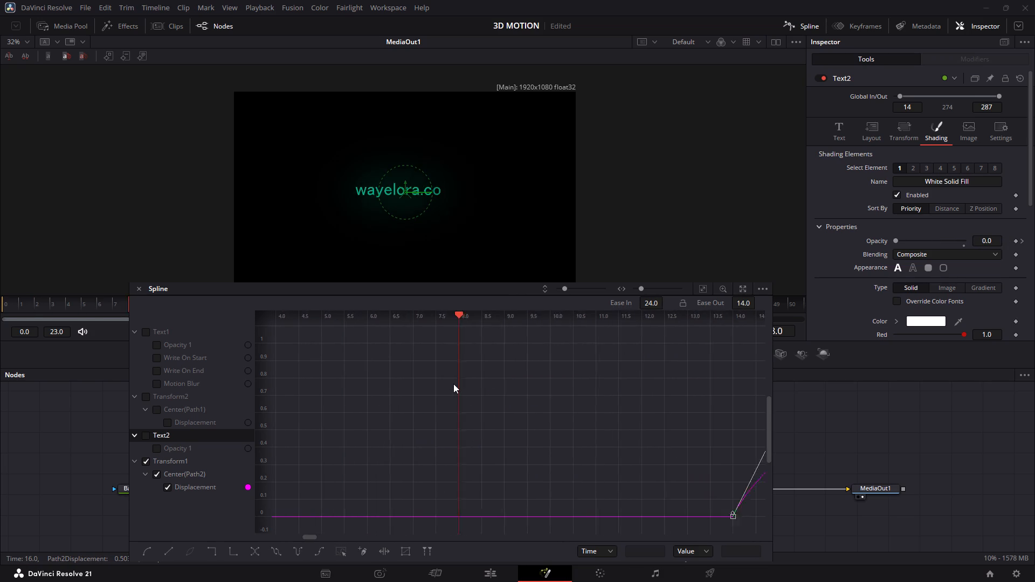
{"action": "key", "text": "space"}
{"action": "key", "text": "space"}
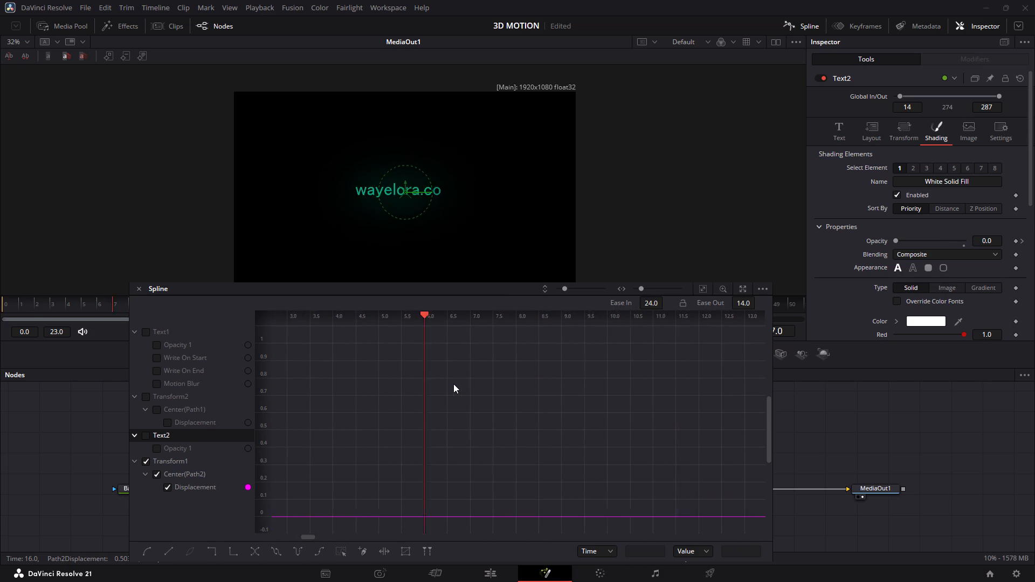
{"action": "key", "text": "space"}
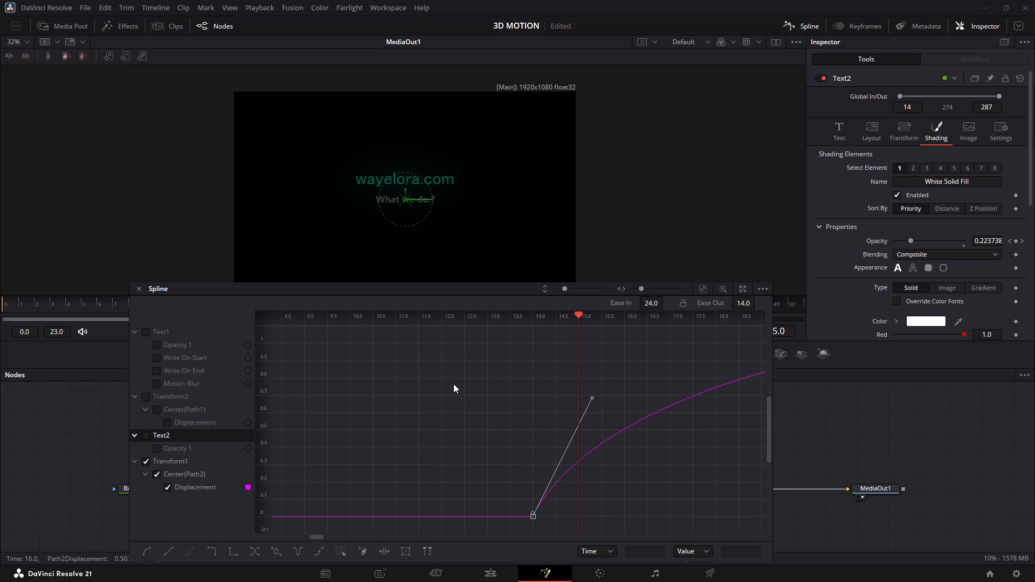
{"action": "key", "text": "space"}
{"action": "key", "text": "space"}
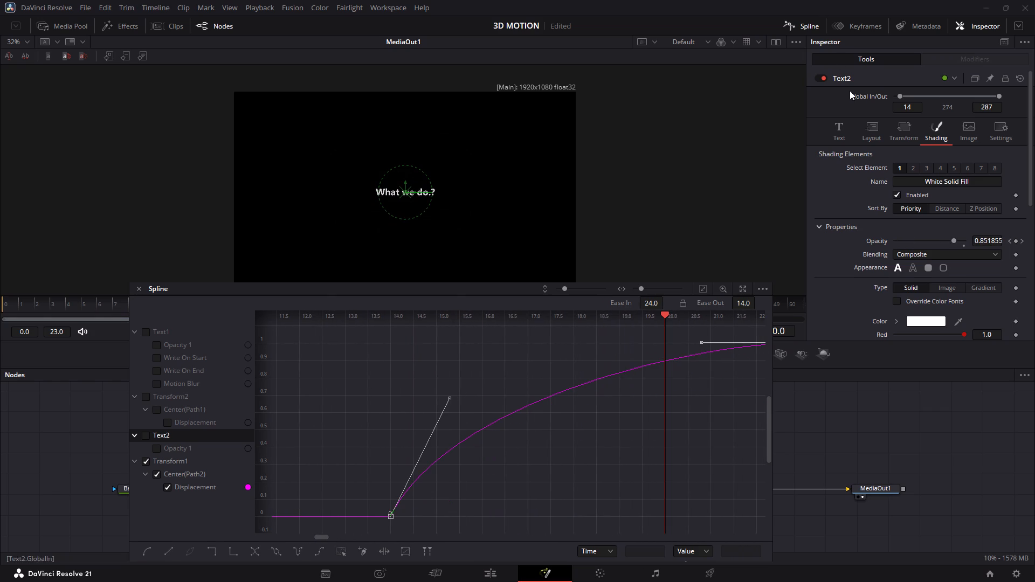
Close the Spline editor and play the composition repeatedly to examine the transition from wavelora.com to "What we do.?".
{"action": "left_click", "coordinate": [815, 28]}
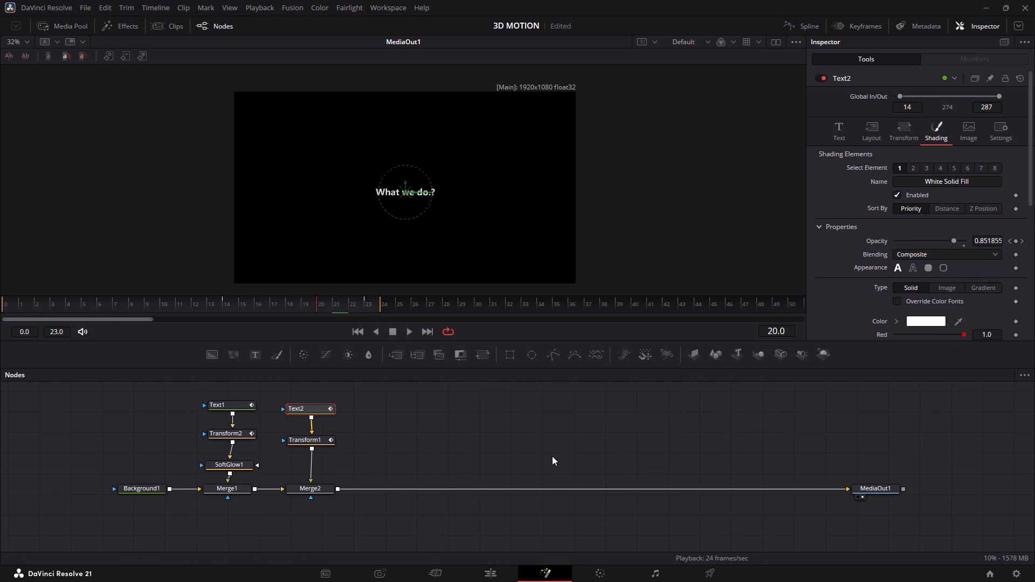
{"action": "double_click", "coordinate": [552, 456]}
{"action": "key", "text": "space"}
{"action": "key", "text": "space"}
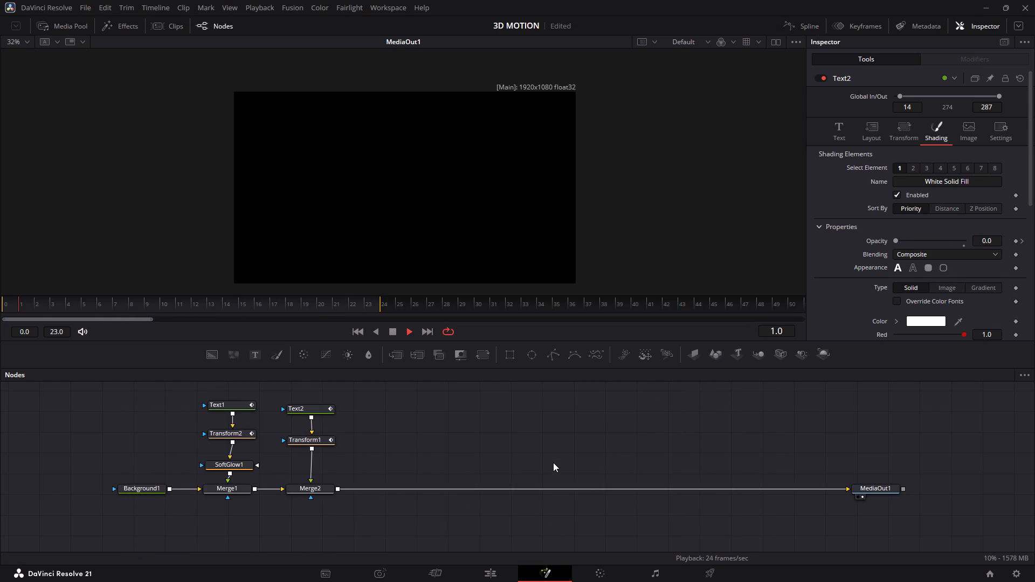
{"action": "key", "text": "space"}
{"action": "key", "text": "space"}
{"action": "key", "text": "space"}
{"action": "key", "text": "space"}
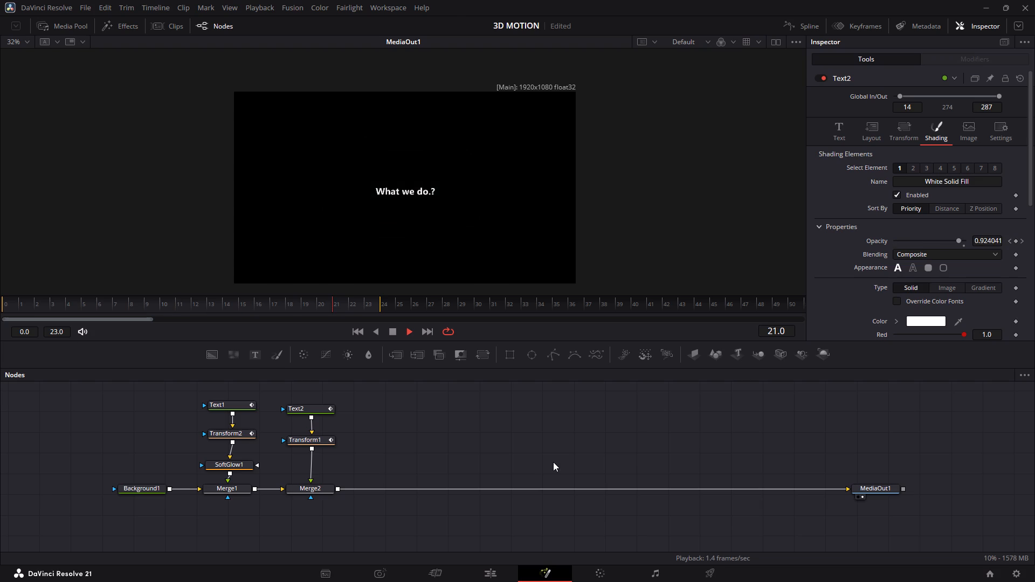
{"action": "key", "text": "space"}
{"action": "key", "text": "space"}
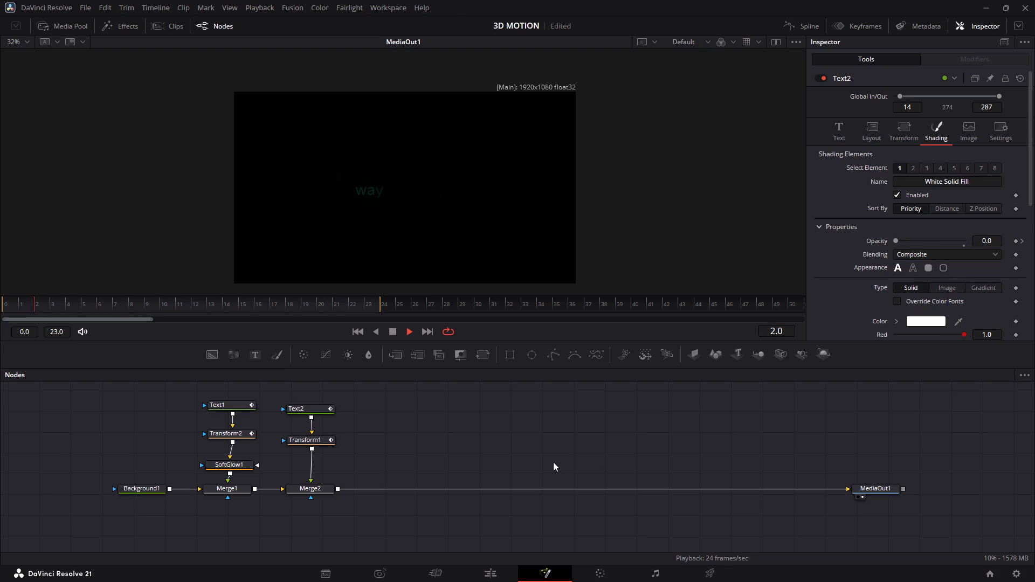
{"action": "key", "text": "space"}
{"action": "key", "text": "space"}
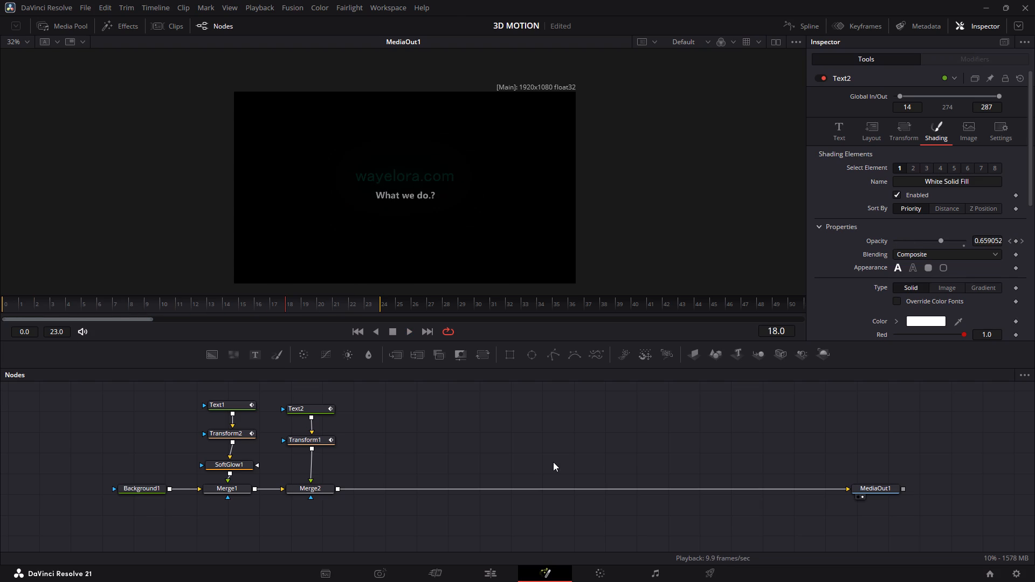
{"action": "key", "text": "space"}
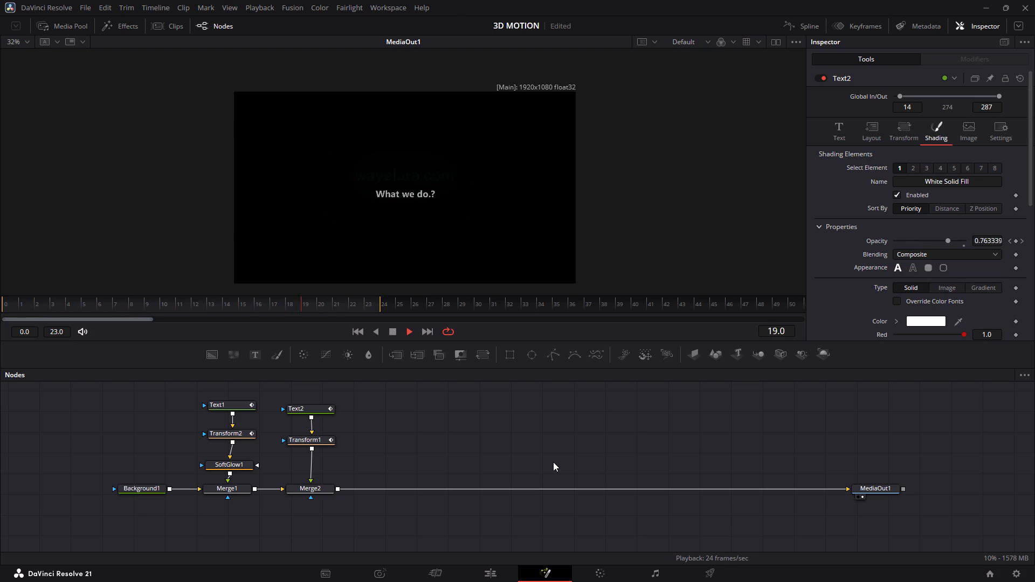
{"action": "key", "text": "space"}
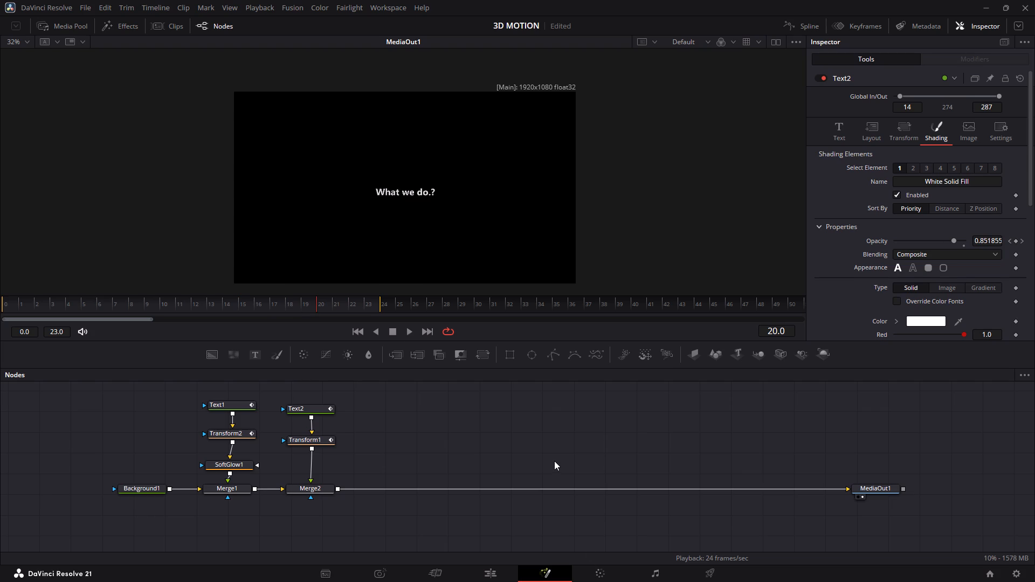
Reopen the Spline editor for Text1 and display only its Opacity 1 curve, fitted to the graph.
{"action": "left_click", "coordinate": [238, 402]}
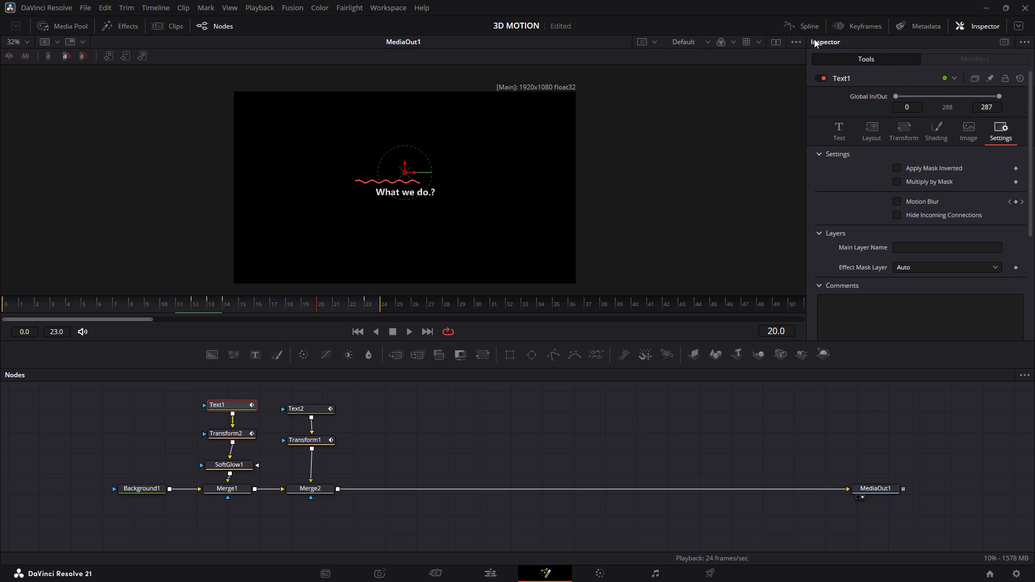
{"action": "left_click", "coordinate": [811, 25]}
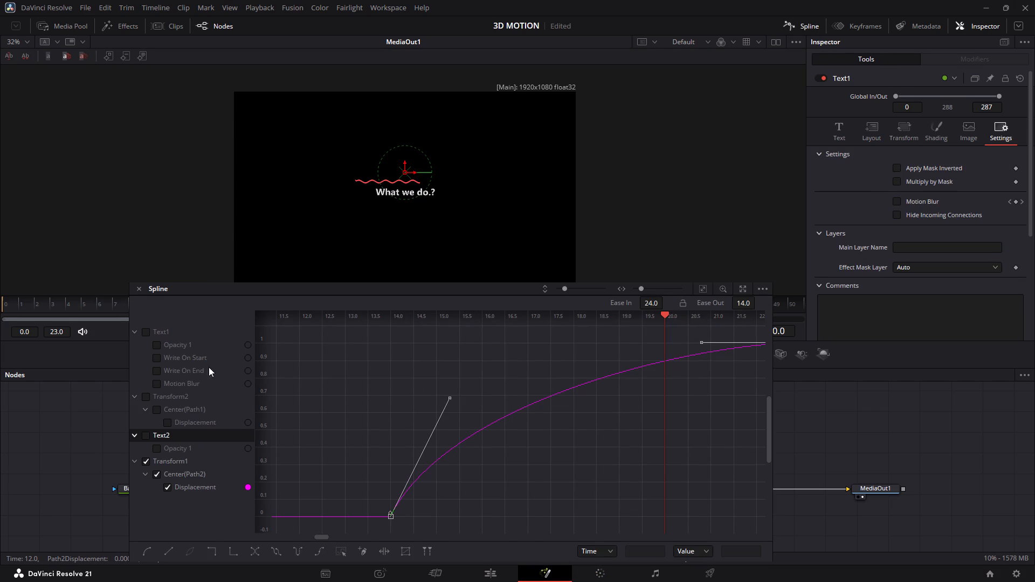
{"action": "double_click", "coordinate": [143, 462]}
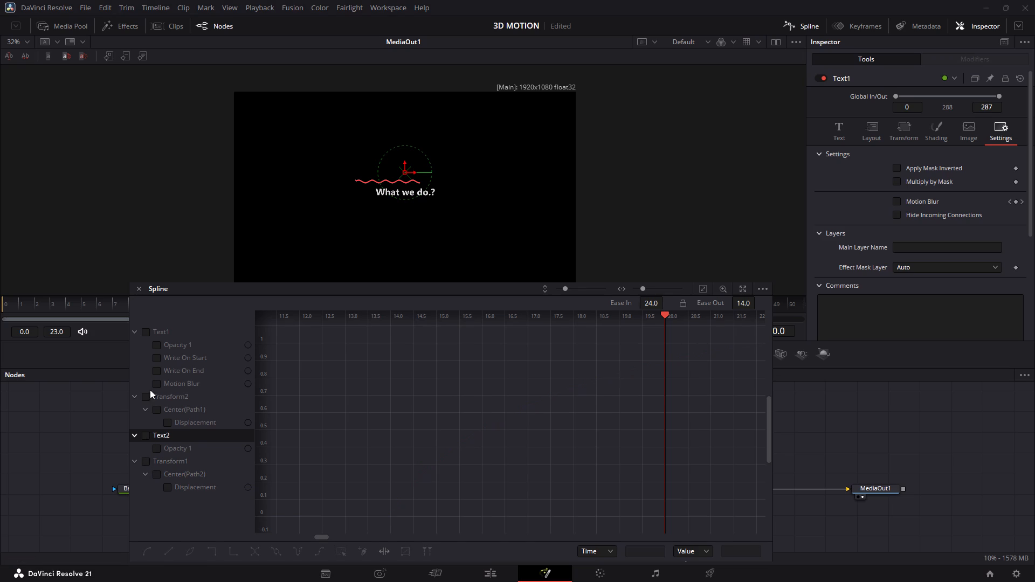
{"action": "left_click", "coordinate": [144, 334]}
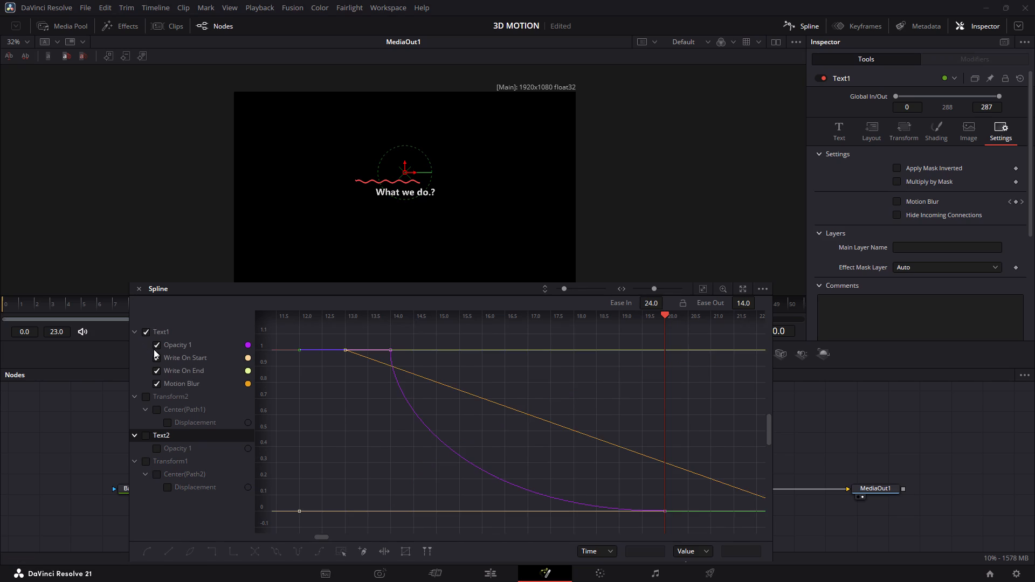
{"action": "left_click", "coordinate": [158, 357]}
{"action": "left_click", "coordinate": [151, 372]}
{"action": "left_click", "coordinate": [155, 373]}
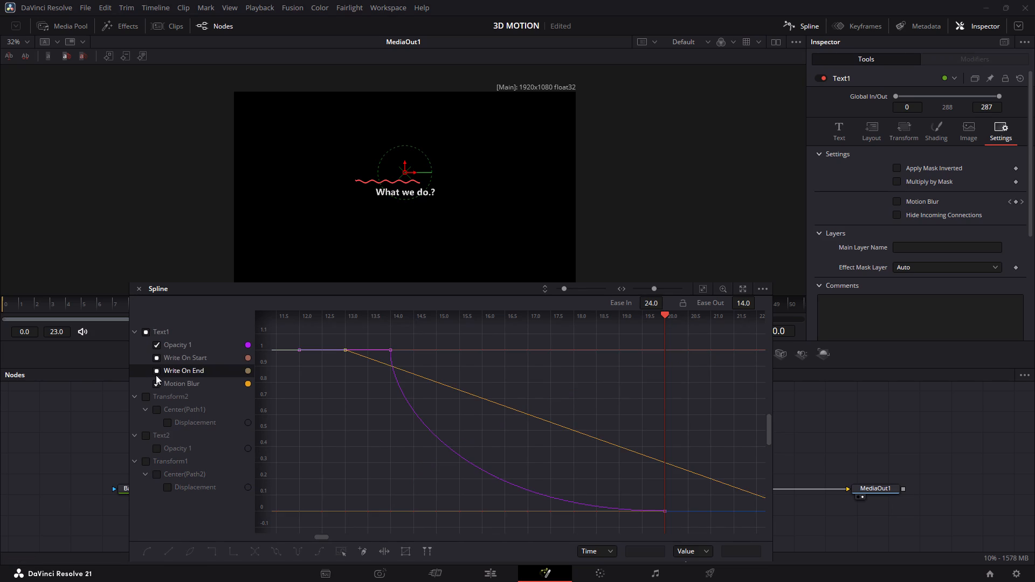
{"action": "double_click", "coordinate": [156, 384]}
{"action": "left_click", "coordinate": [154, 372]}
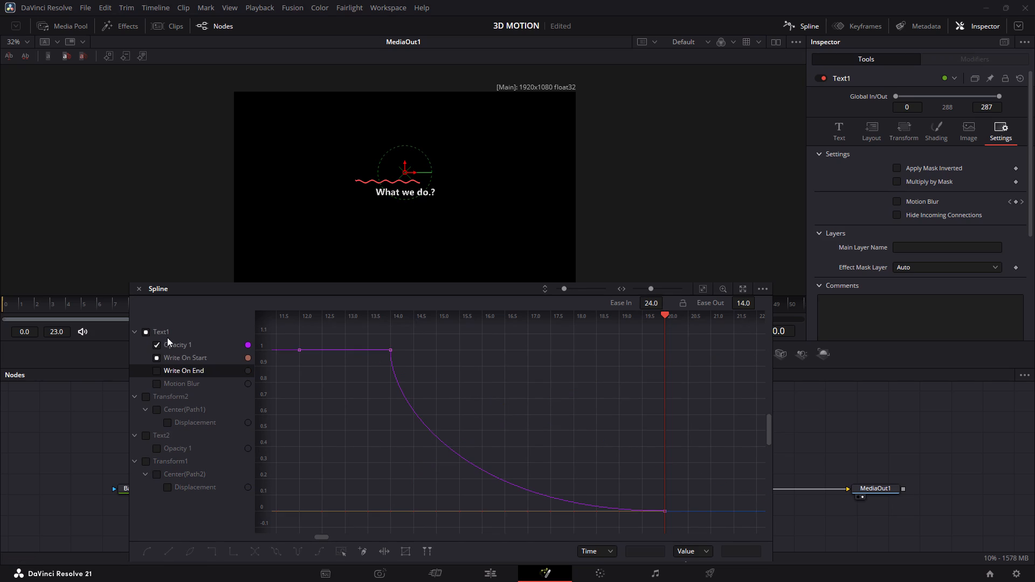
{"action": "left_click", "coordinate": [156, 358]}
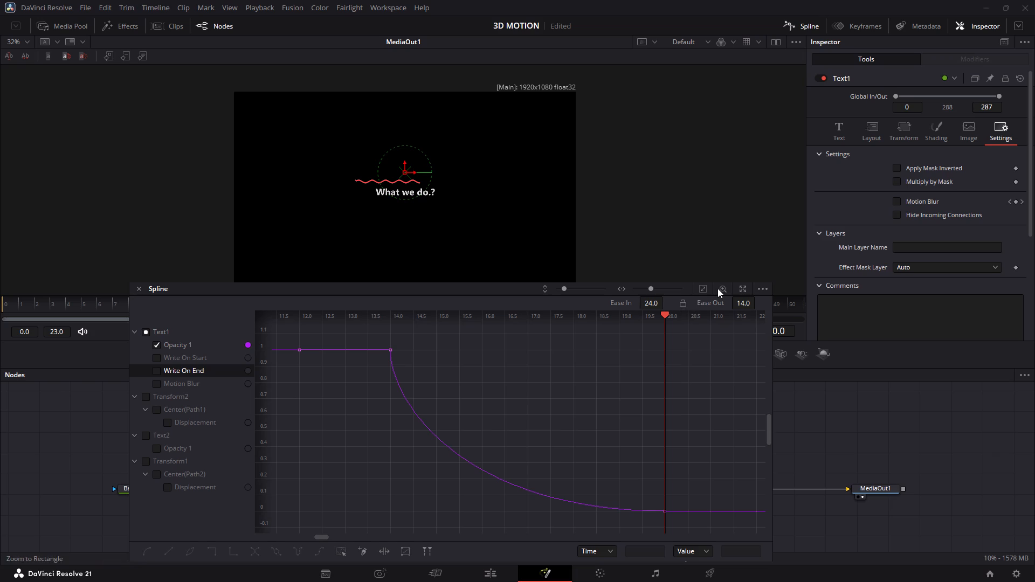
{"action": "left_click", "coordinate": [703, 286]}
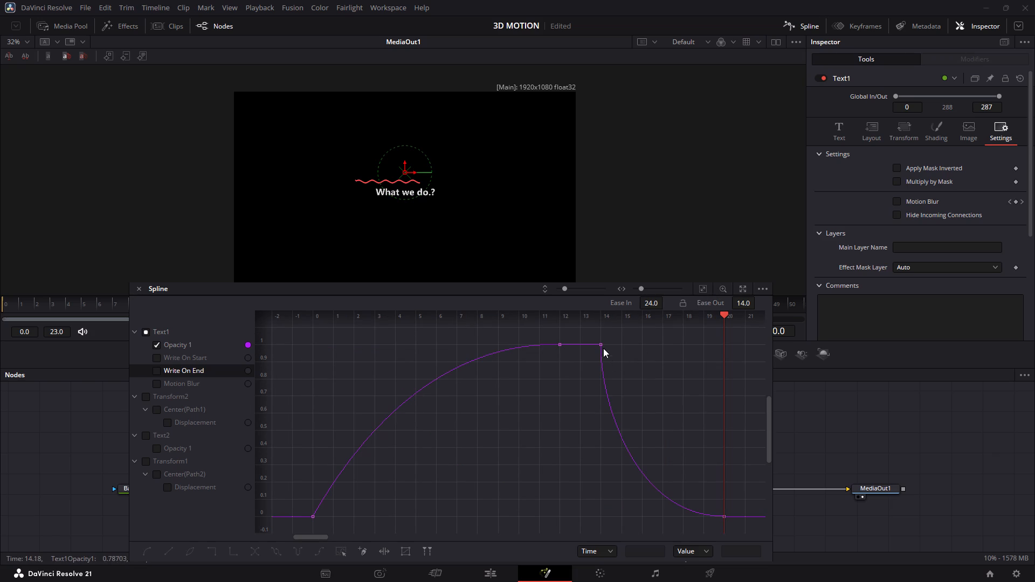
Reshape the end of Text1's opacity fade-out to Ease In 30 with its handle raised to about 0.2, and play the result.
{"action": "left_click_drag", "start_coordinate": [595, 330], "coordinate": [743, 524]}
{"action": "left_click", "coordinate": [741, 523]}
{"action": "left_click_drag", "start_coordinate": [589, 334], "coordinate": [601, 357]}
{"action": "left_click_drag", "start_coordinate": [601, 357], "coordinate": [736, 524]}
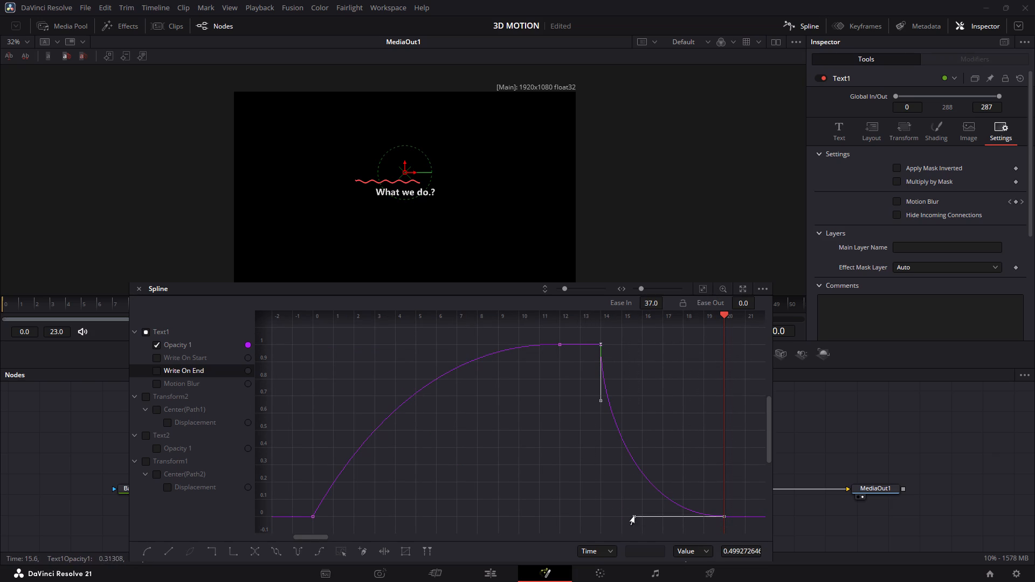
{"action": "left_click_drag", "start_coordinate": [634, 516], "coordinate": [644, 483]}
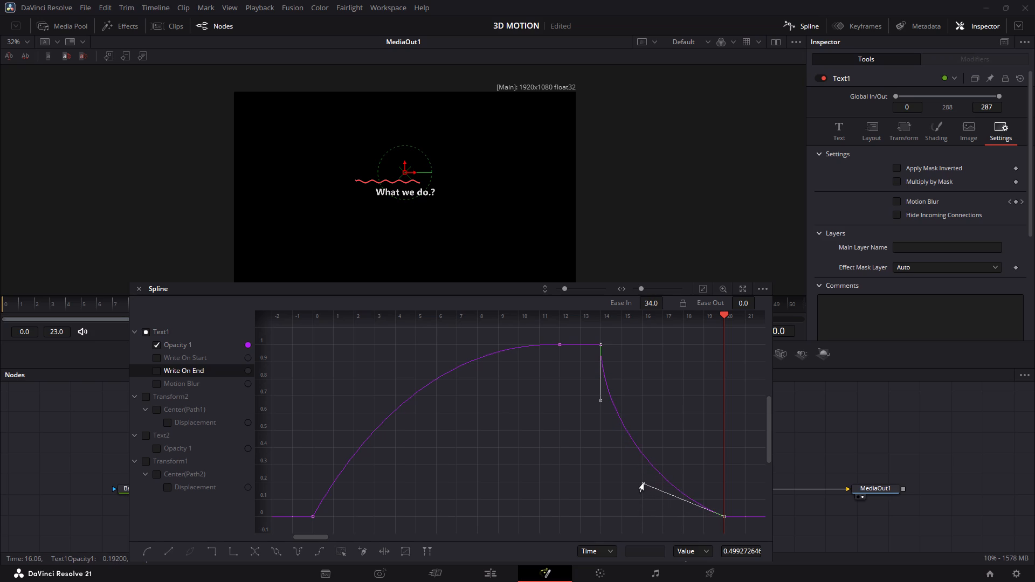
{"action": "left_click_drag", "start_coordinate": [644, 483], "coordinate": [653, 483]}
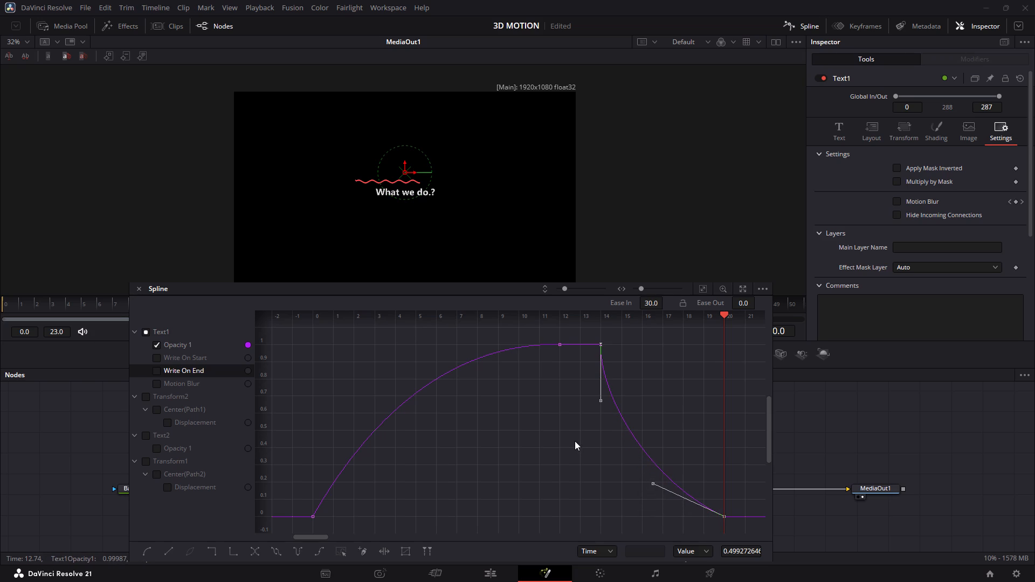
{"action": "key", "text": "space"}
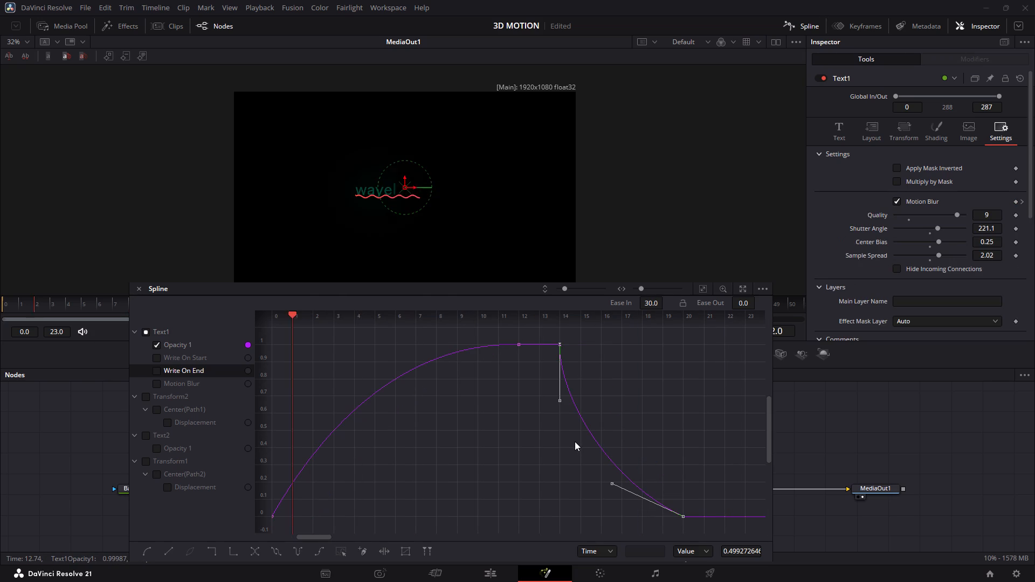
{"action": "key", "text": "space"}
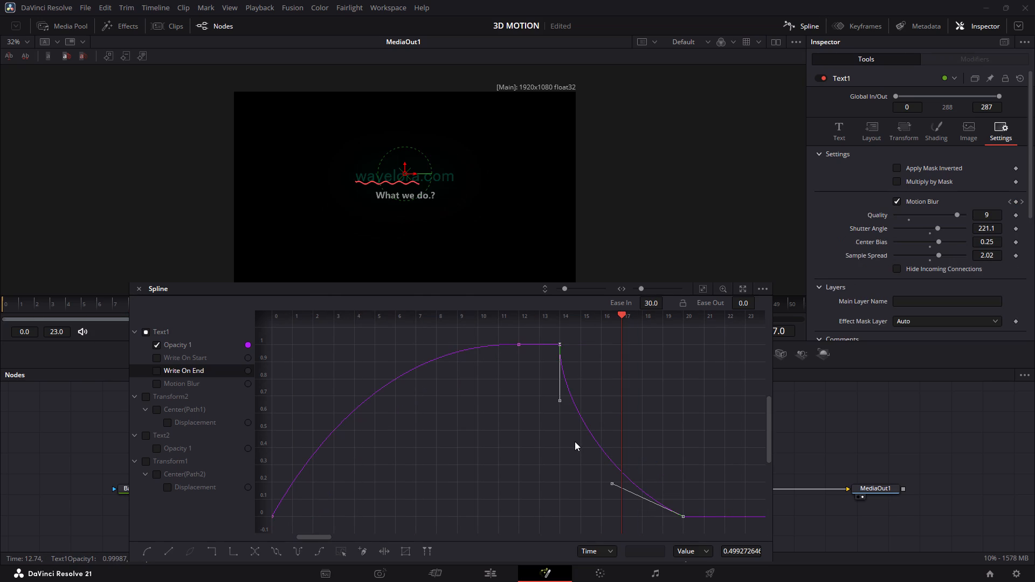
Undo the last handle reshaping at the end of Text1's opacity fade-out and play the composition again.
{"action": "key", "text": "space"}
{"action": "key", "text": "space"}
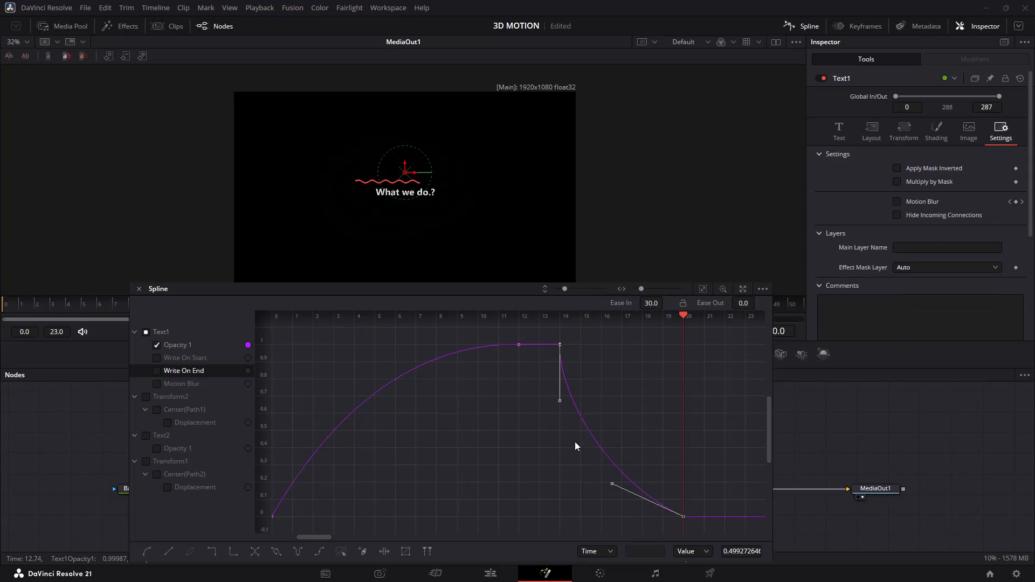
{"action": "key", "text": "ctrl+z"}
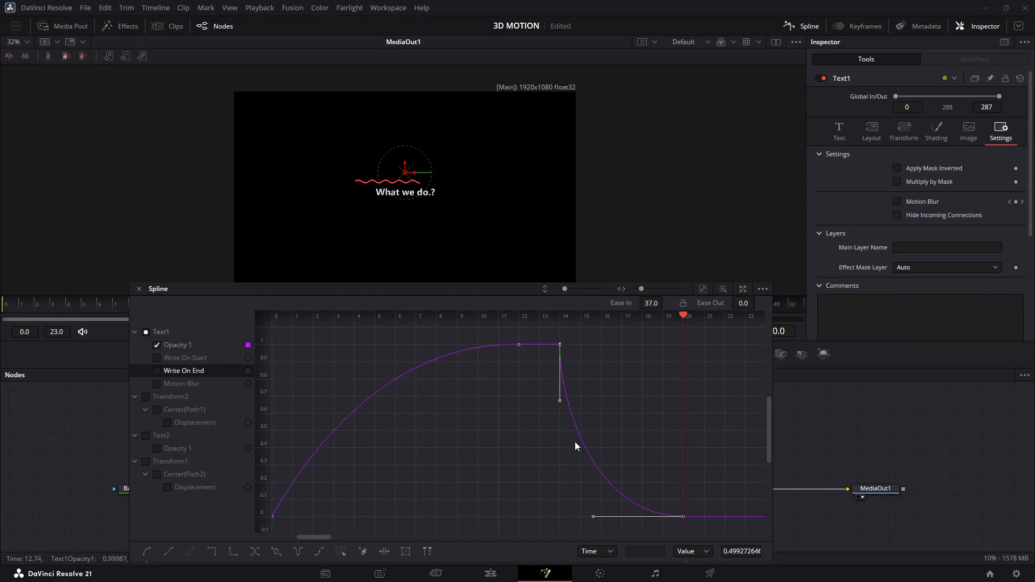
{"action": "key", "text": "space"}
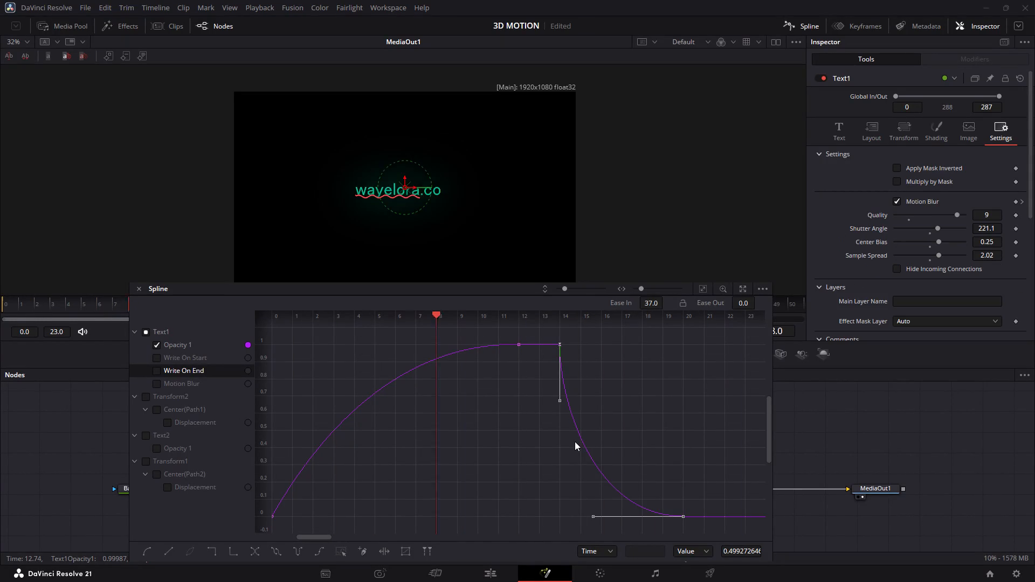
{"action": "key", "text": "space"}
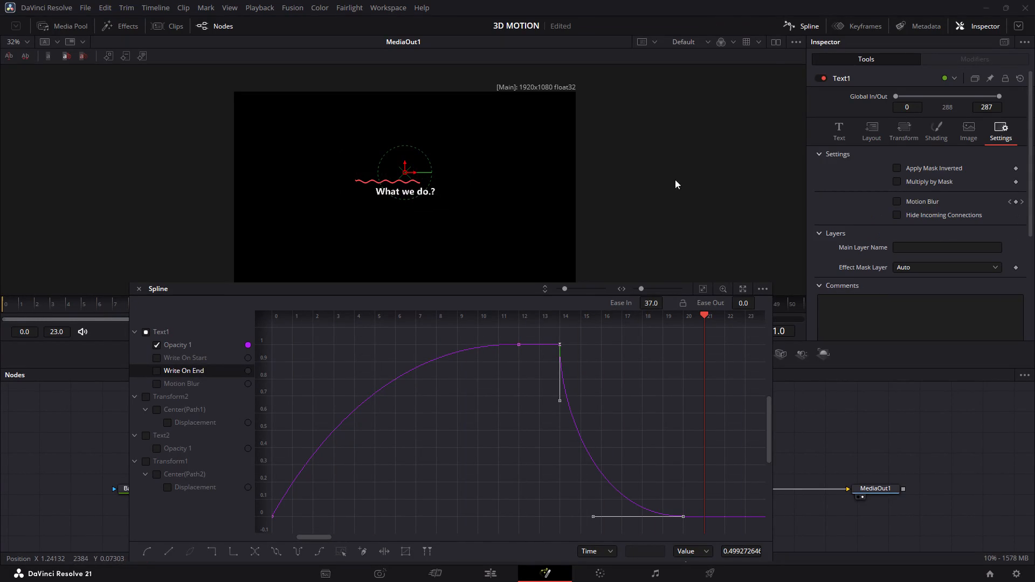
Close the Spline editor, clear the node selection and play the composition repeatedly to examine the transition between the two texts.
{"action": "left_click", "coordinate": [811, 26]}
{"action": "left_click", "coordinate": [611, 440]}
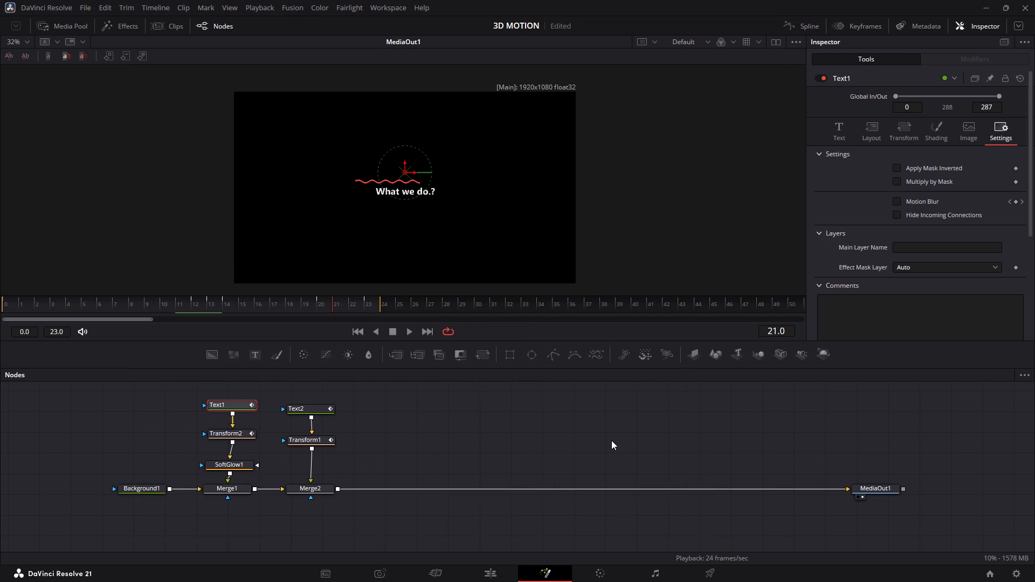
{"action": "left_click", "coordinate": [619, 453]}
{"action": "key", "text": "space"}
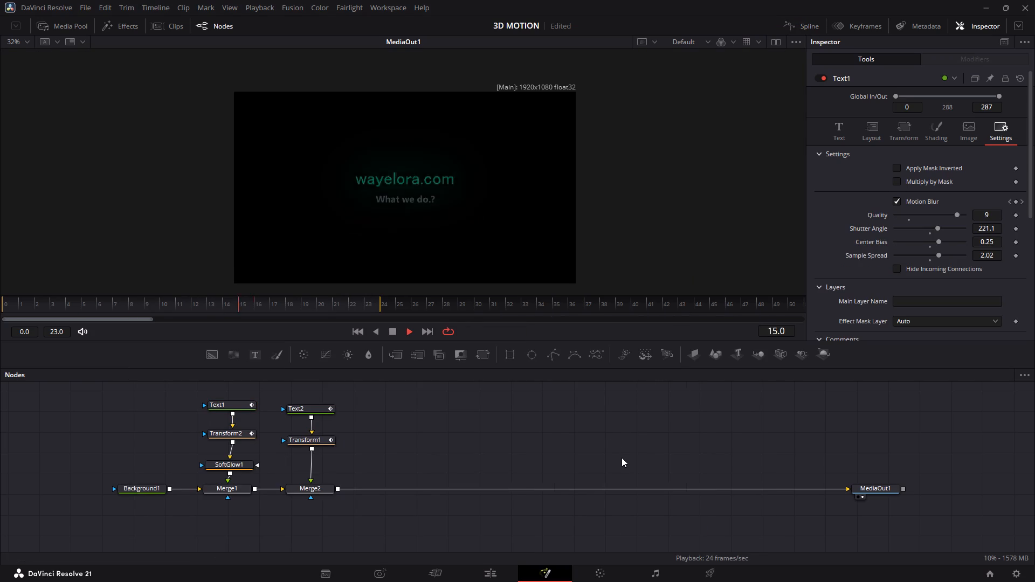
{"action": "key", "text": "space"}
{"action": "key", "text": "space"}
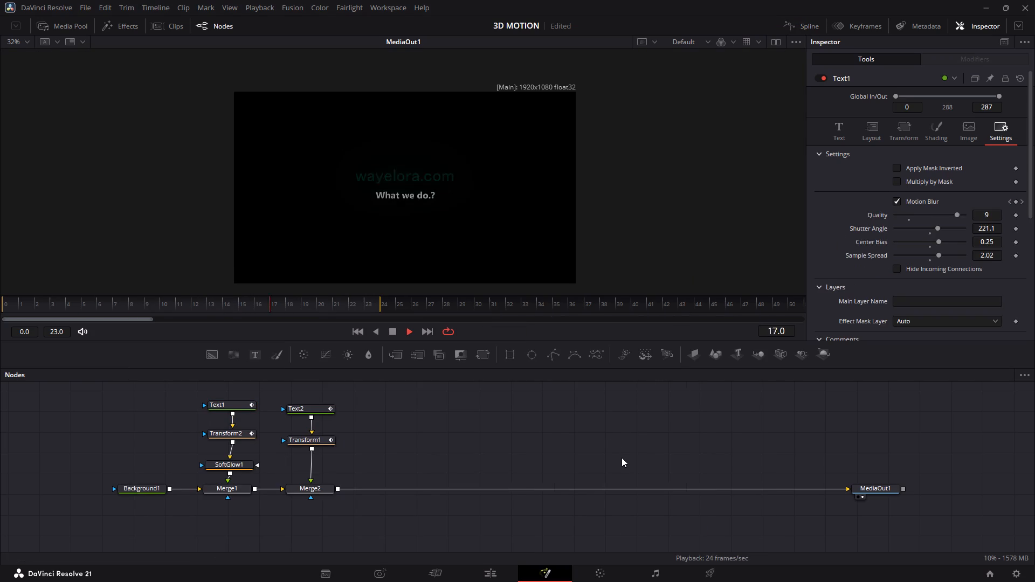
{"action": "key", "text": "space"}
{"action": "key", "text": "space"}
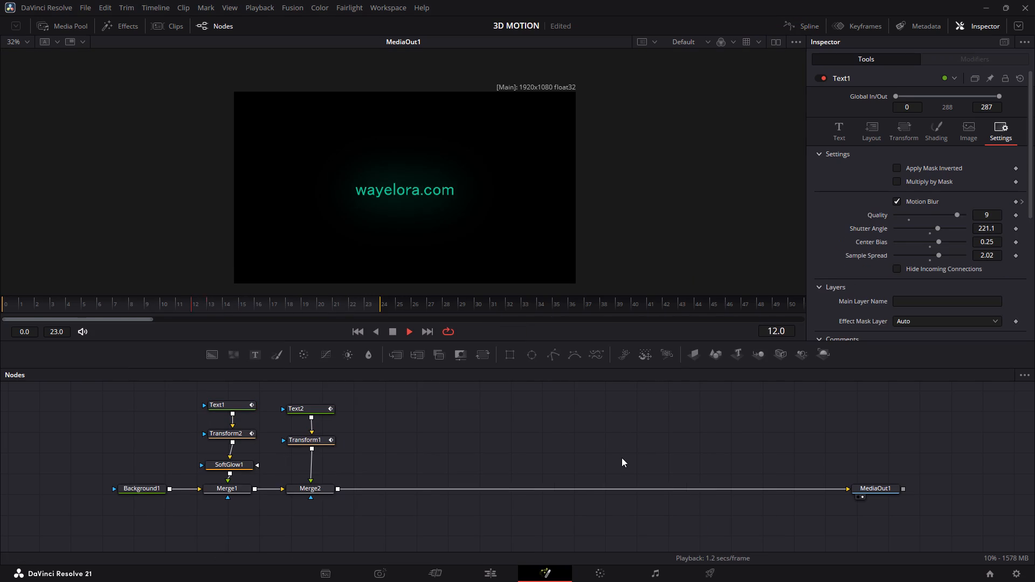
{"action": "key", "text": "space"}
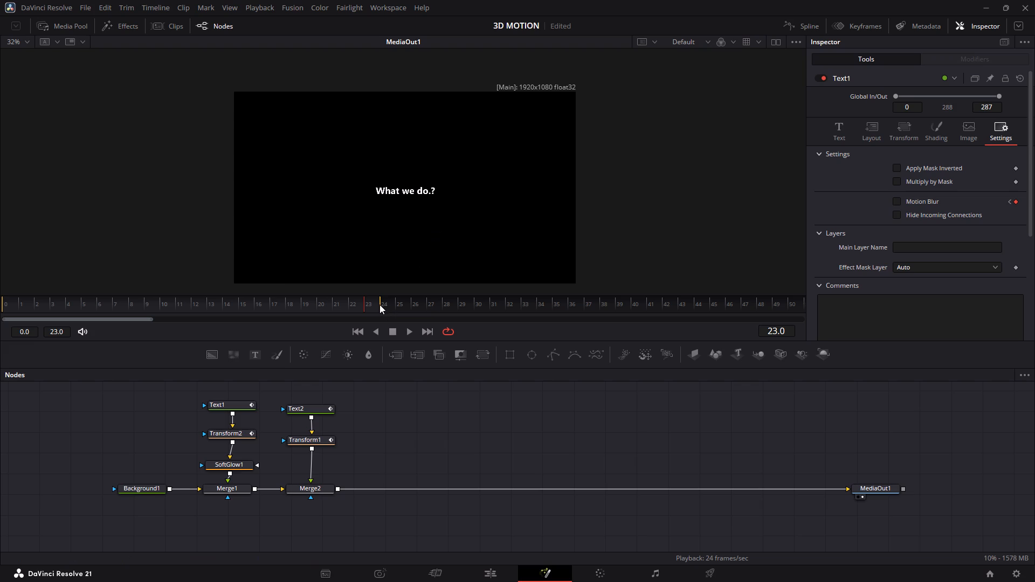
Extend the end of the playback range to frame 39.
{"action": "left_click_drag", "start_coordinate": [379, 303], "coordinate": [527, 303]}
{"action": "left_click_drag", "start_coordinate": [527, 303], "coordinate": [625, 302]}
{"action": "left_click_drag", "start_coordinate": [625, 302], "coordinate": [482, 294]}
{"action": "left_click_drag", "start_coordinate": [482, 294], "coordinate": [619, 316]}
{"action": "left_click_drag", "start_coordinate": [619, 316], "coordinate": [627, 314]}
Play the extended range repeatedly to examine the transition from wavelora.com to "What we do.?" and the hold that follows.
{"action": "key", "text": "space"}
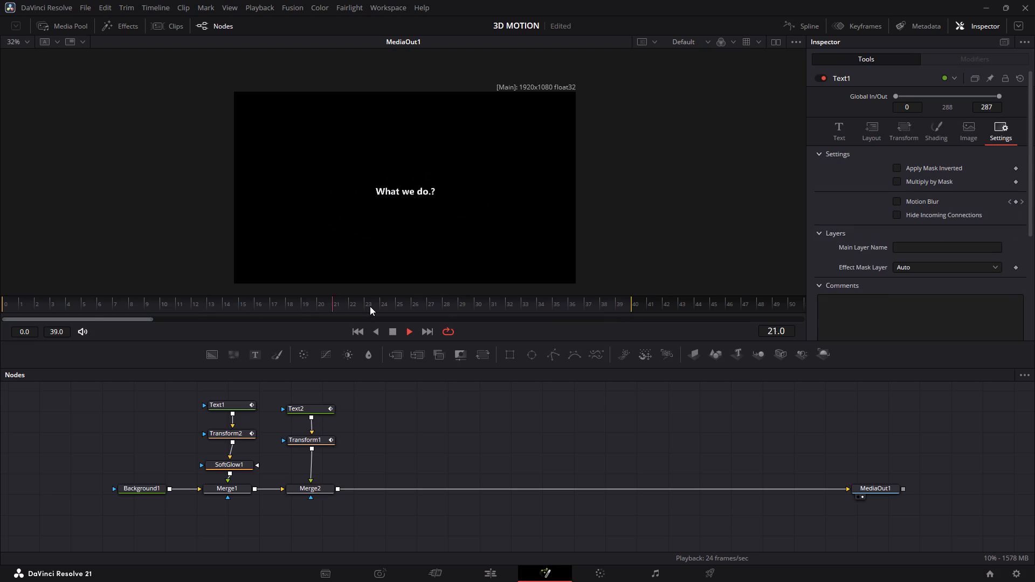
{"action": "key", "text": "space"}
{"action": "key", "text": "space"}
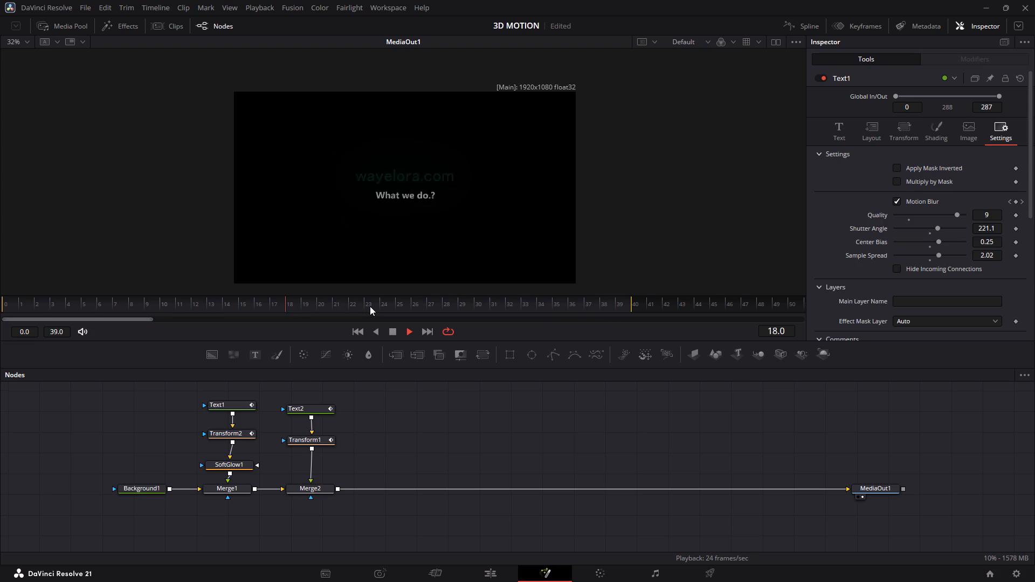
{"action": "key", "text": "space"}
{"action": "key", "text": "space"}
{"action": "key", "text": "space"}
{"action": "key", "text": "space"}
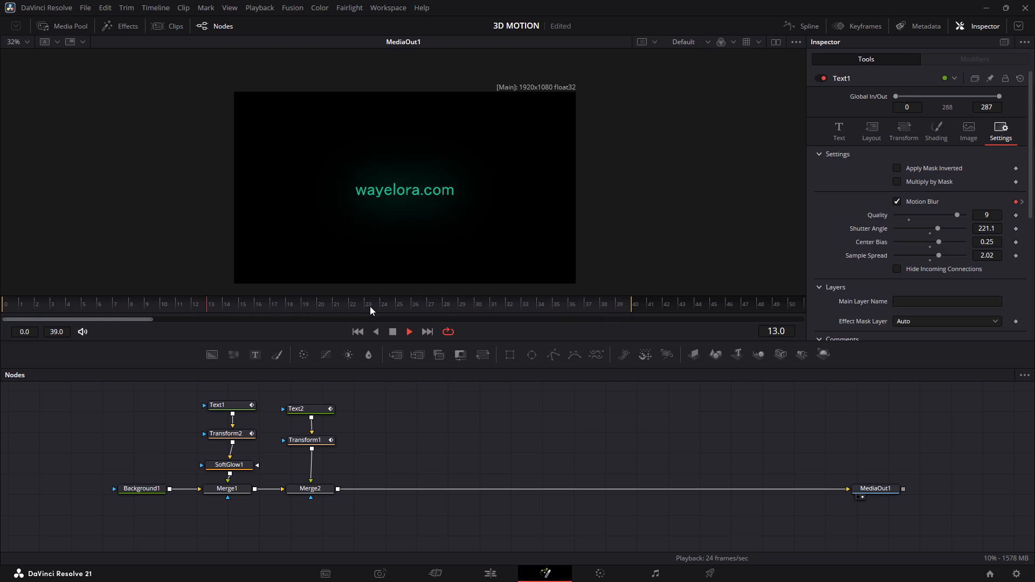
{"action": "key", "text": "space"}
{"action": "key", "text": "space"}
{"action": "key", "text": "space"}
{"action": "key", "text": "space"}
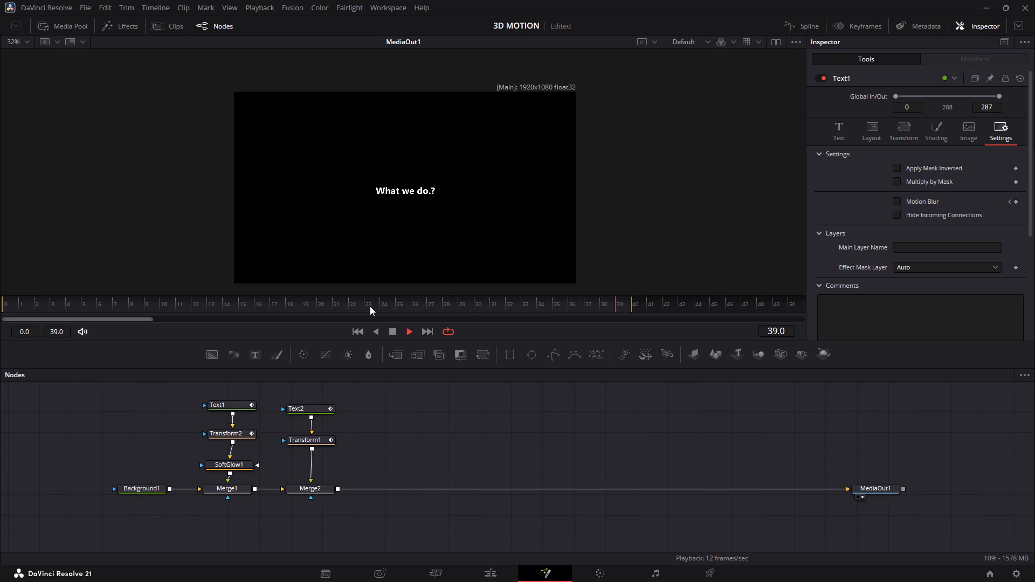
{"action": "key", "text": "space"}
{"action": "key", "text": "space"}
{"action": "key", "text": "space"}
{"action": "key", "text": "space"}
{"action": "key", "text": "space"}
{"action": "key", "text": "space"}
{"action": "key", "text": "space"}
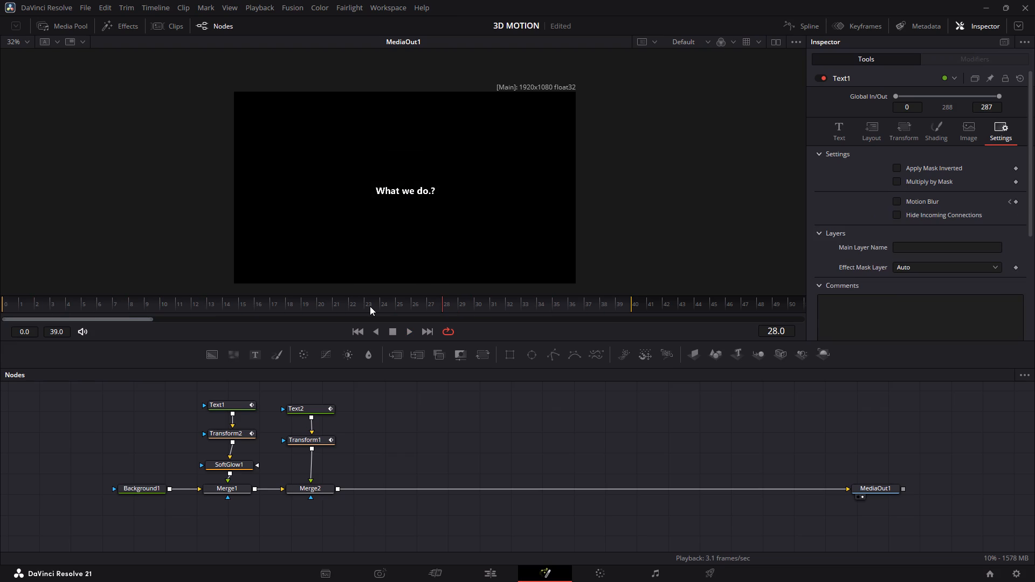
Move the playhead to frame 24.
{"action": "key", "text": "Left"}
{"action": "key", "text": "Left"}
{"action": "key", "text": "Left"}
{"action": "key", "text": "Left"}
{"action": "key", "text": "Left"}
{"action": "key", "text": "Right"}
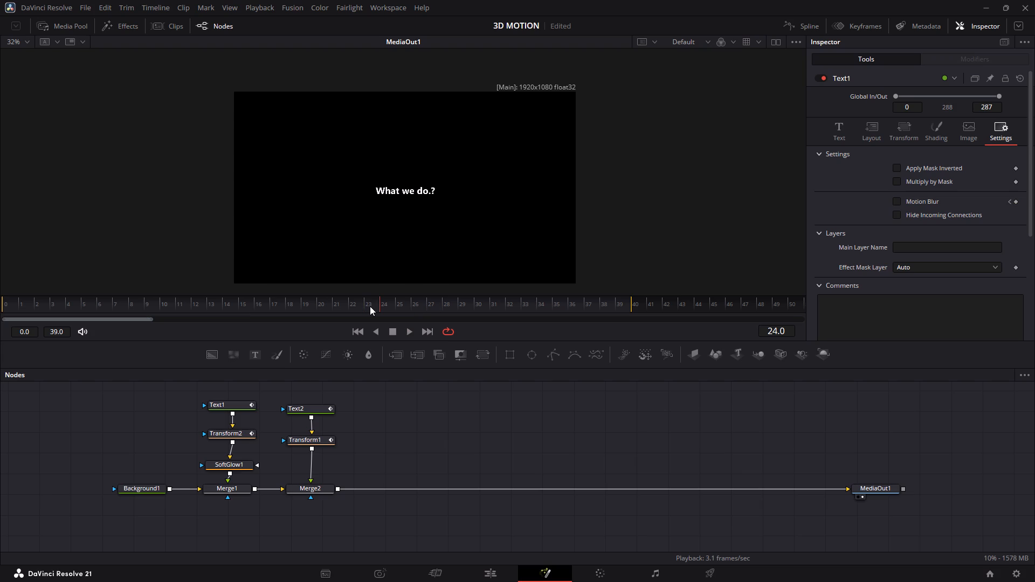